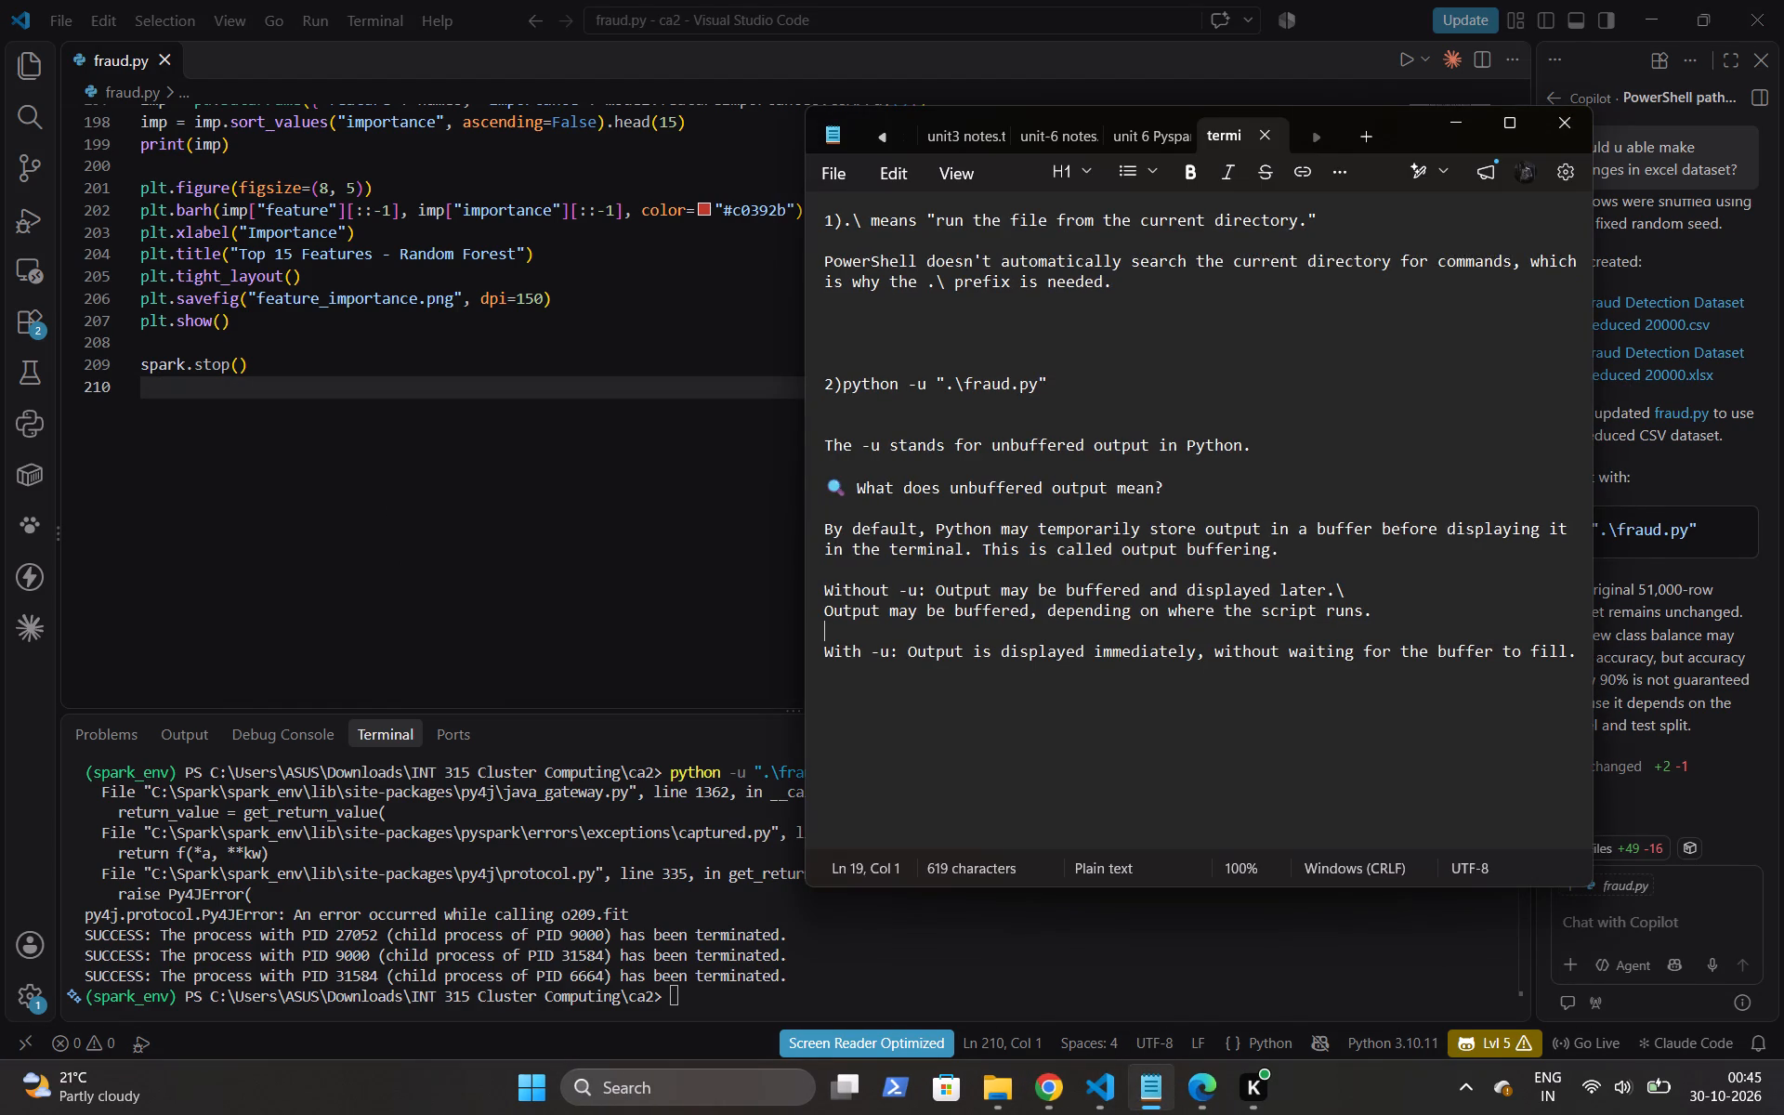
click(1574, 648)
key(ctrl+s)
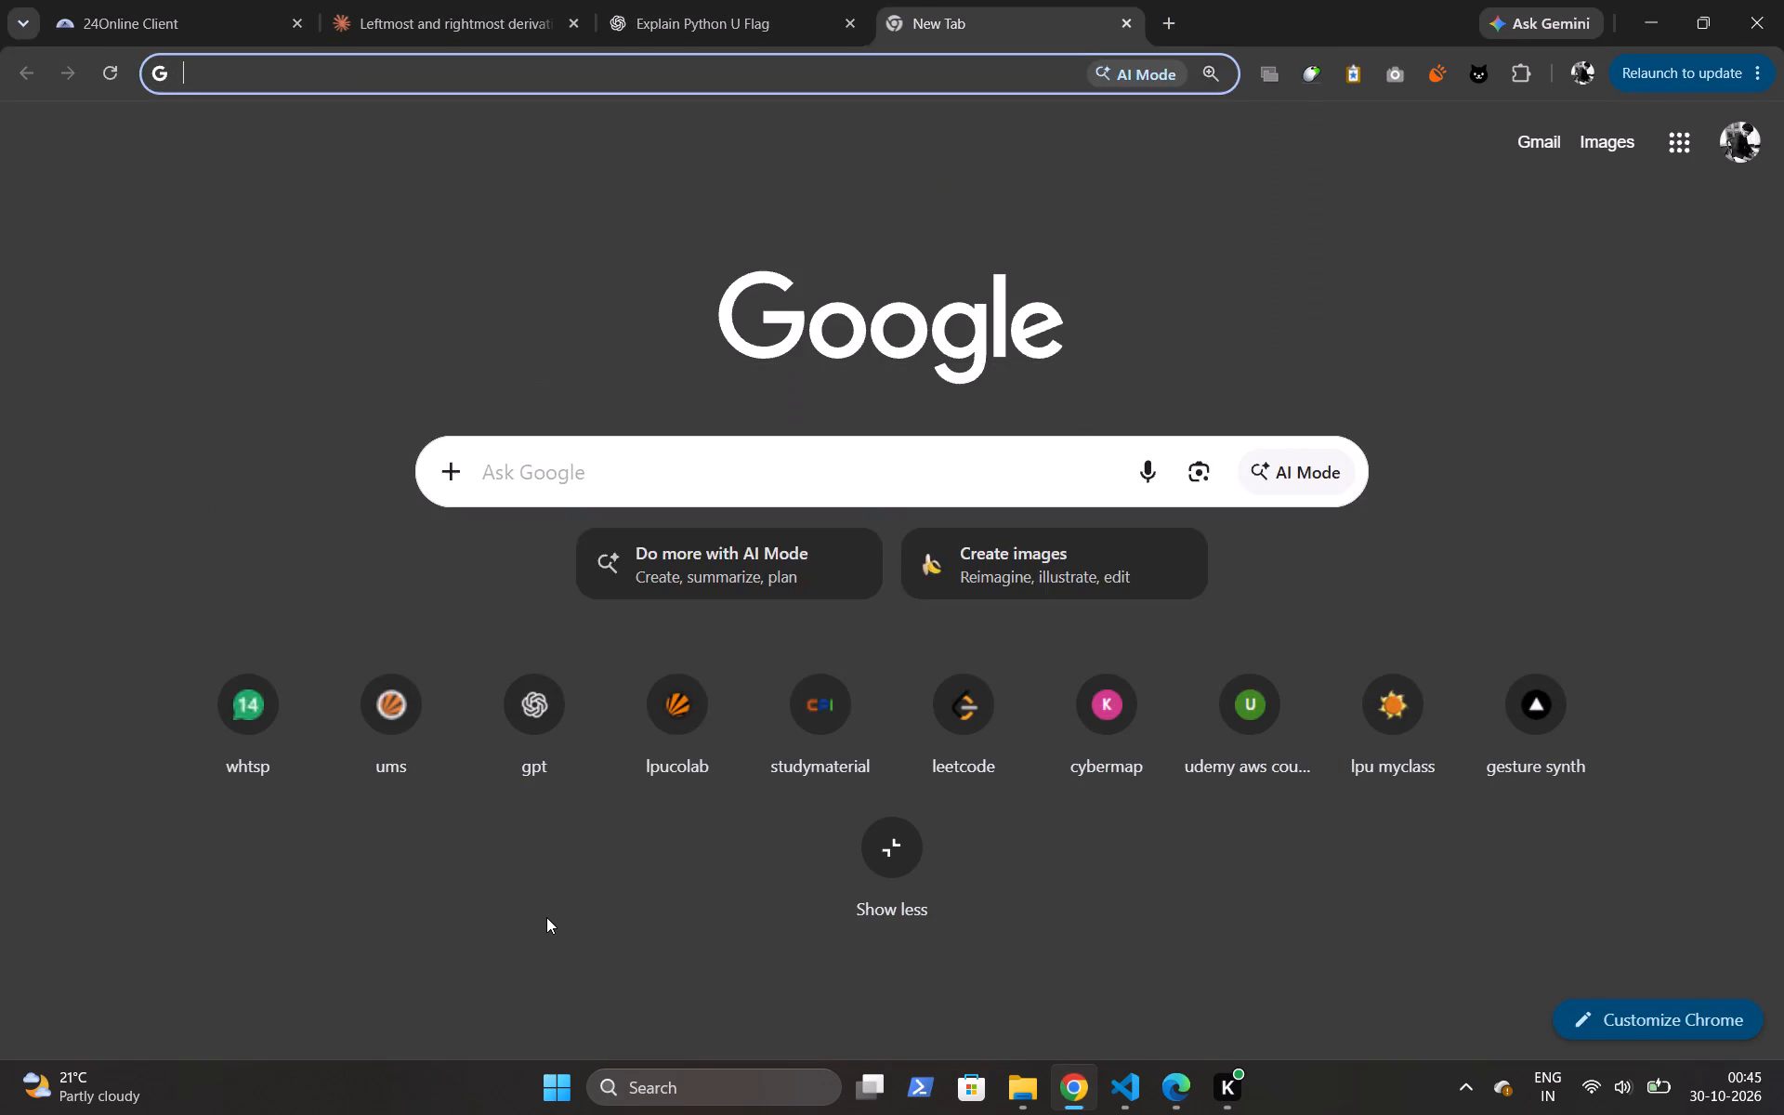
Open the INT 315 Cluster Computing folder inside Downloads in File Explorer.
double_click(65, 710)
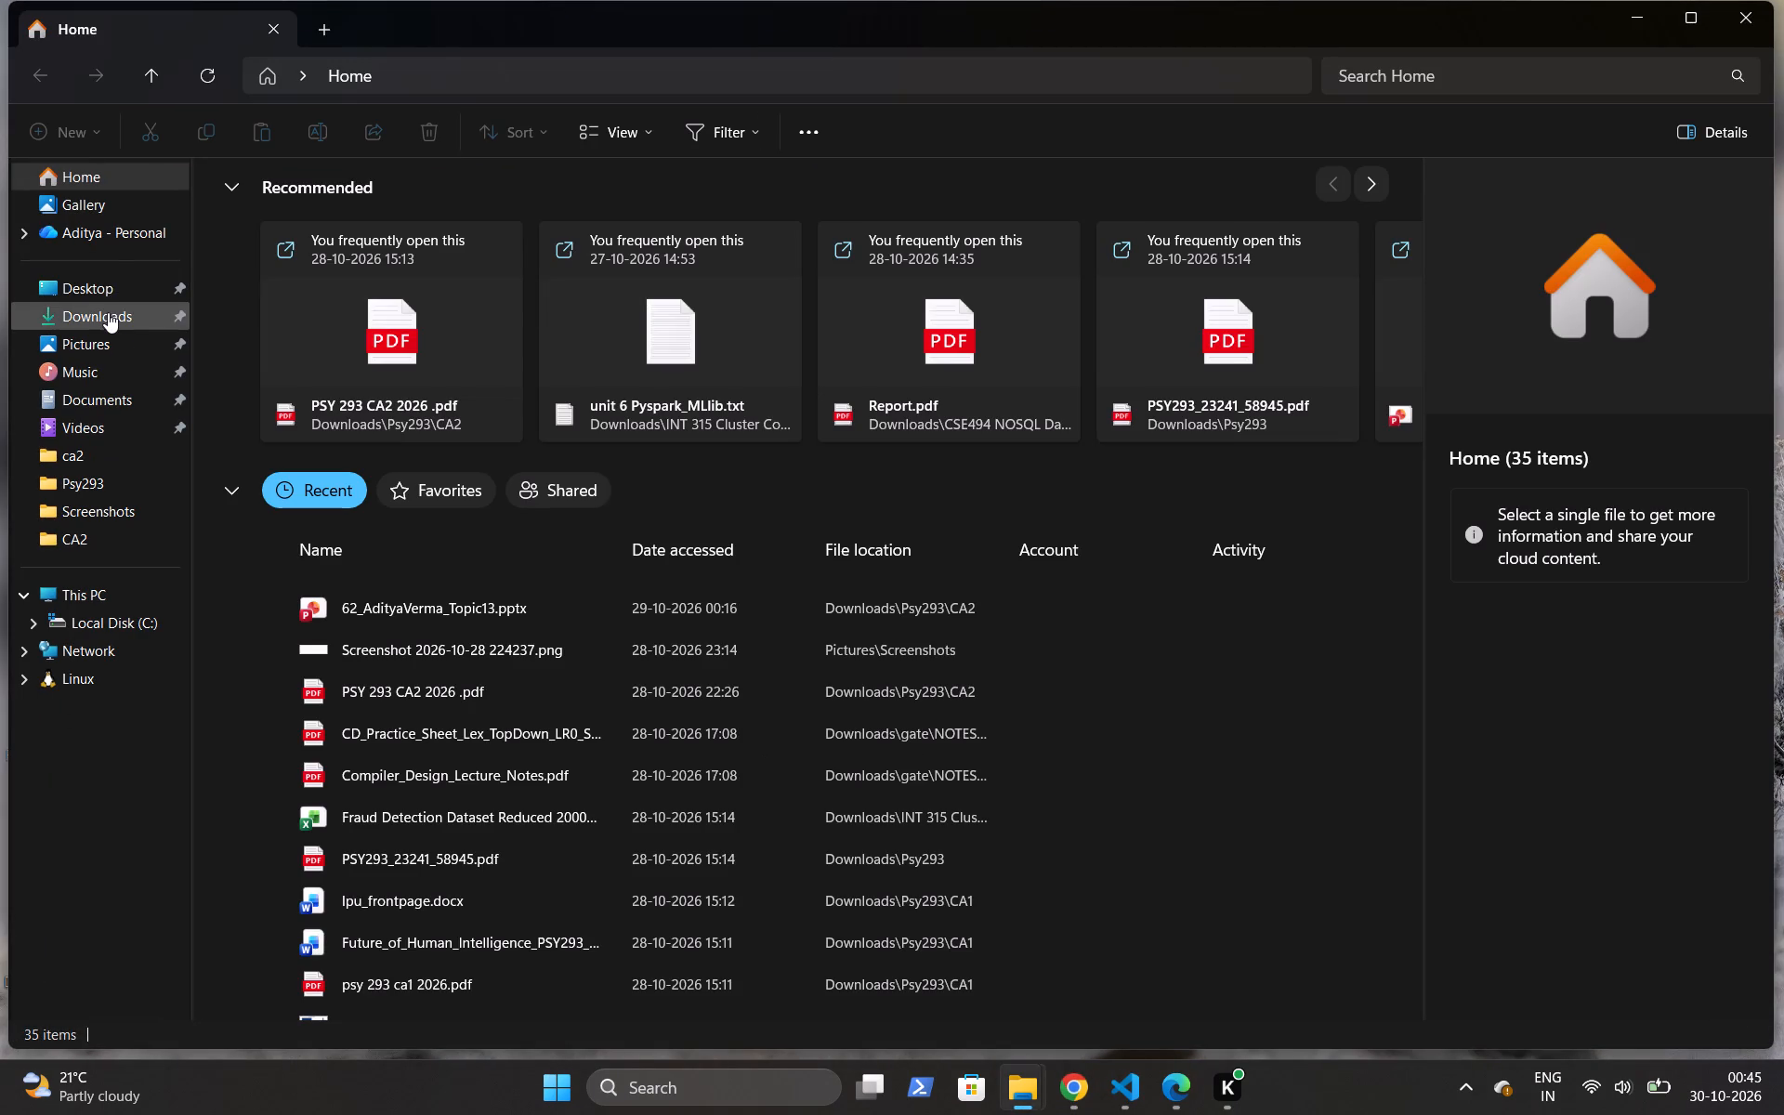
click(108, 313)
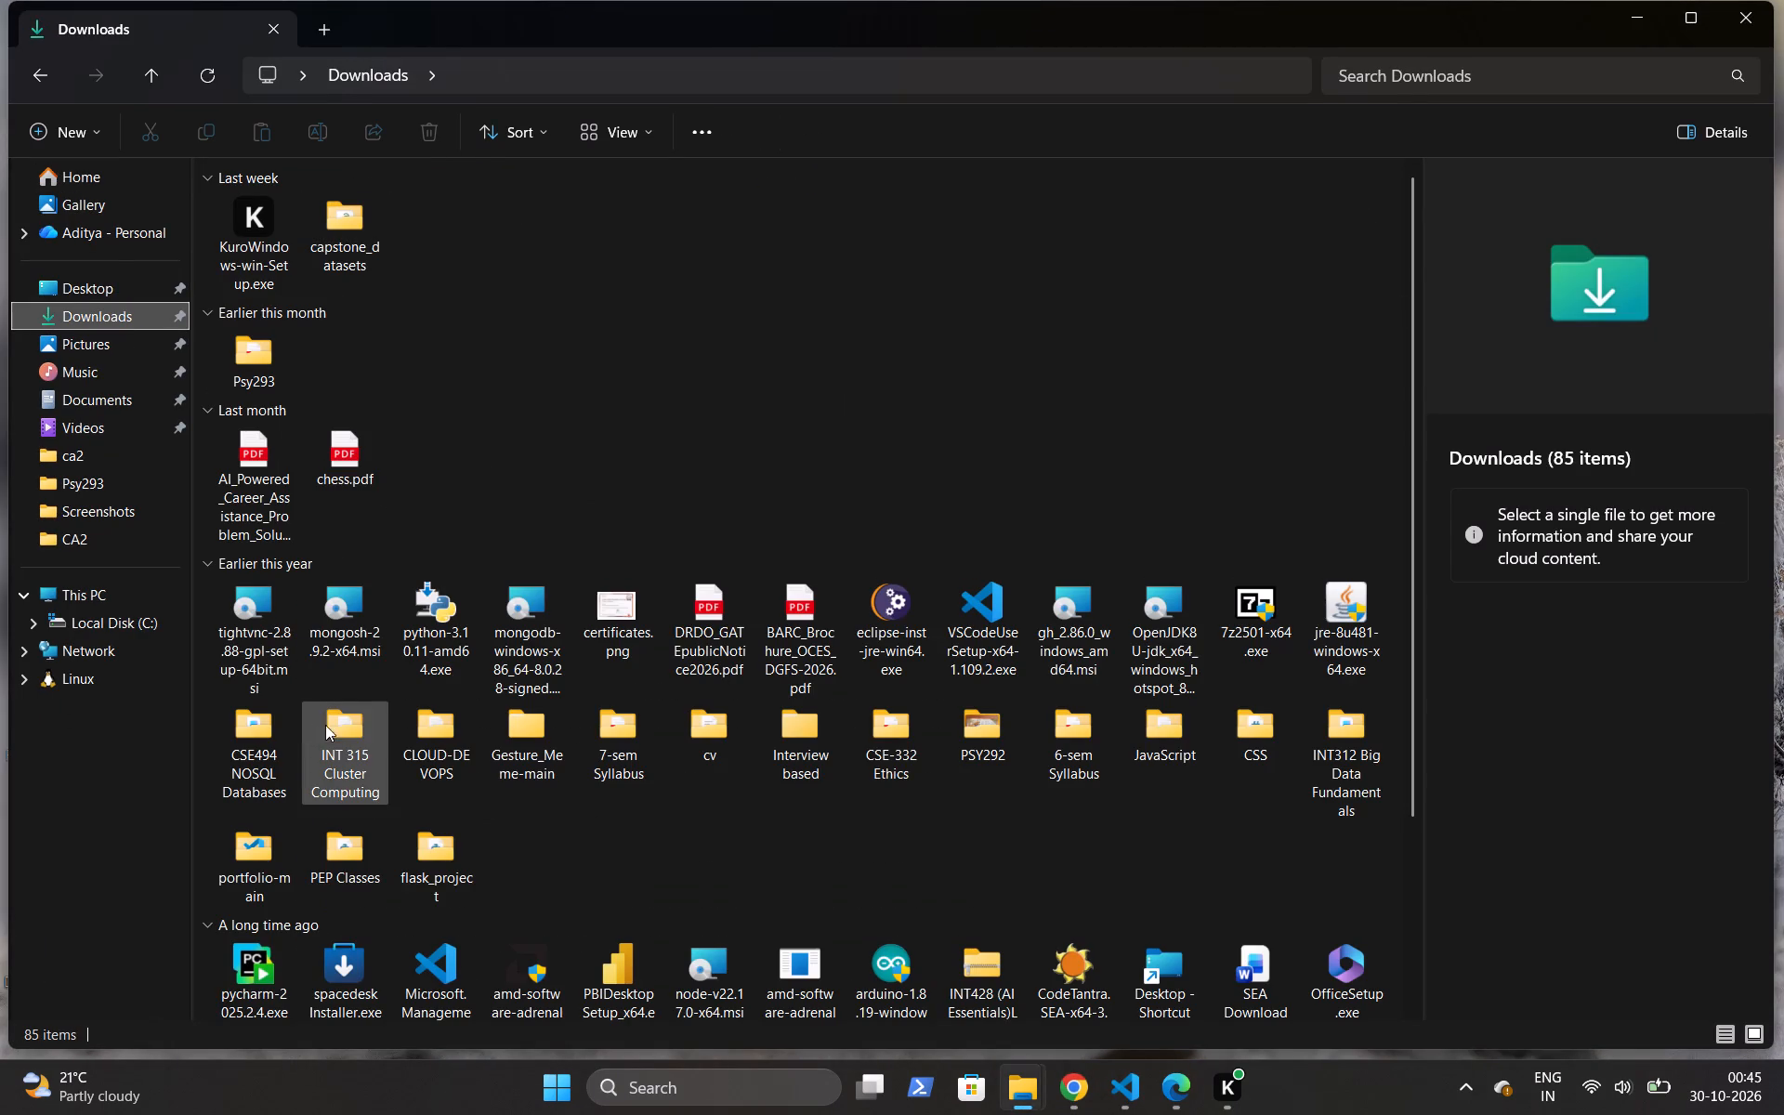
double_click(348, 727)
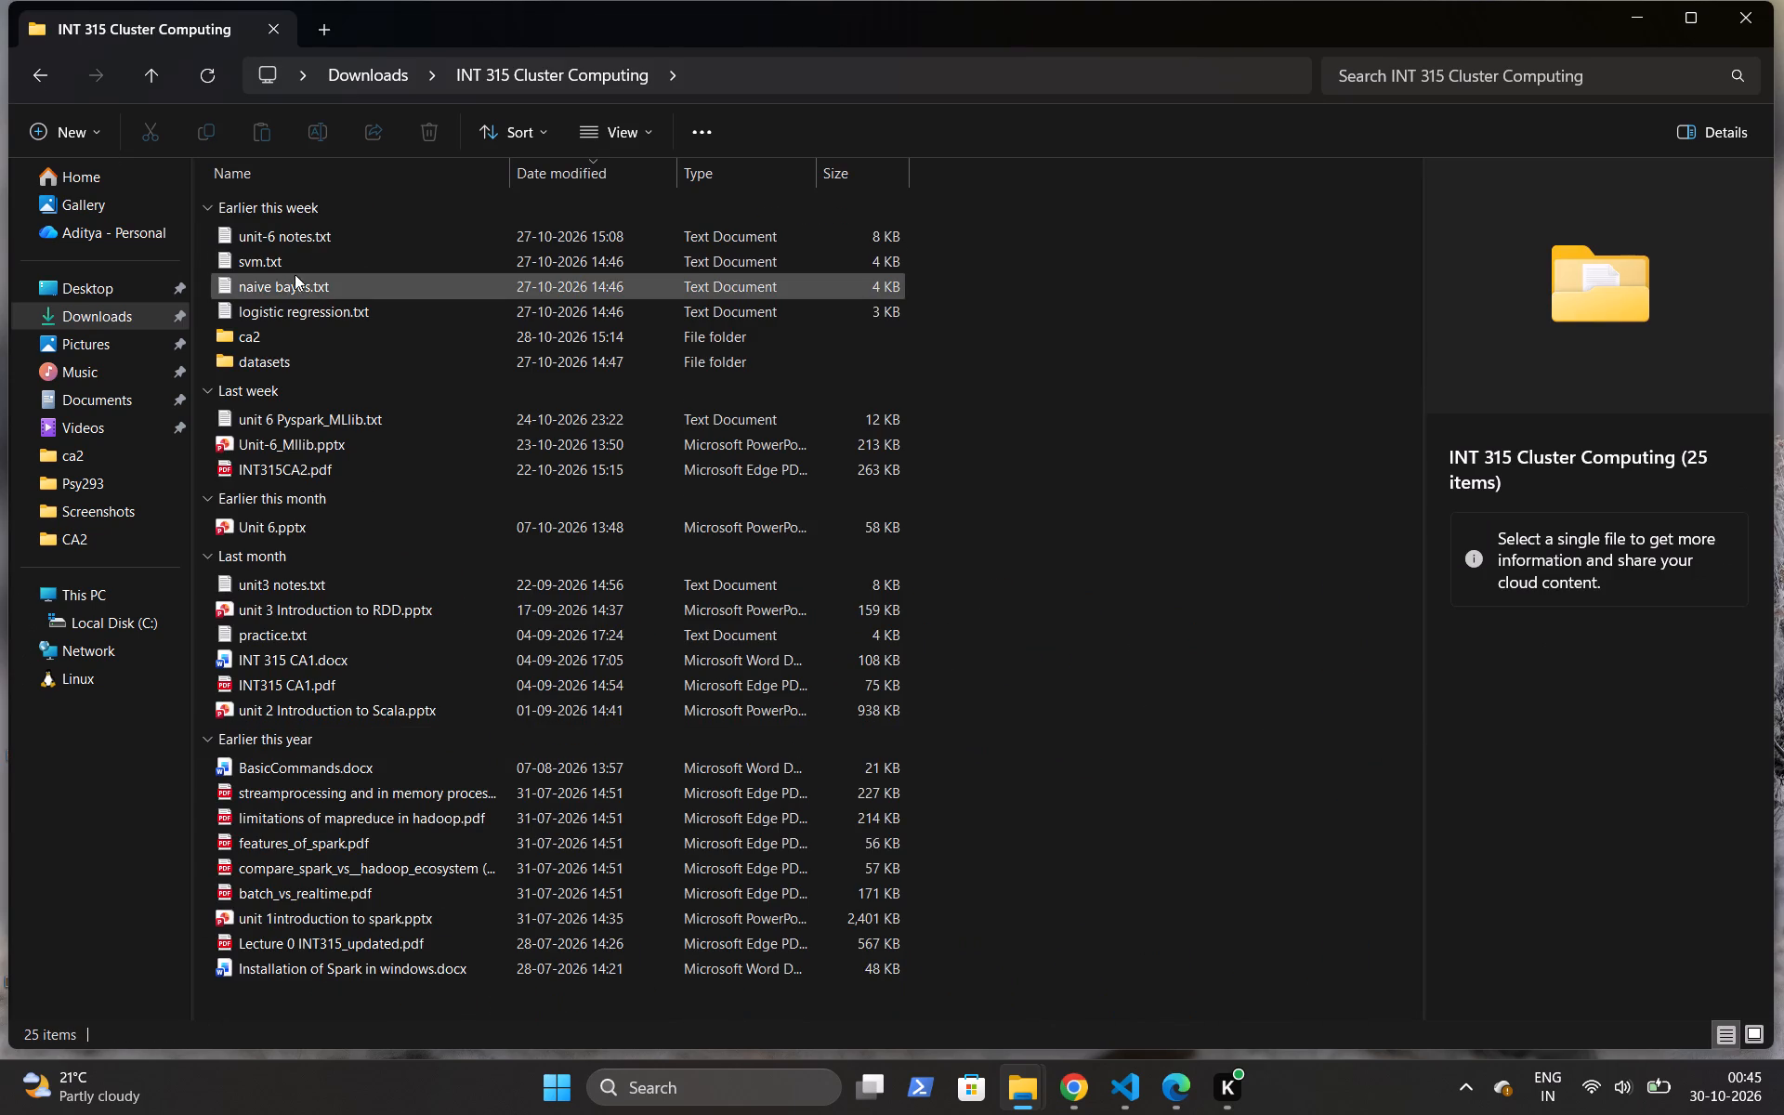
Look through the contents of the datasets and ca2 subfolders, returning to the INT 315 Cluster Computing folder.
double_click(279, 354)
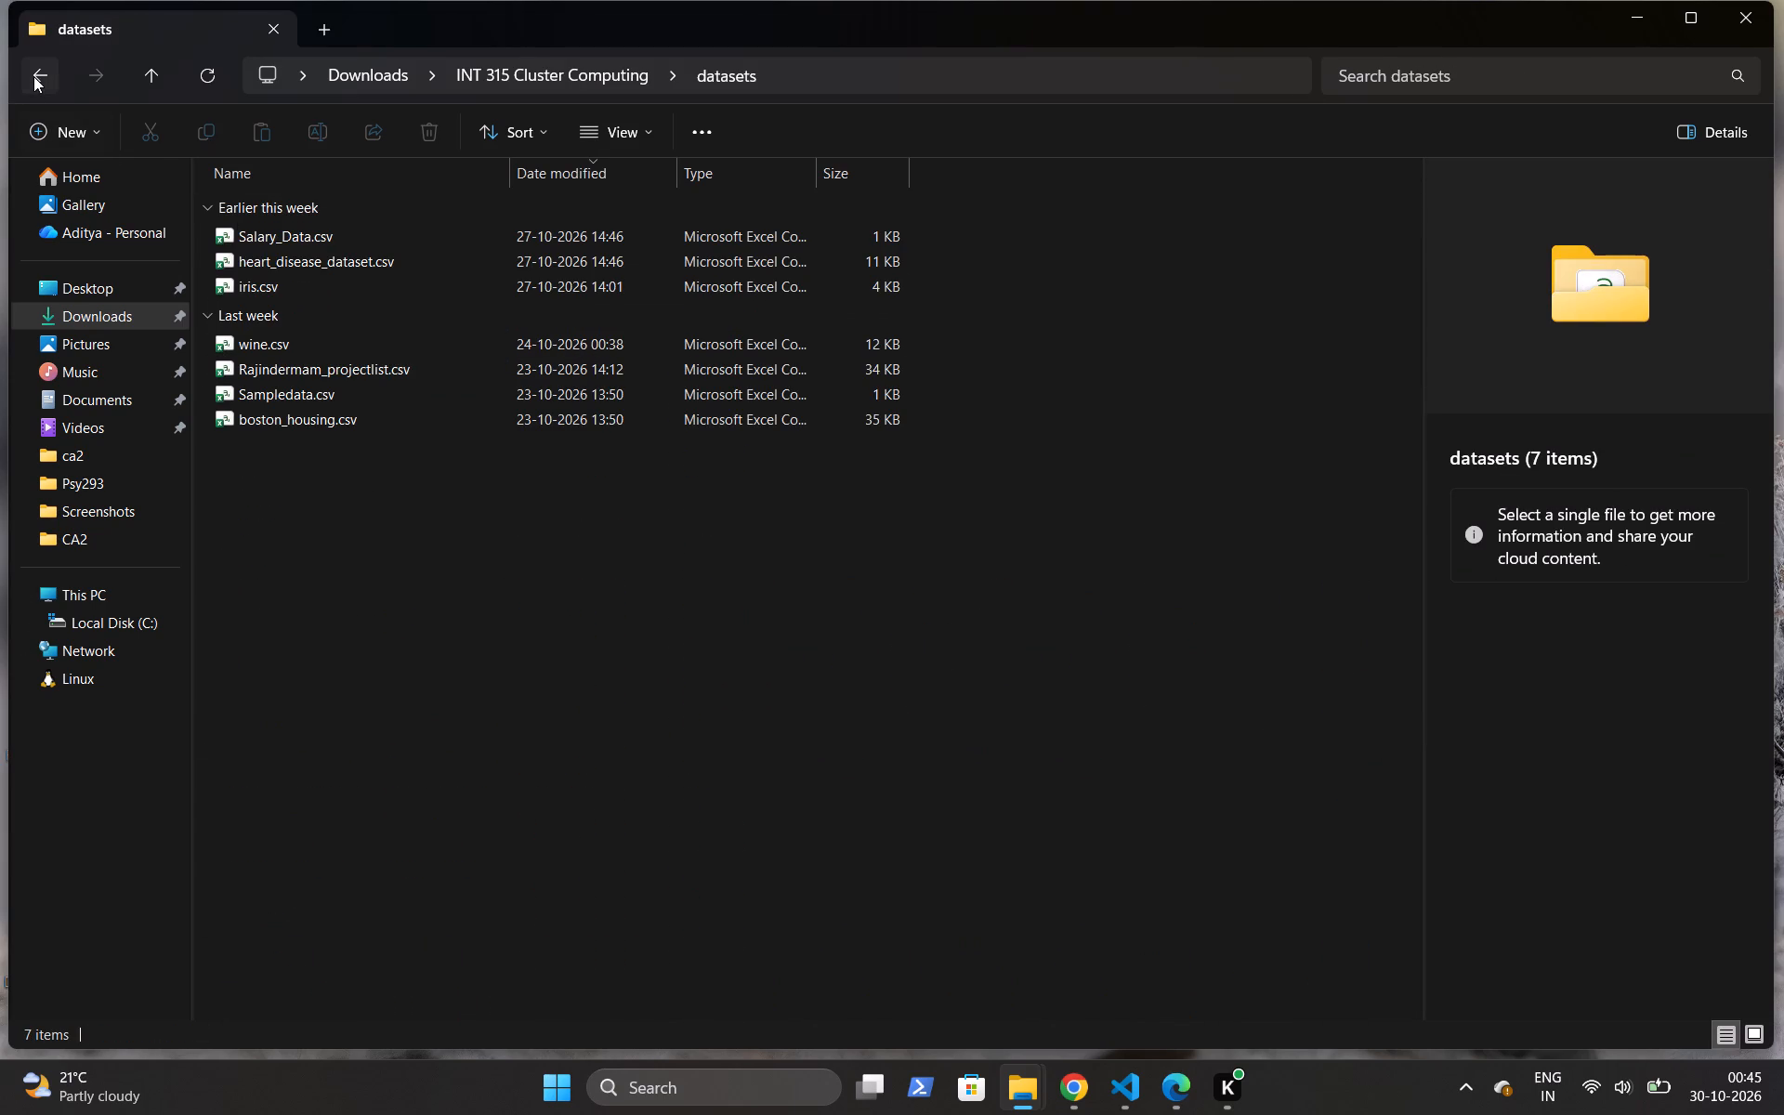
click(33, 76)
double_click(322, 343)
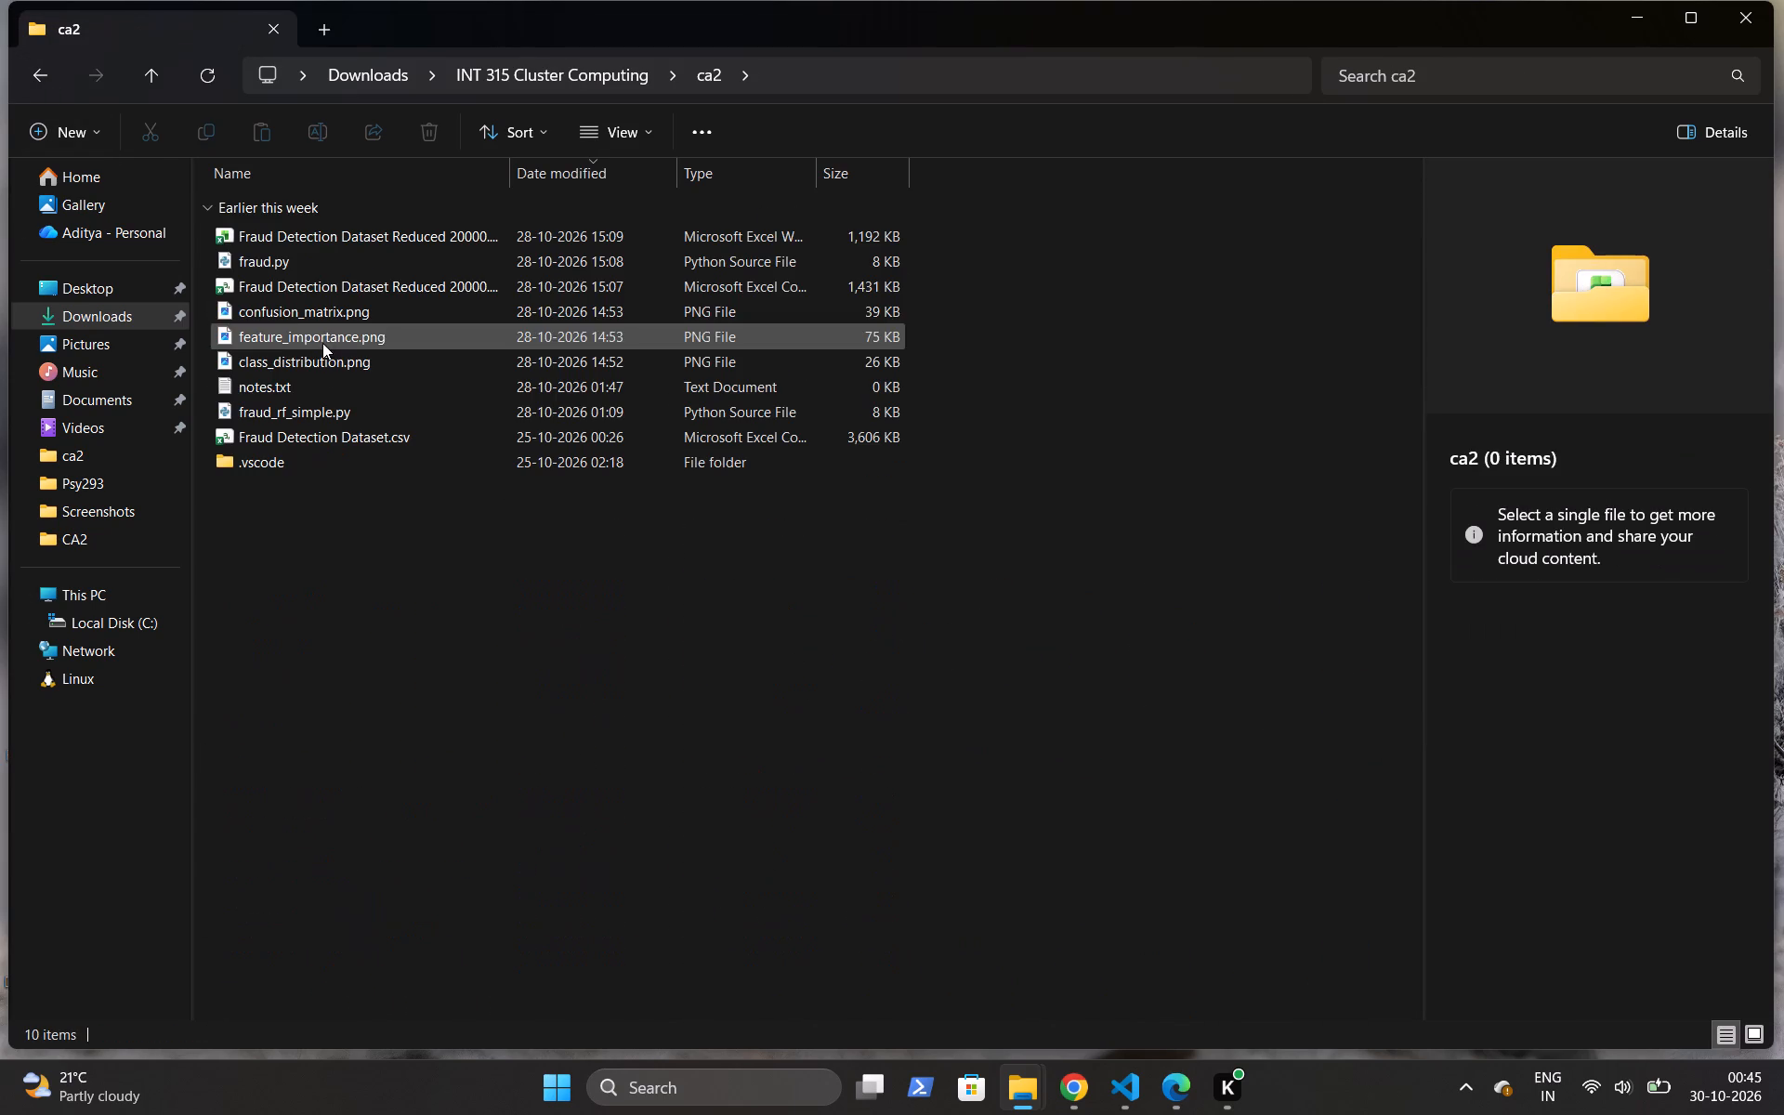
click(54, 74)
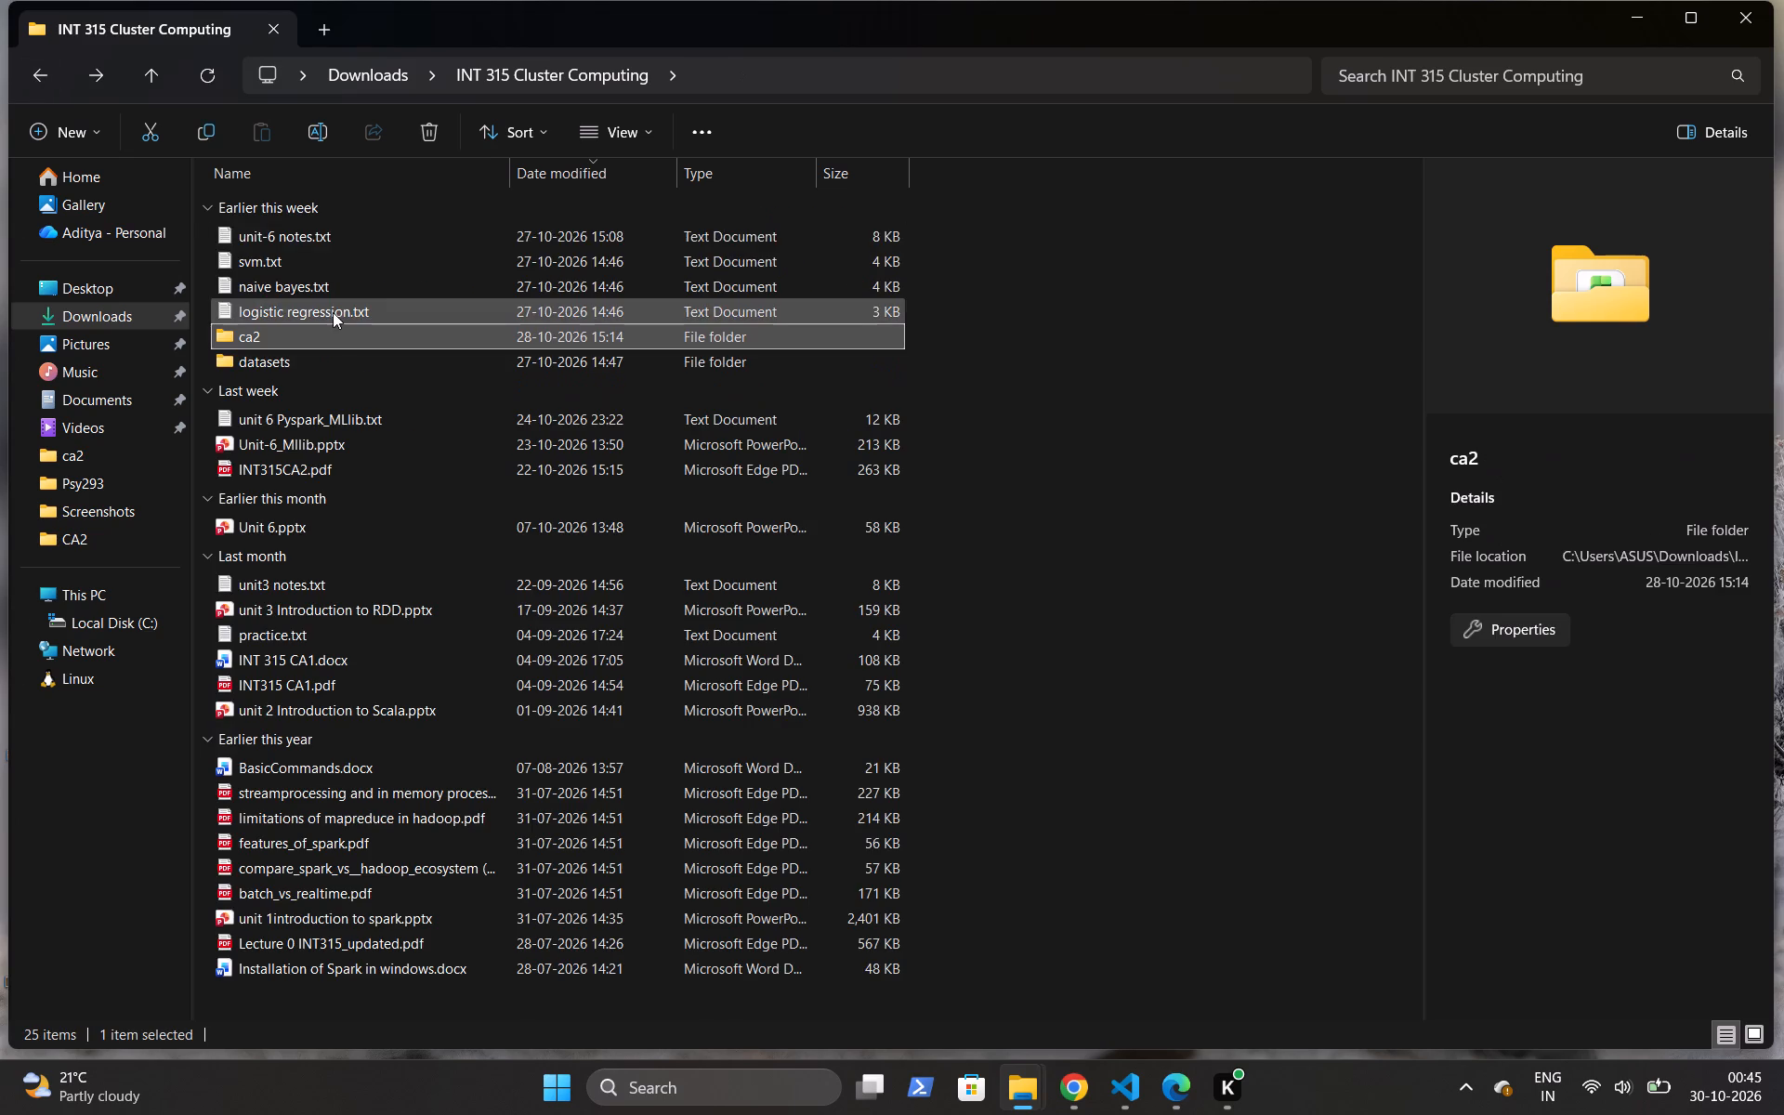
View unit-6 notes.txt, close it, and refresh the INT 315 Cluster Computing folder.
double_click(323, 230)
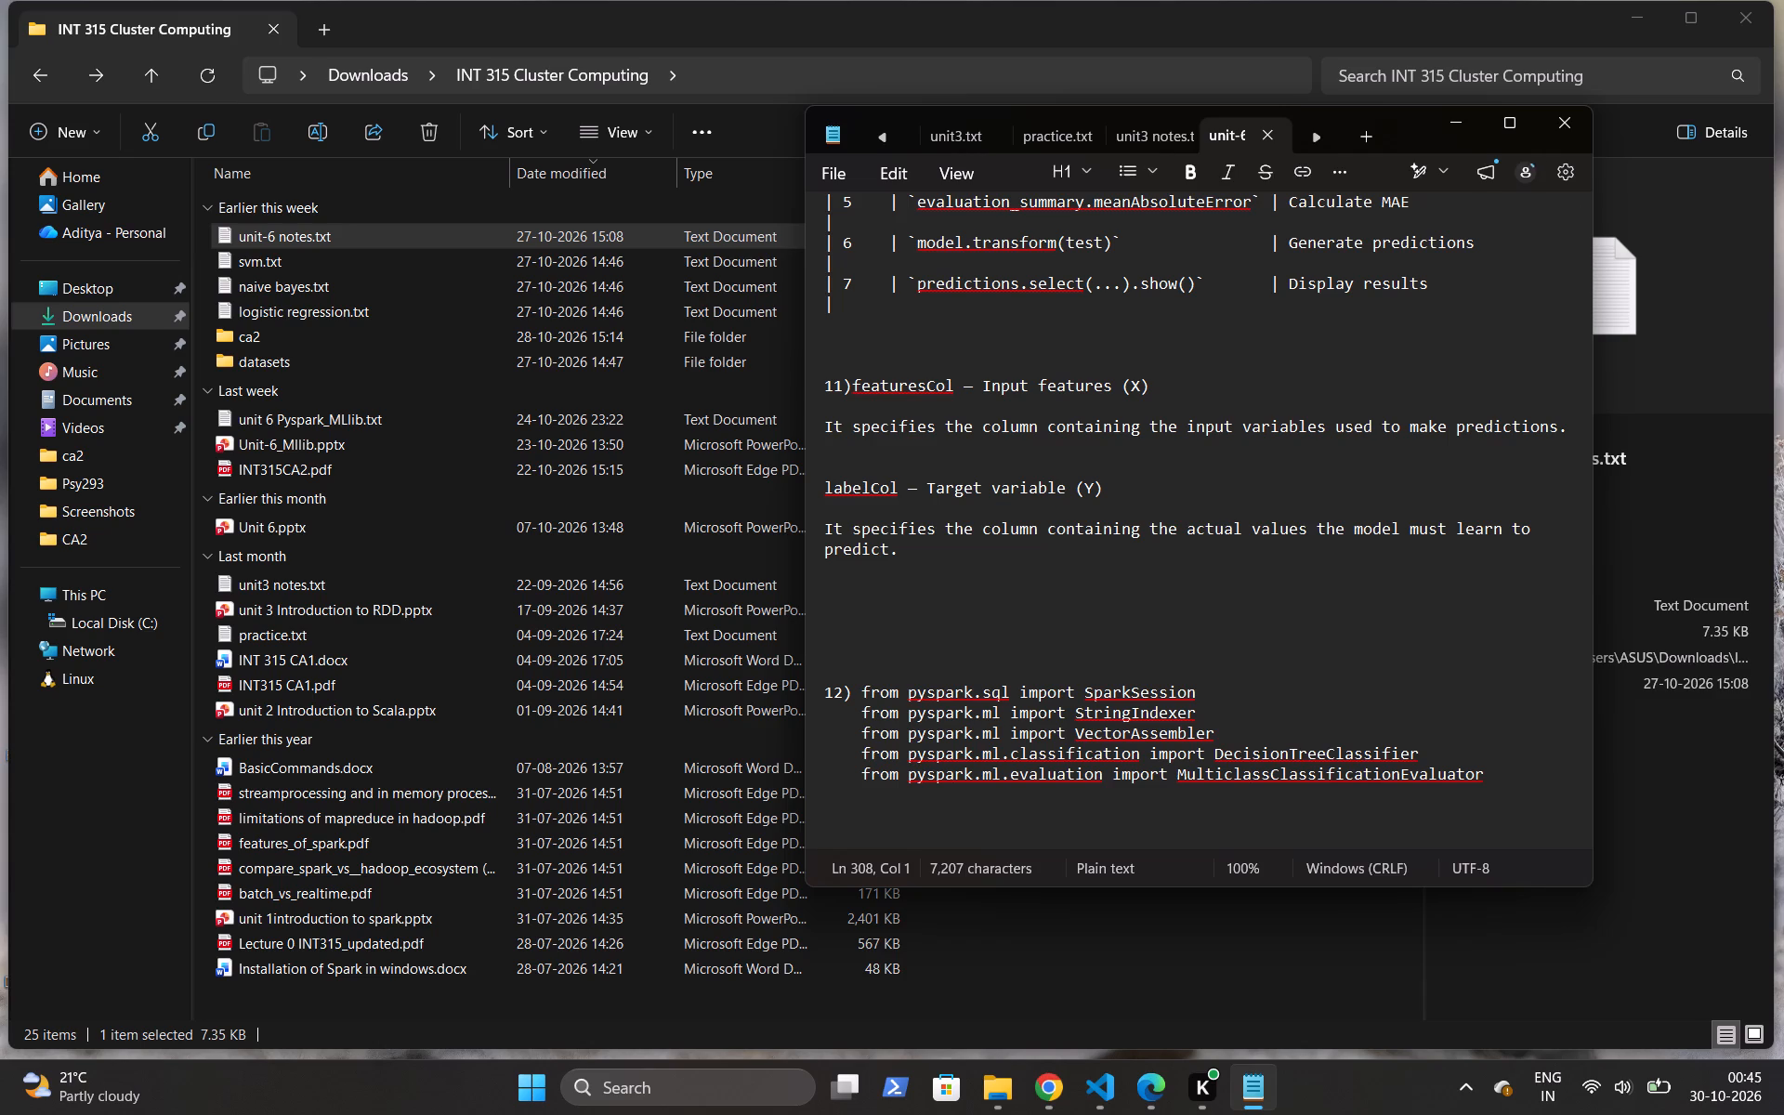
click(1559, 115)
click(204, 74)
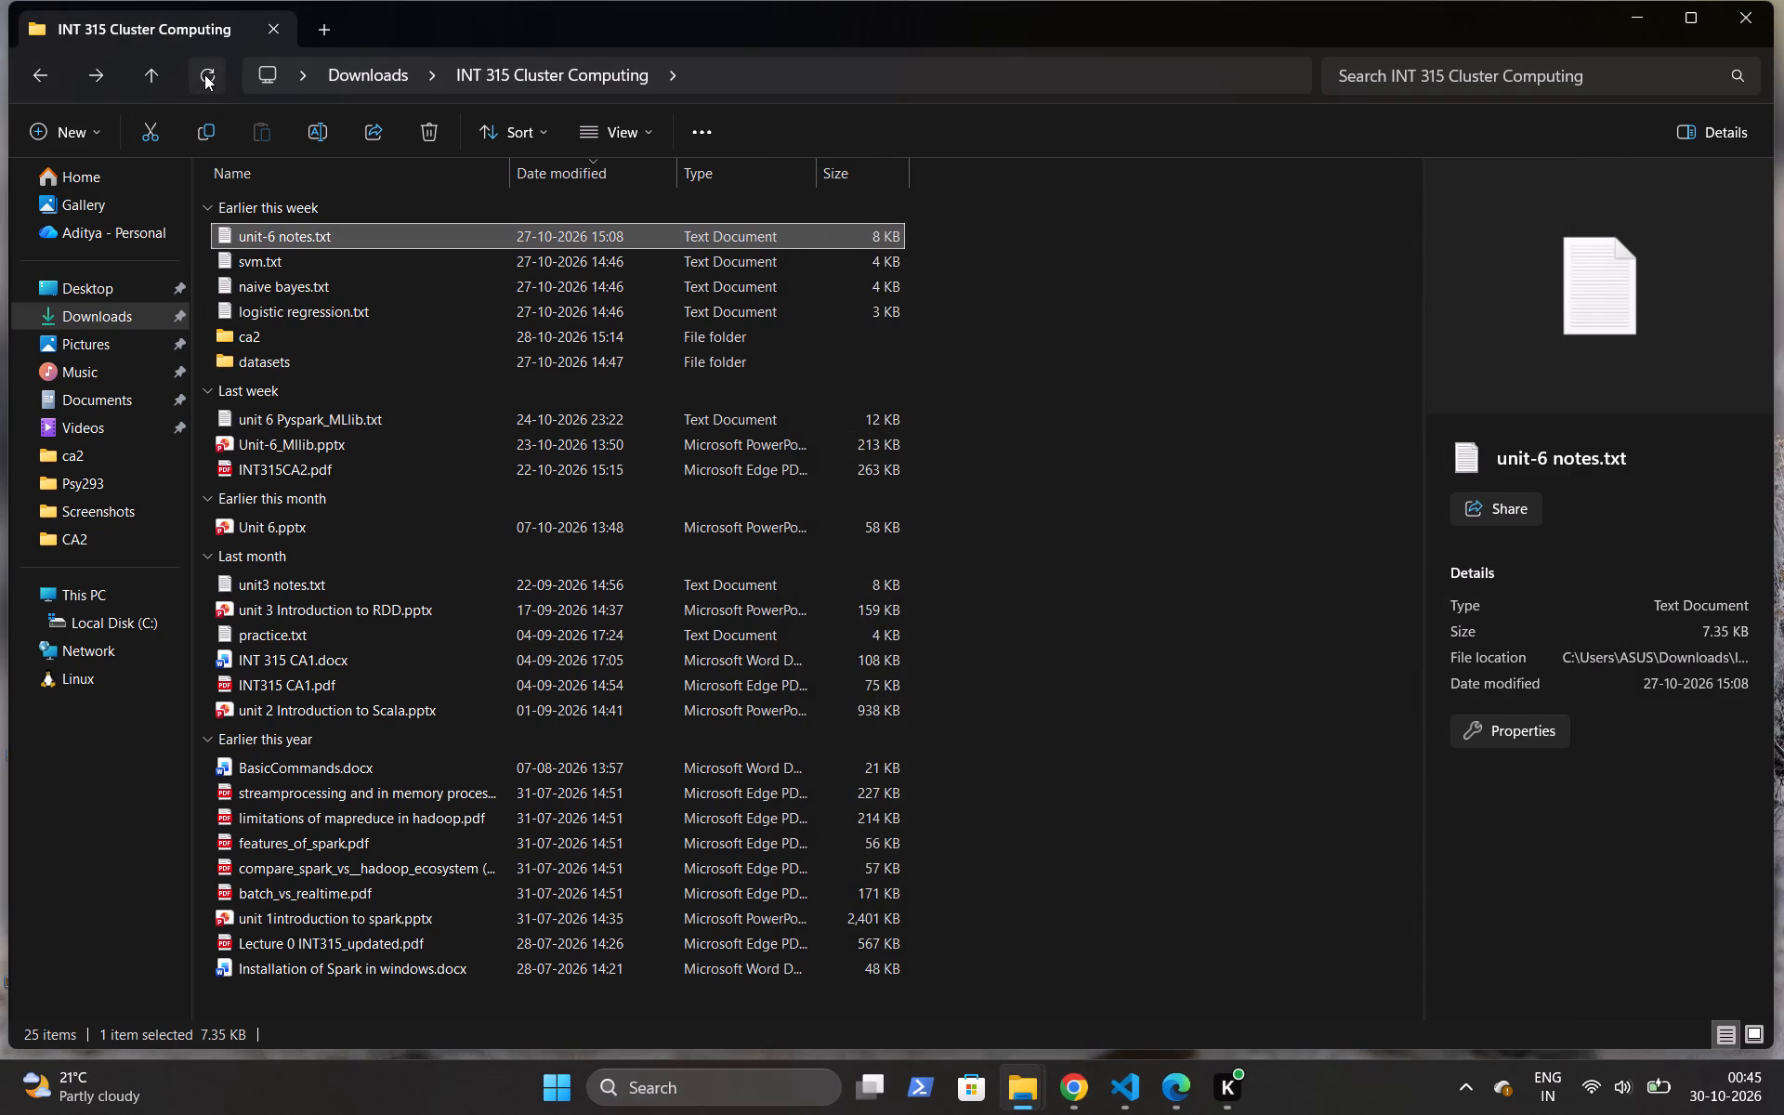
Open svm.txt and read through the SVM heart-disease script from library imports to stopping Spark.
double_click(265, 255)
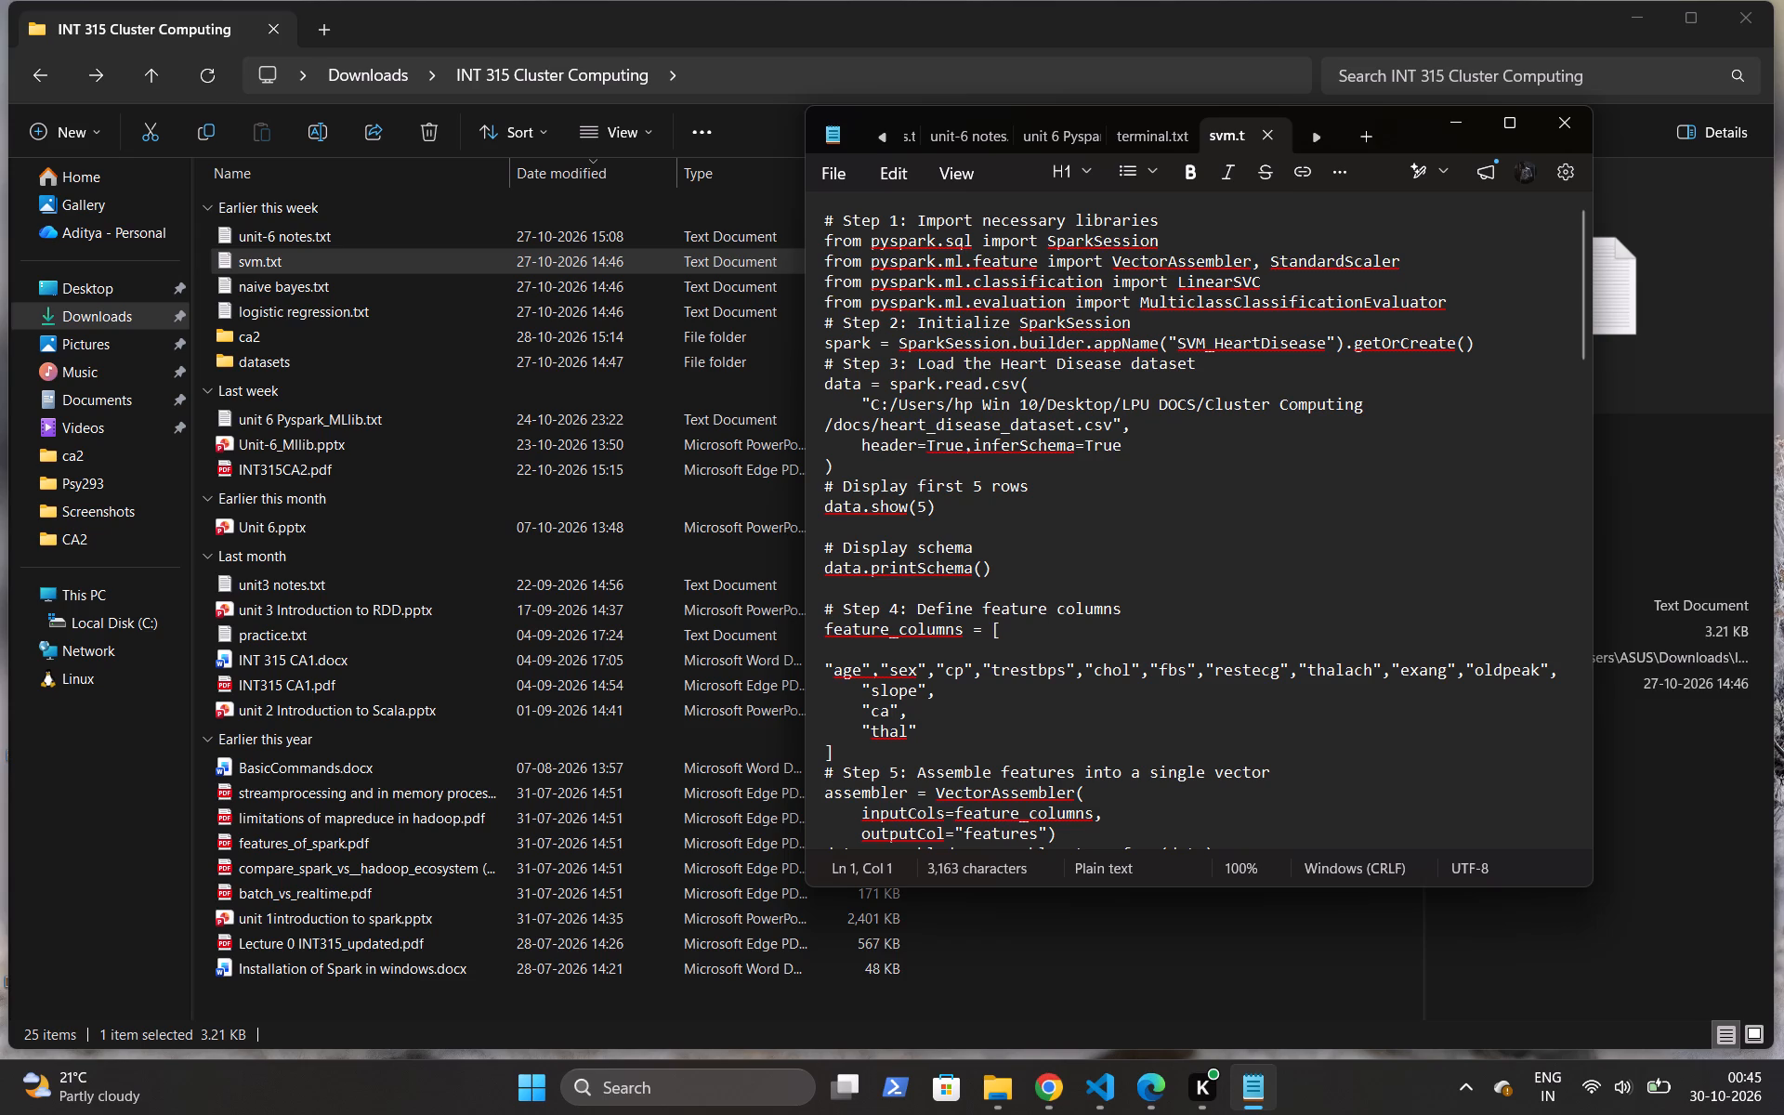
scroll(1112, 627, down, 1)
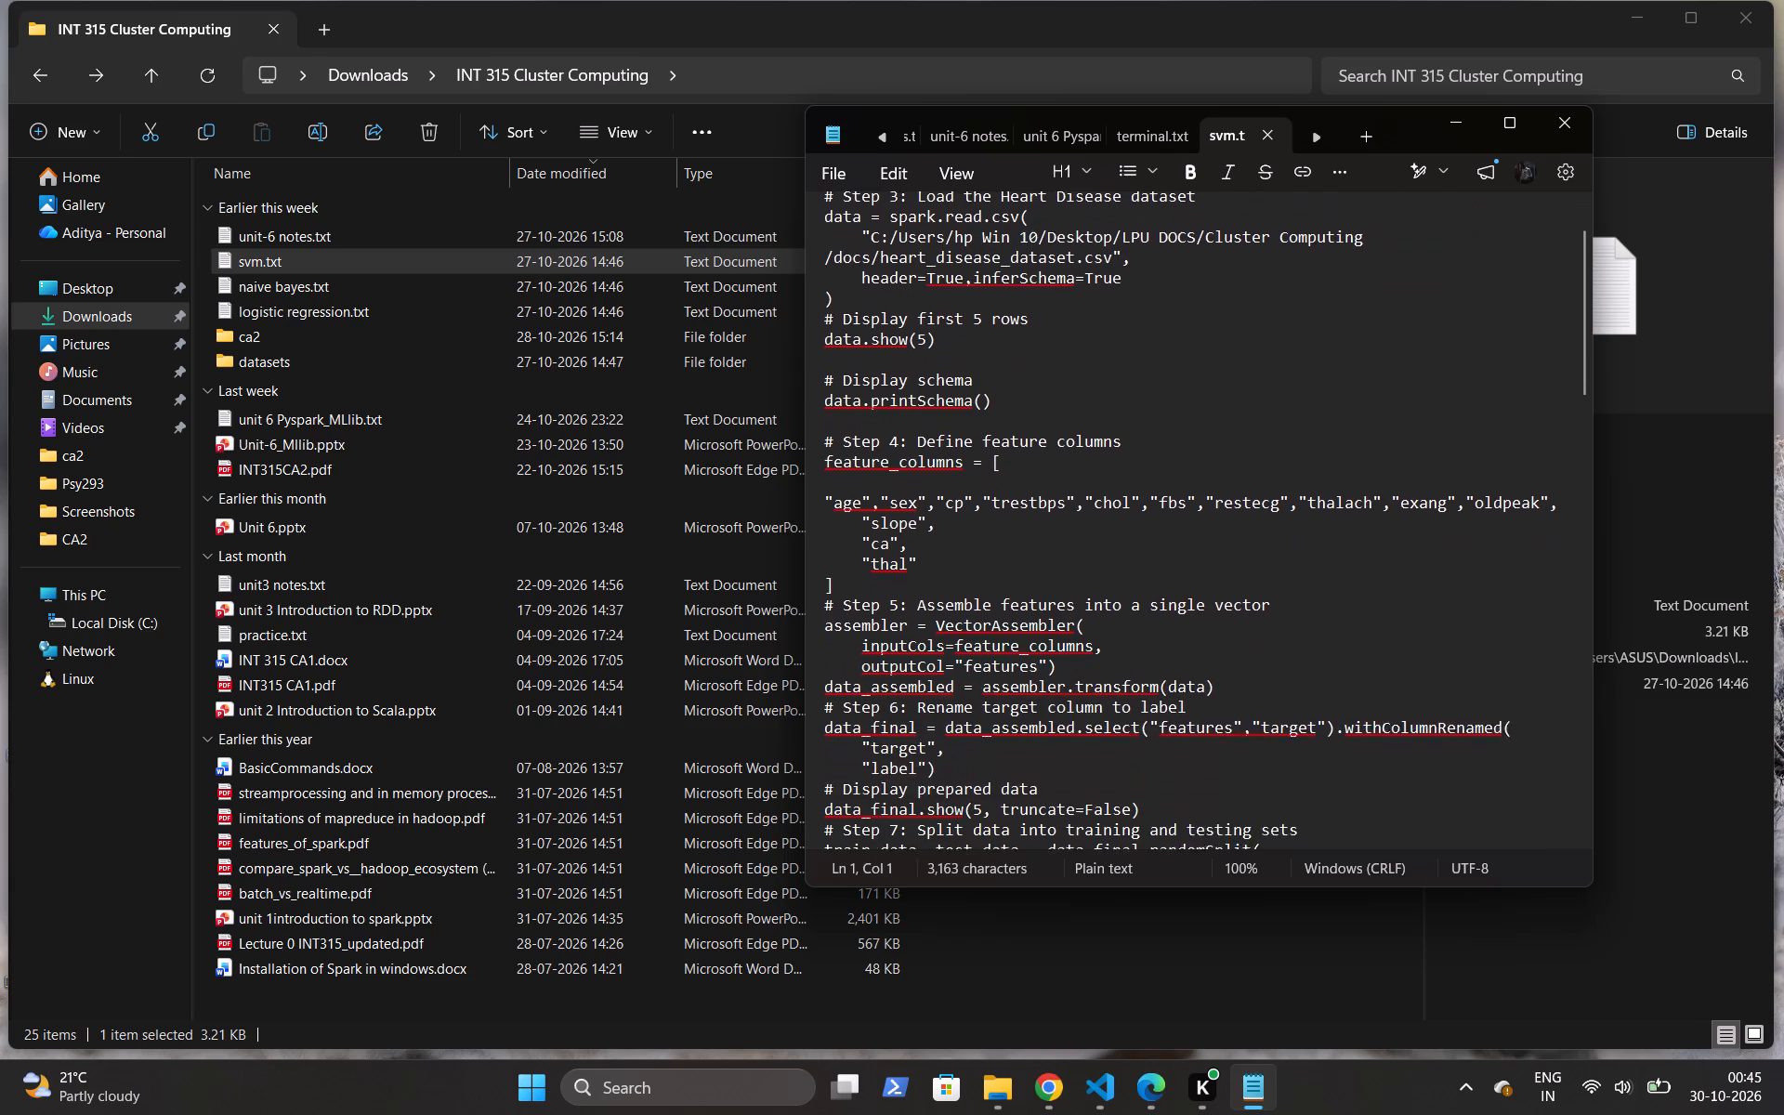
scroll(1112, 627, down, 3)
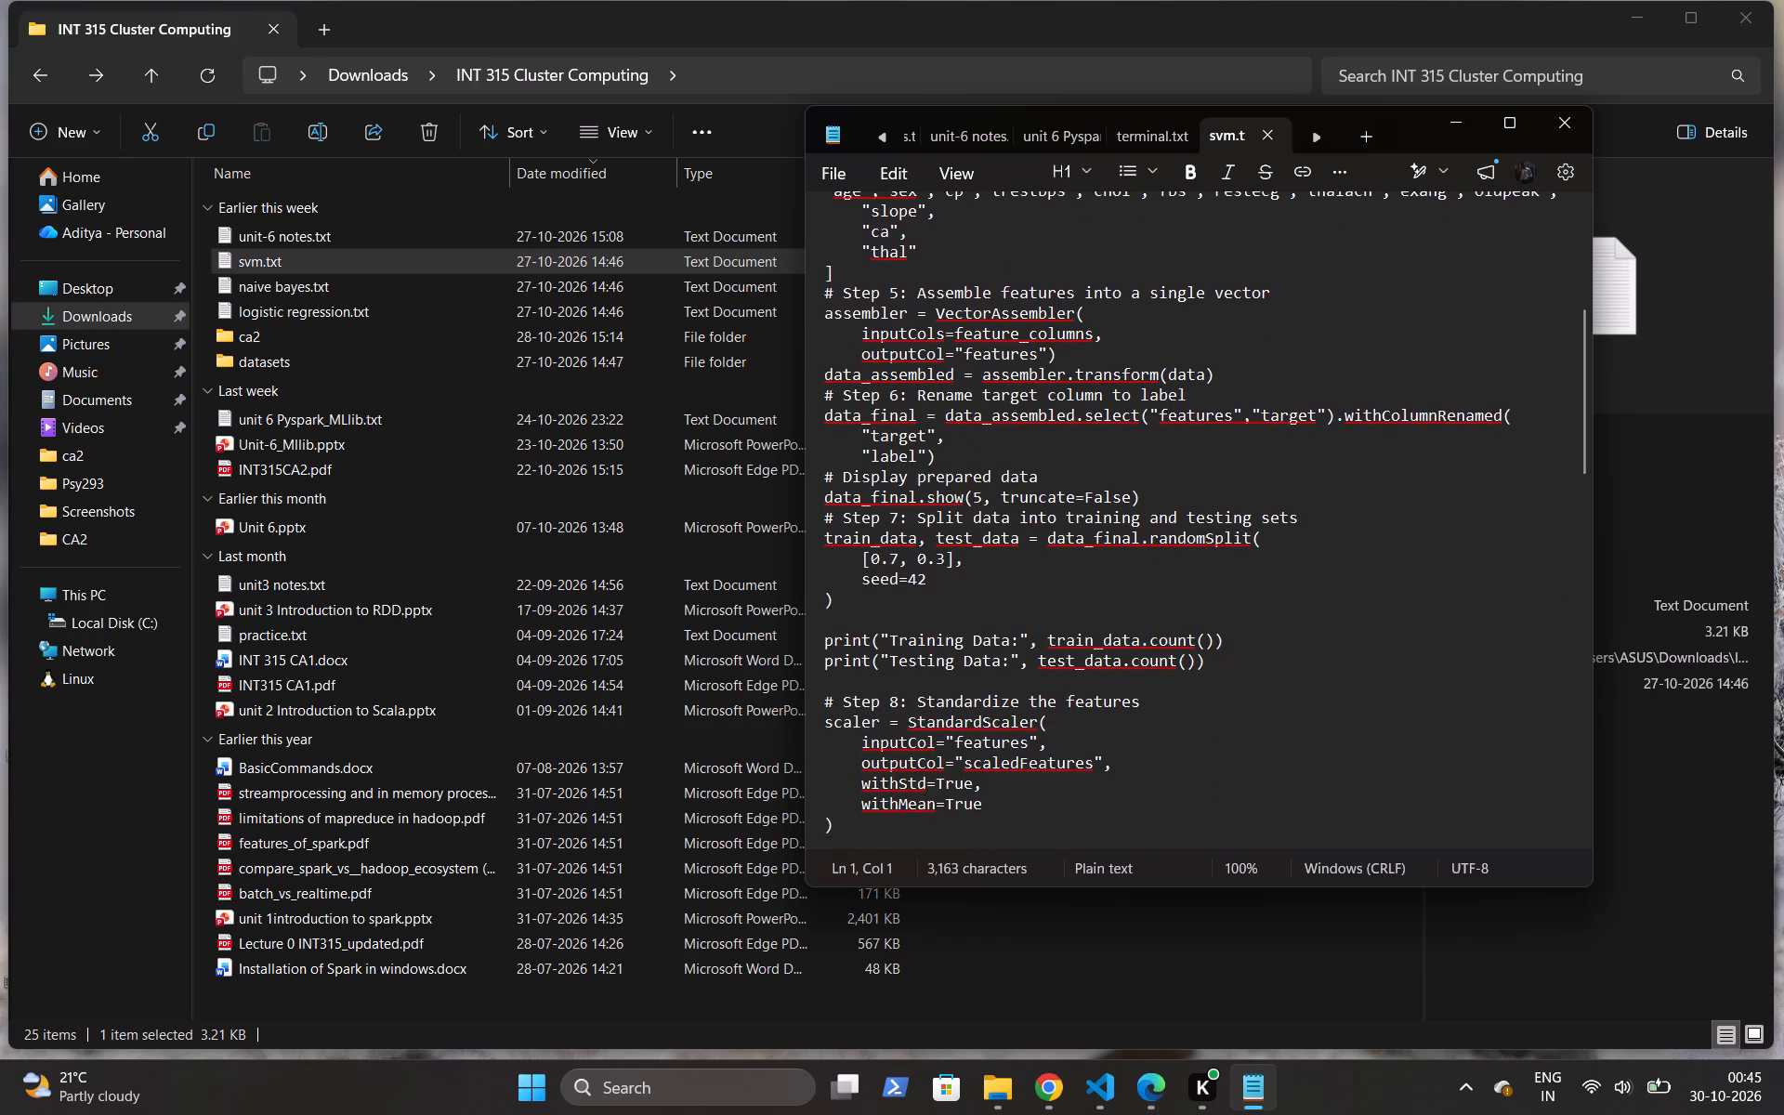
scroll(1112, 627, down, 2)
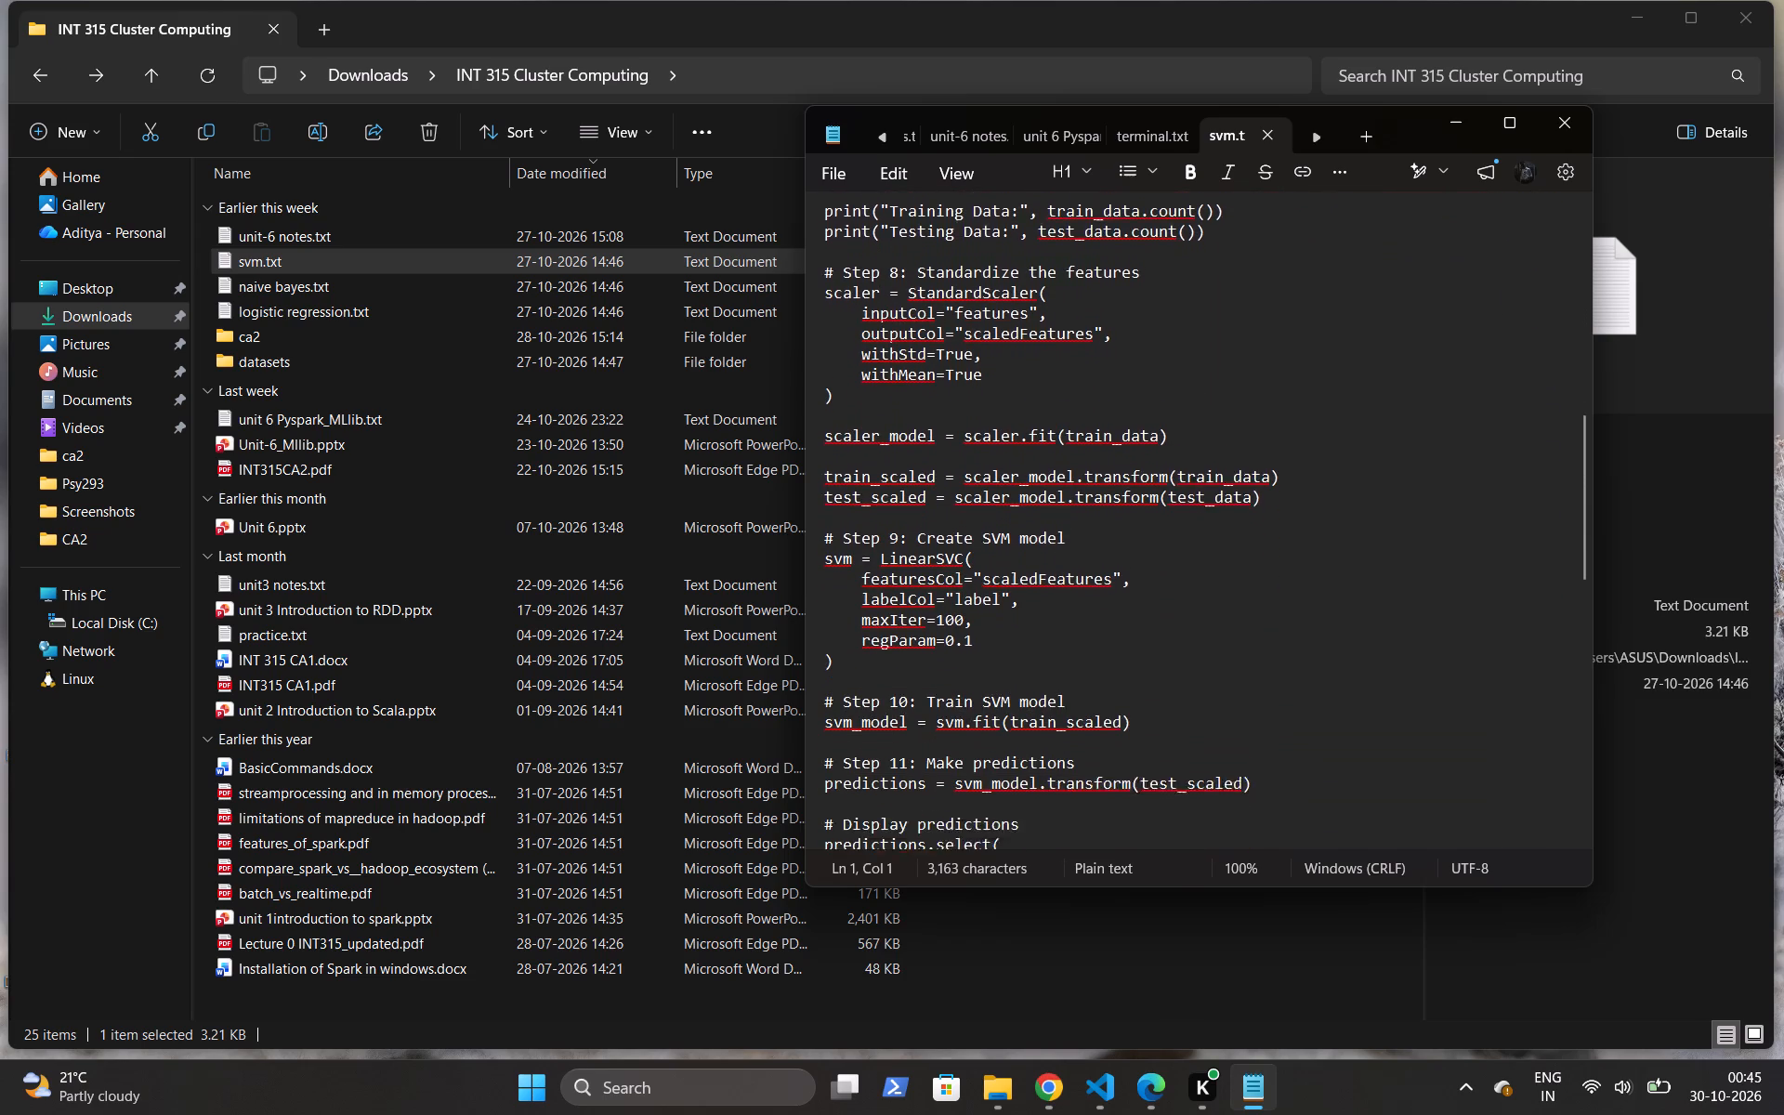
scroll(1112, 627, down, 2)
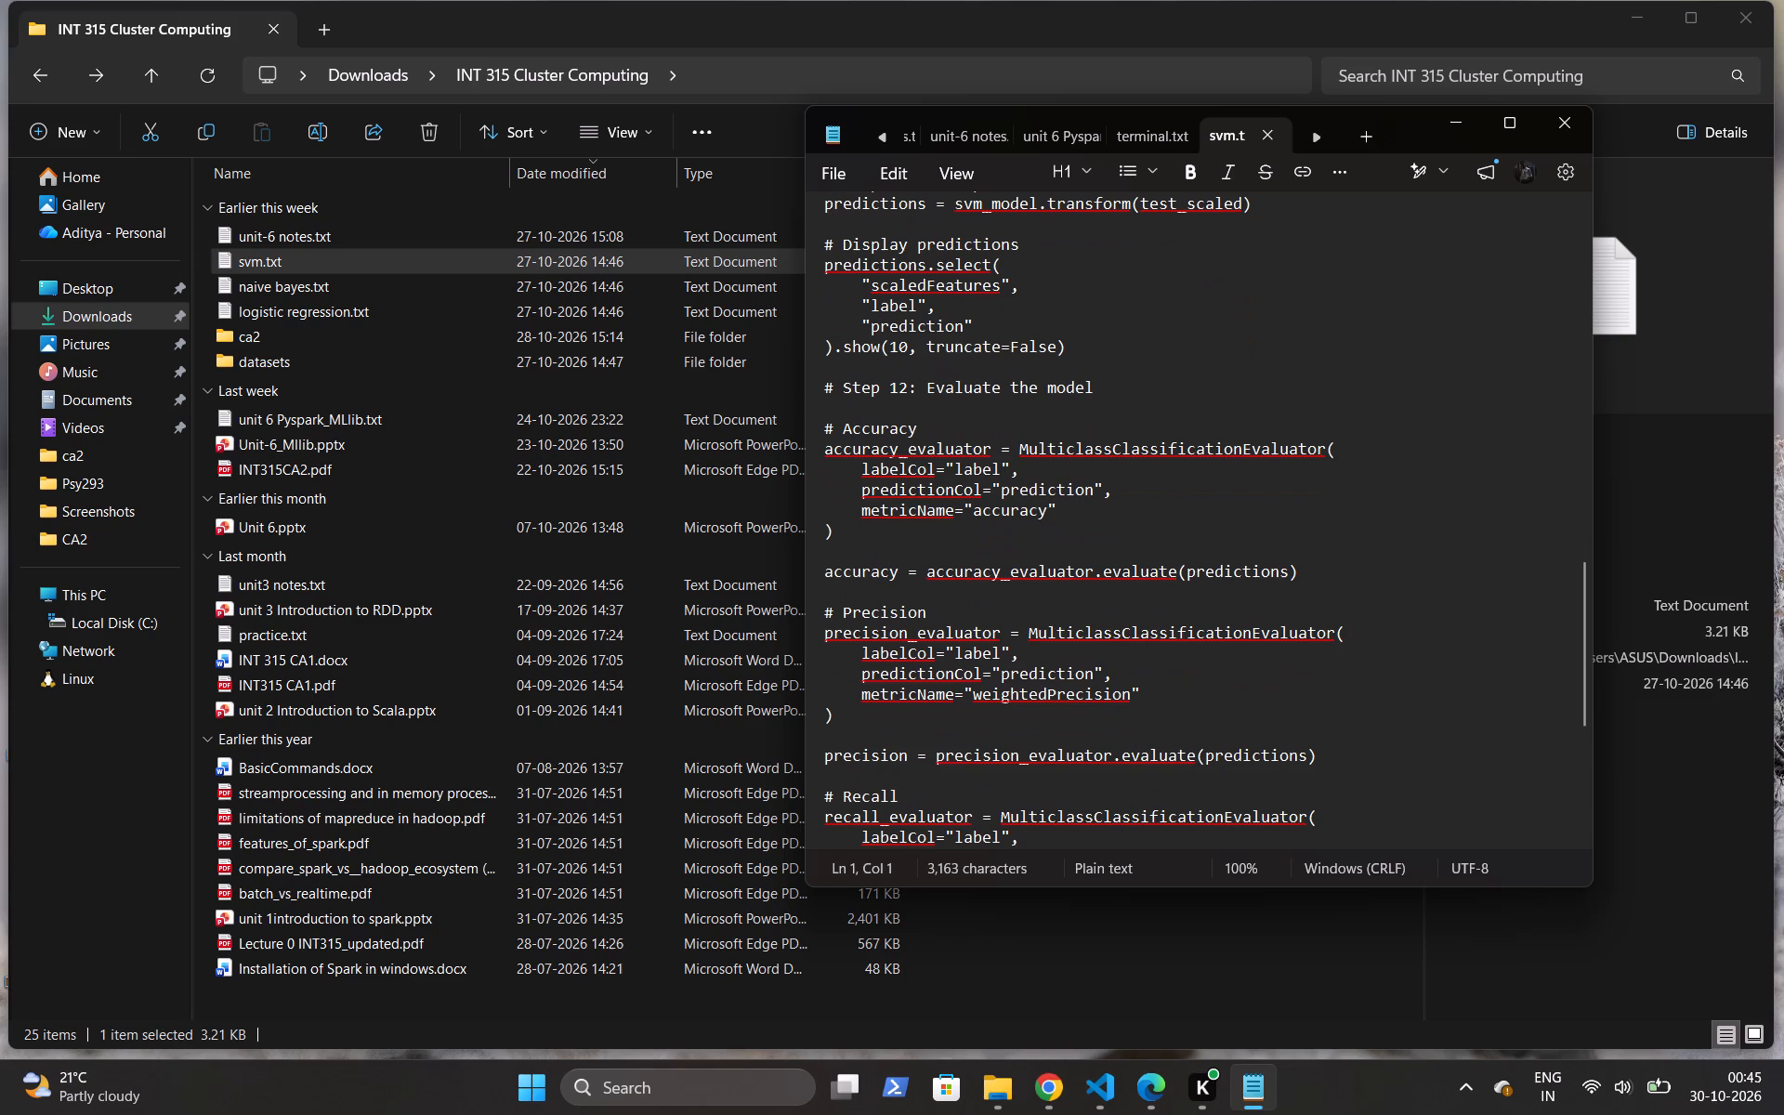
scroll(1112, 627, down, 2)
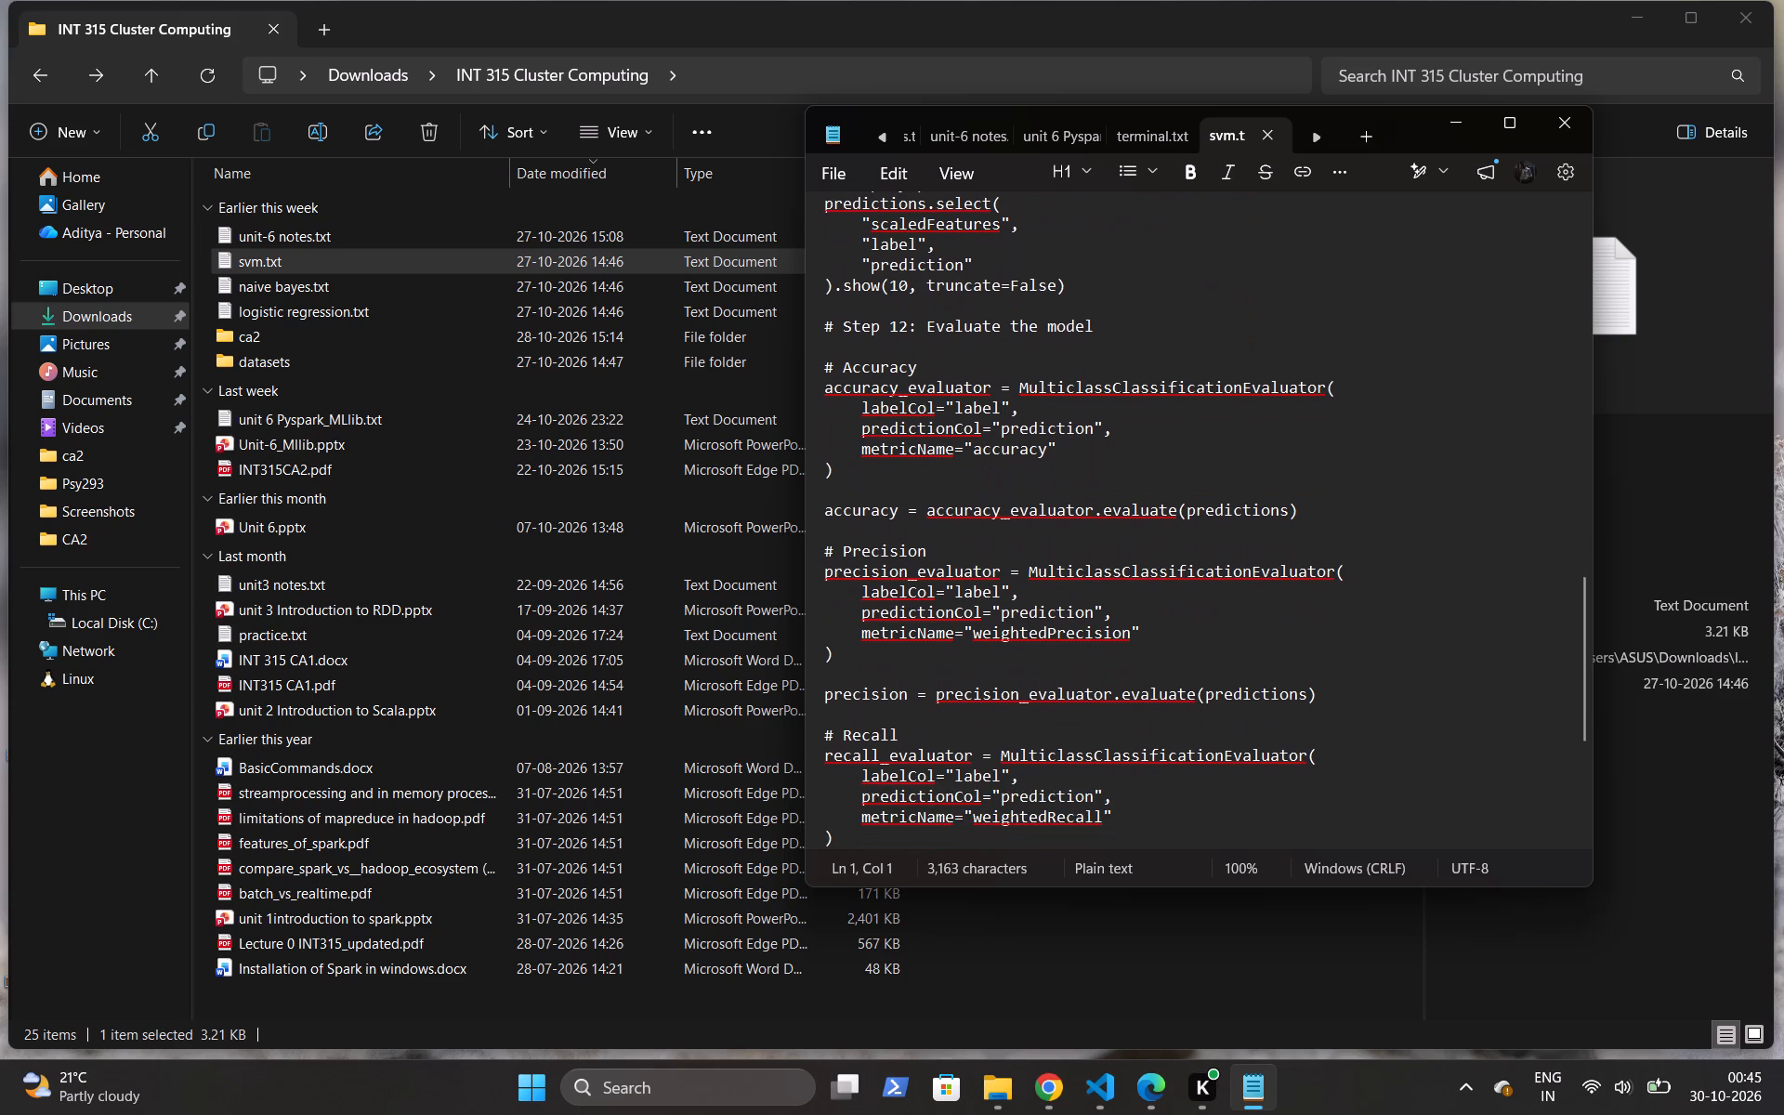
scroll(1112, 627, down, 2)
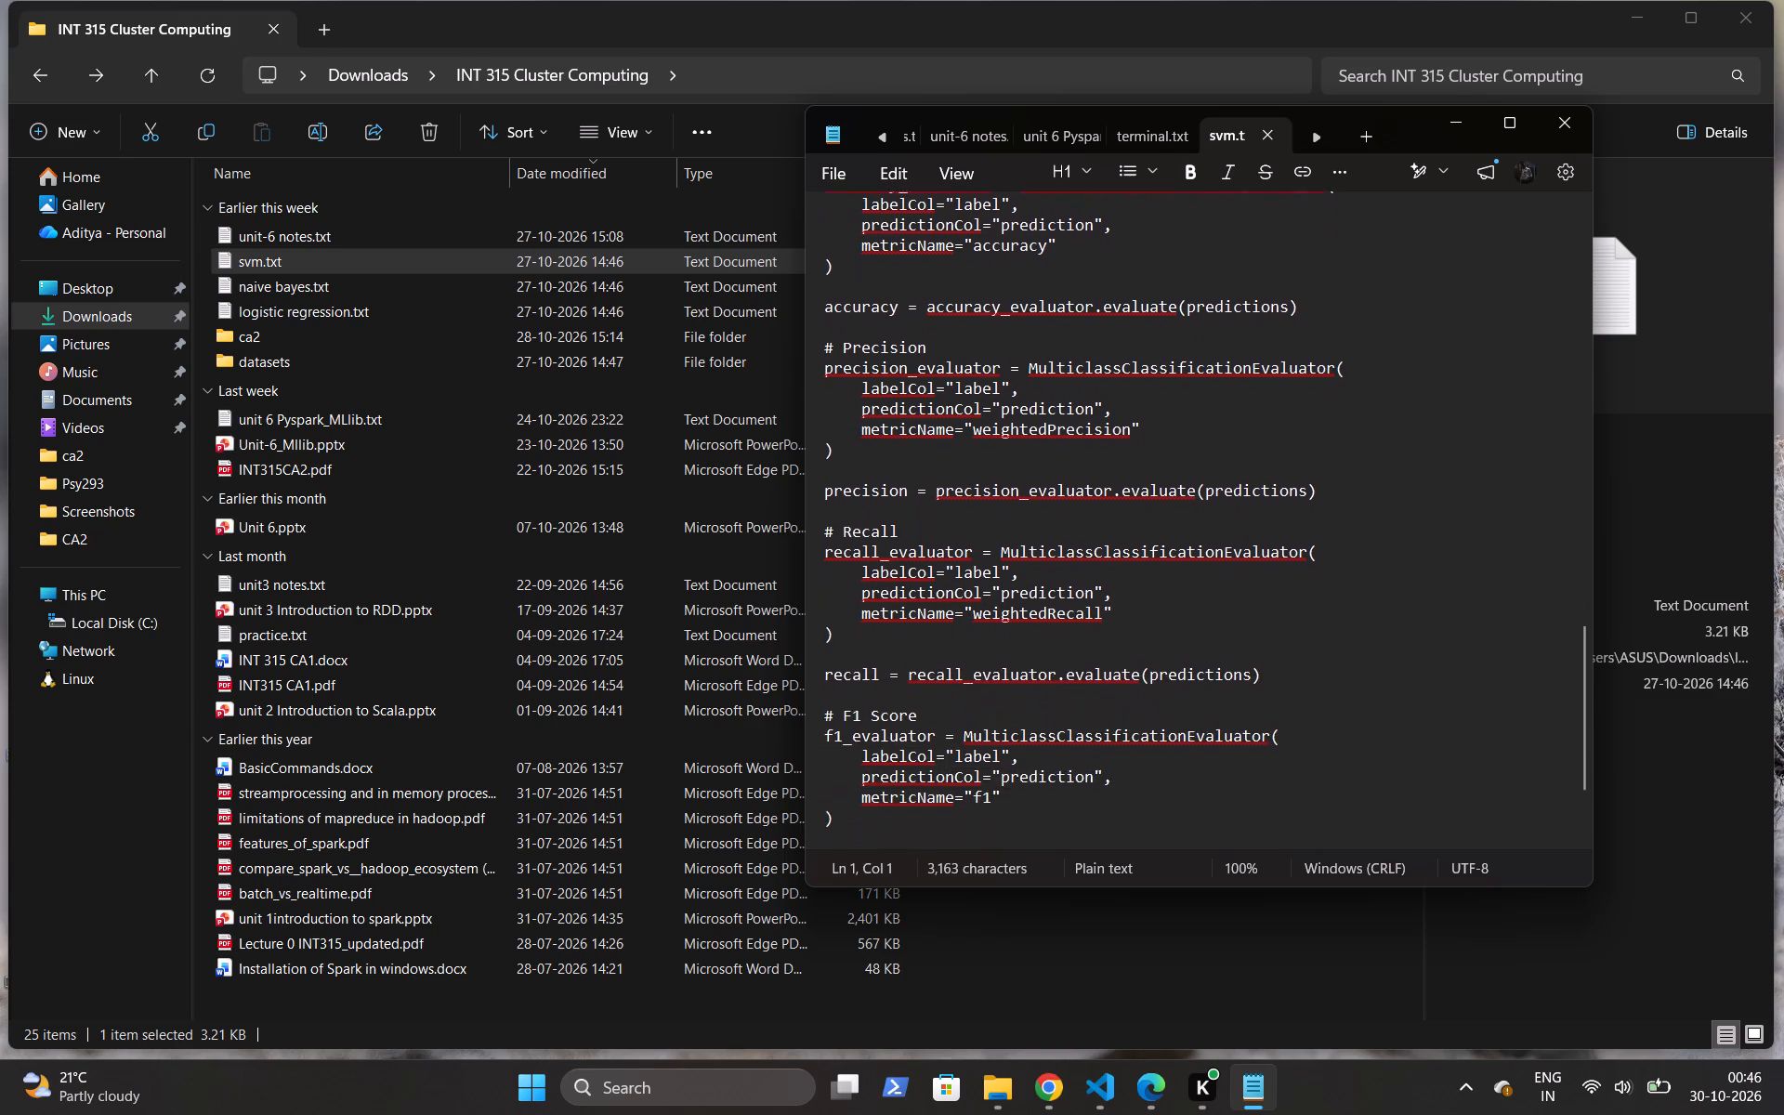
scroll(1112, 627, down, 3)
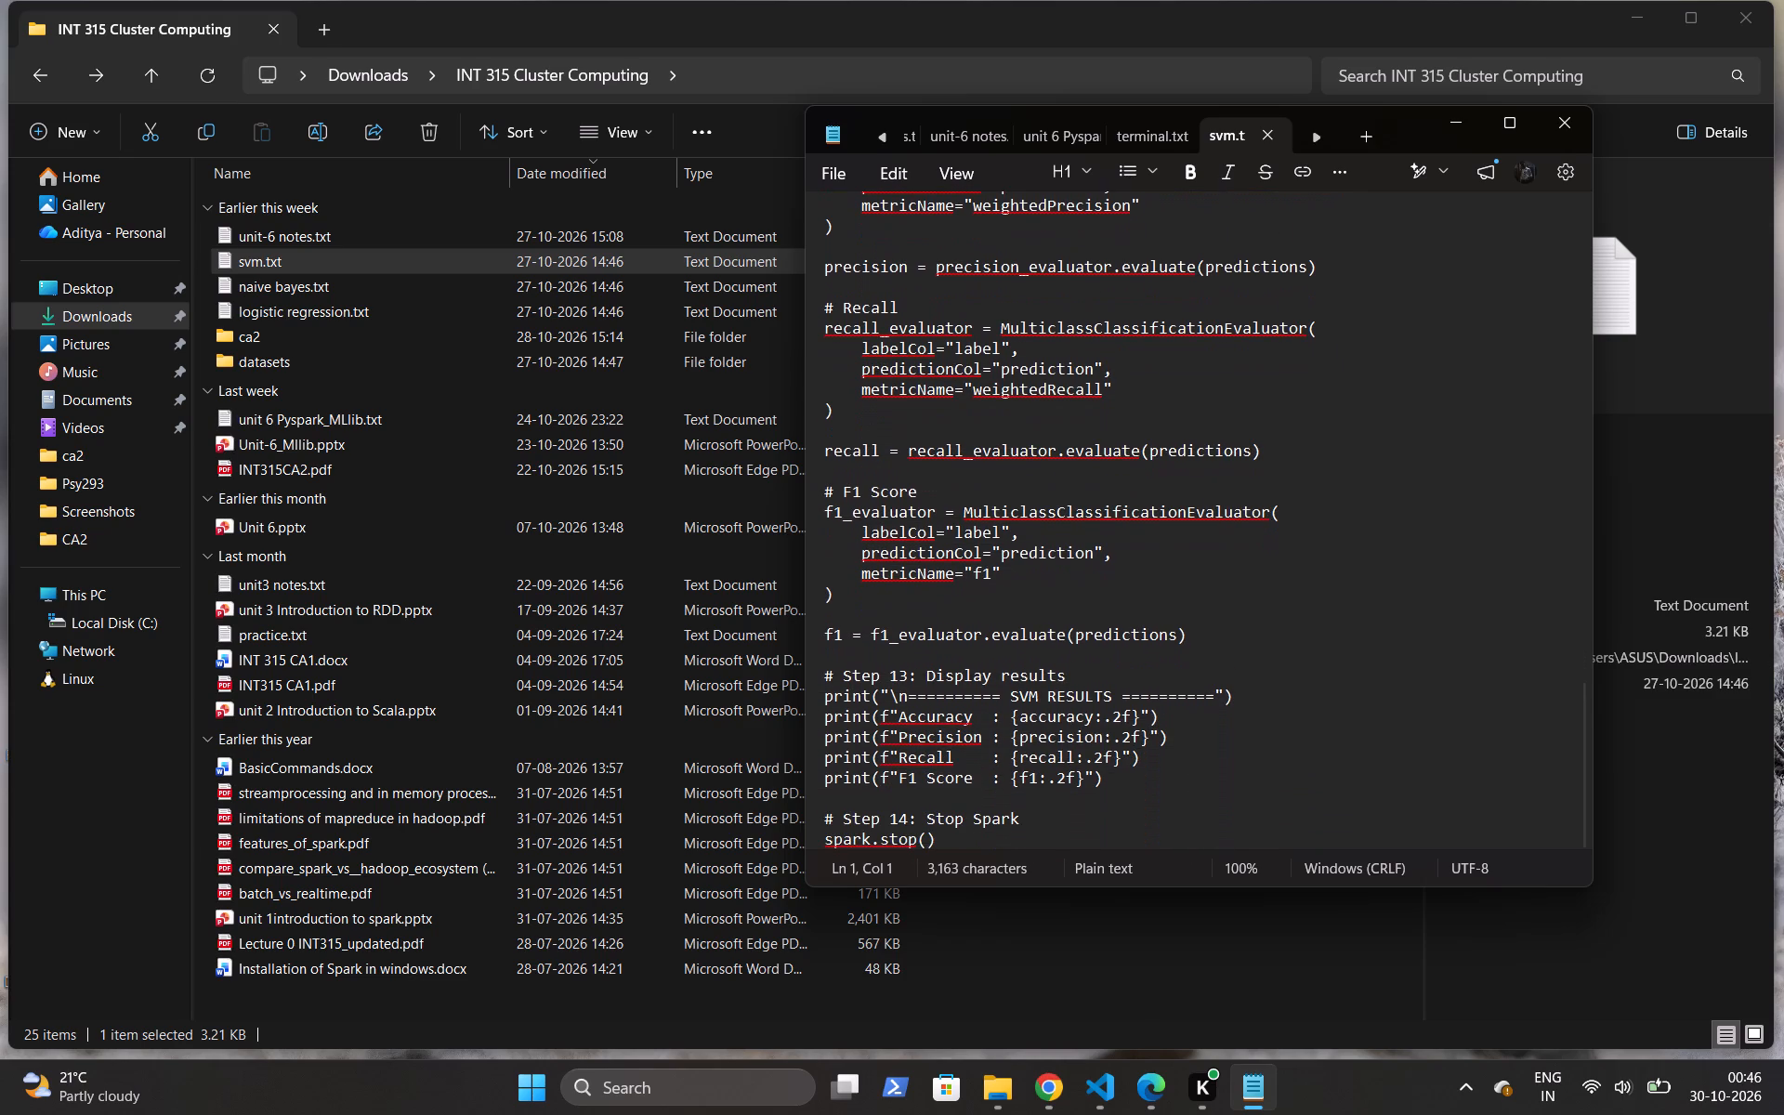
scroll(1112, 627, down, 2)
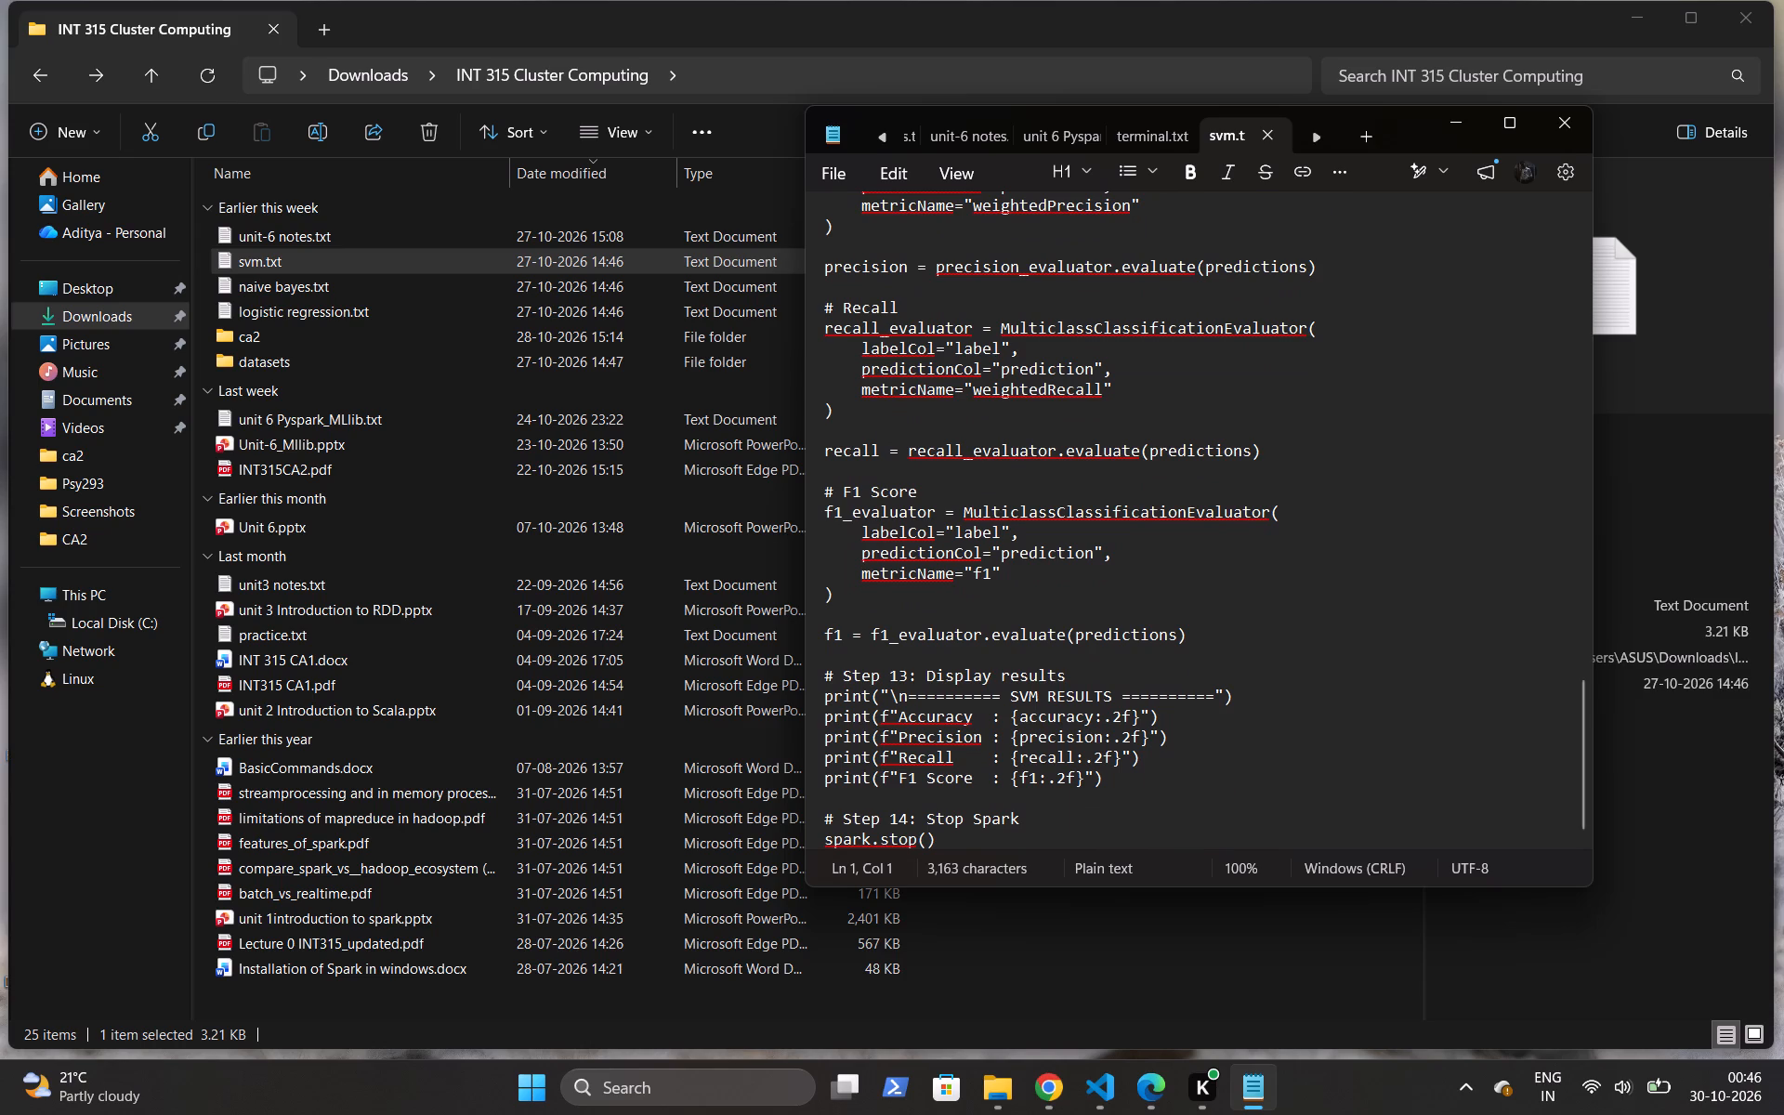
scroll(1152, 334, up, 10)
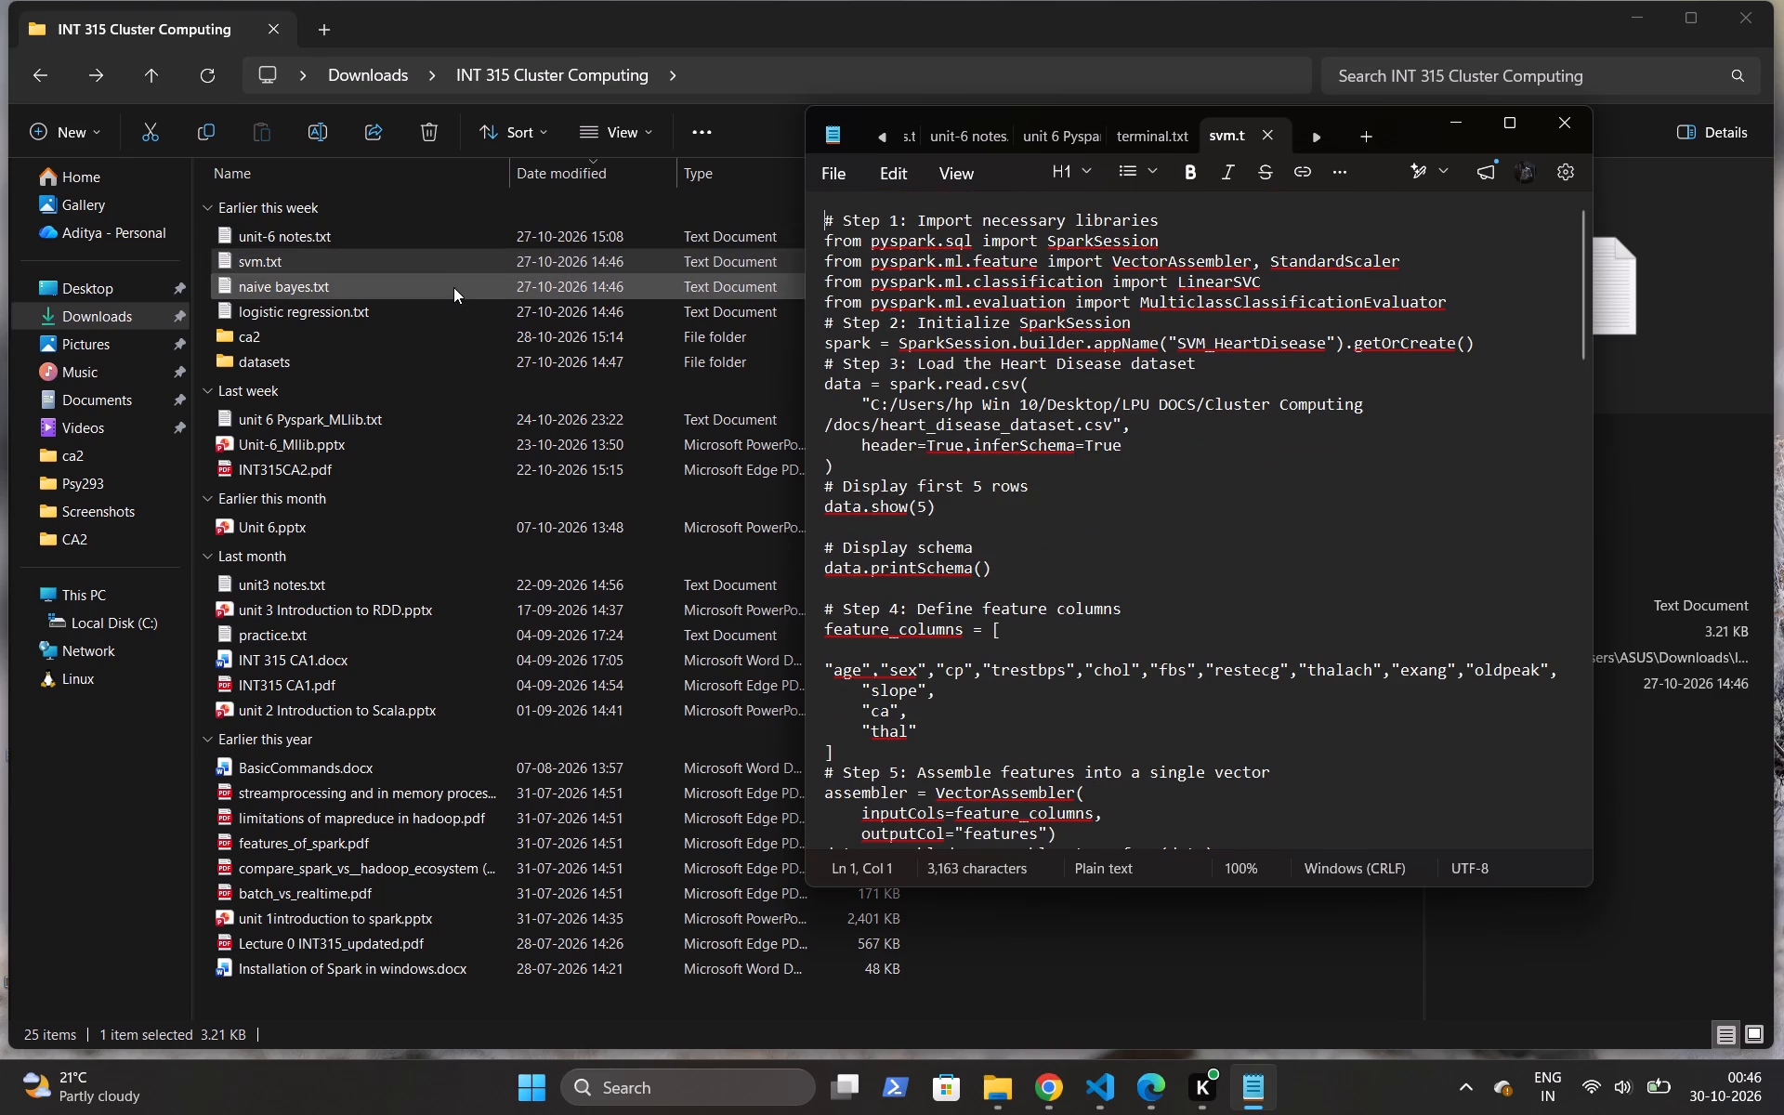
Open naive bayes.txt and read through the Naive Bayes script, including feature preparation and model evaluation.
double_click(453, 287)
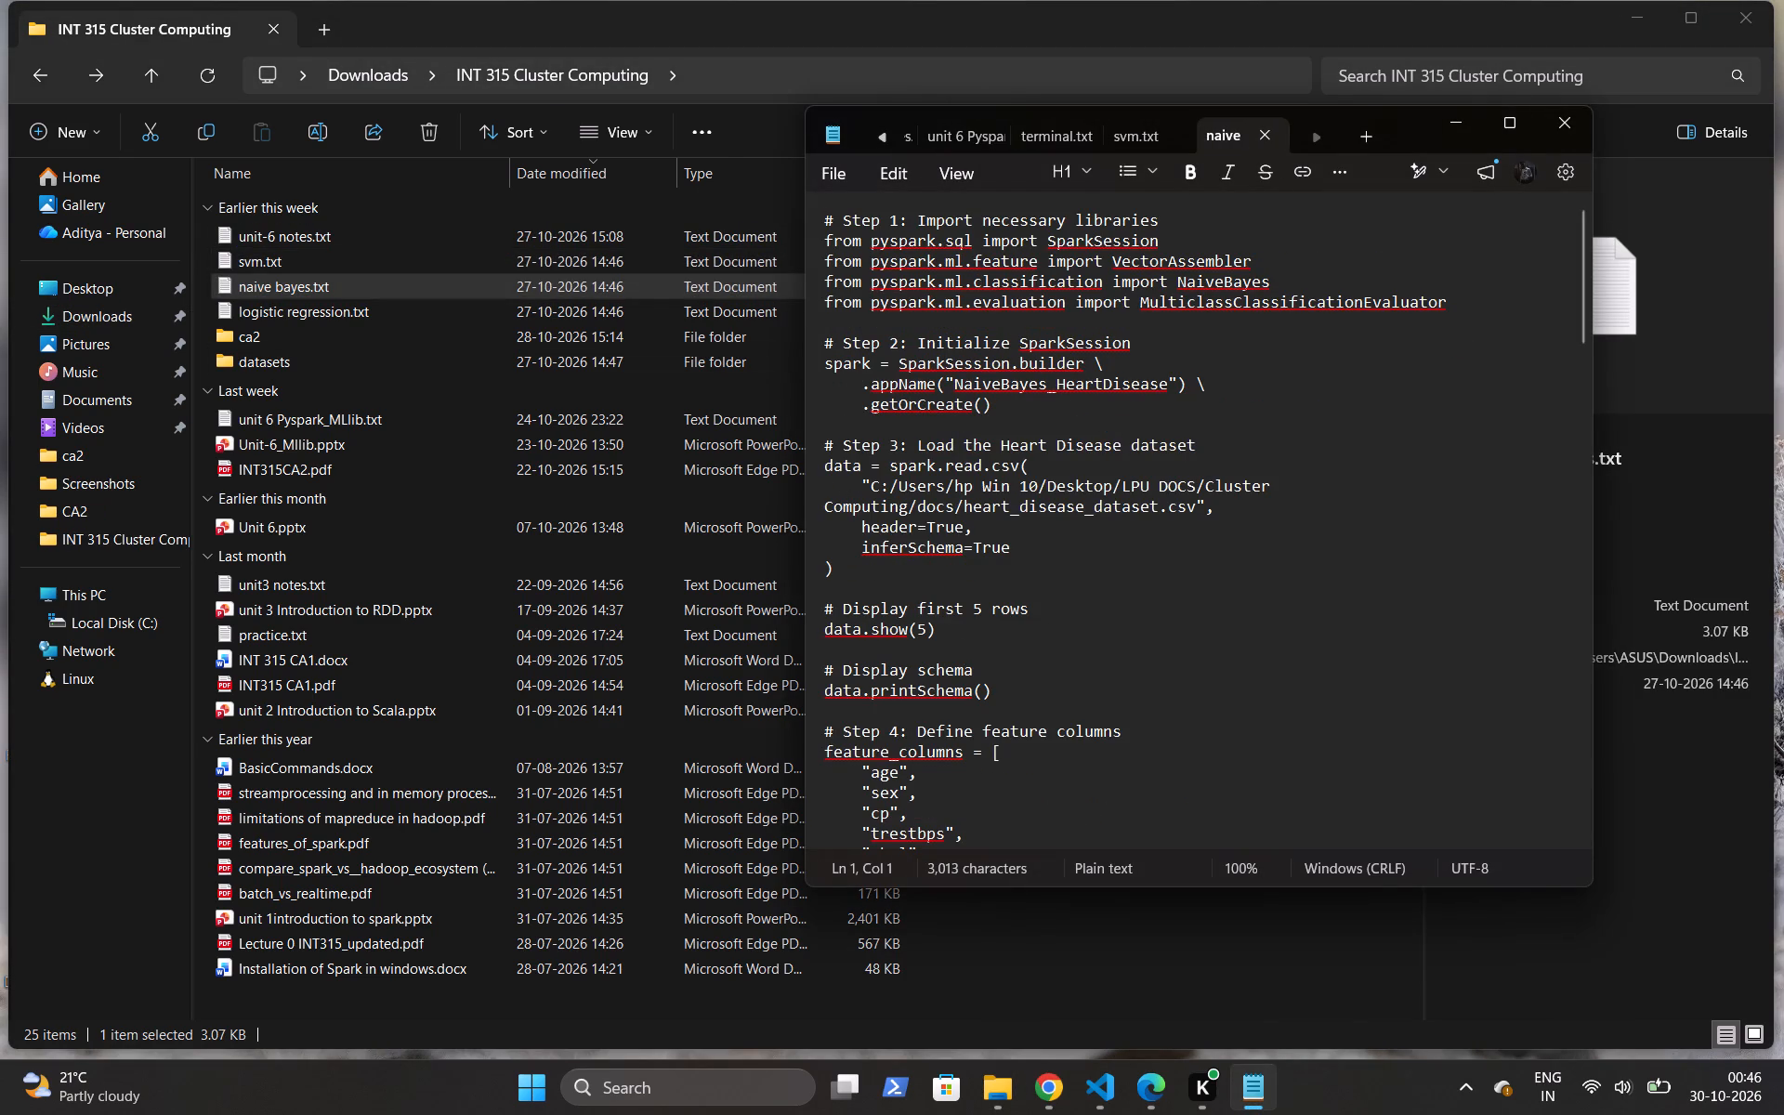
scroll(1105, 618, down, 3)
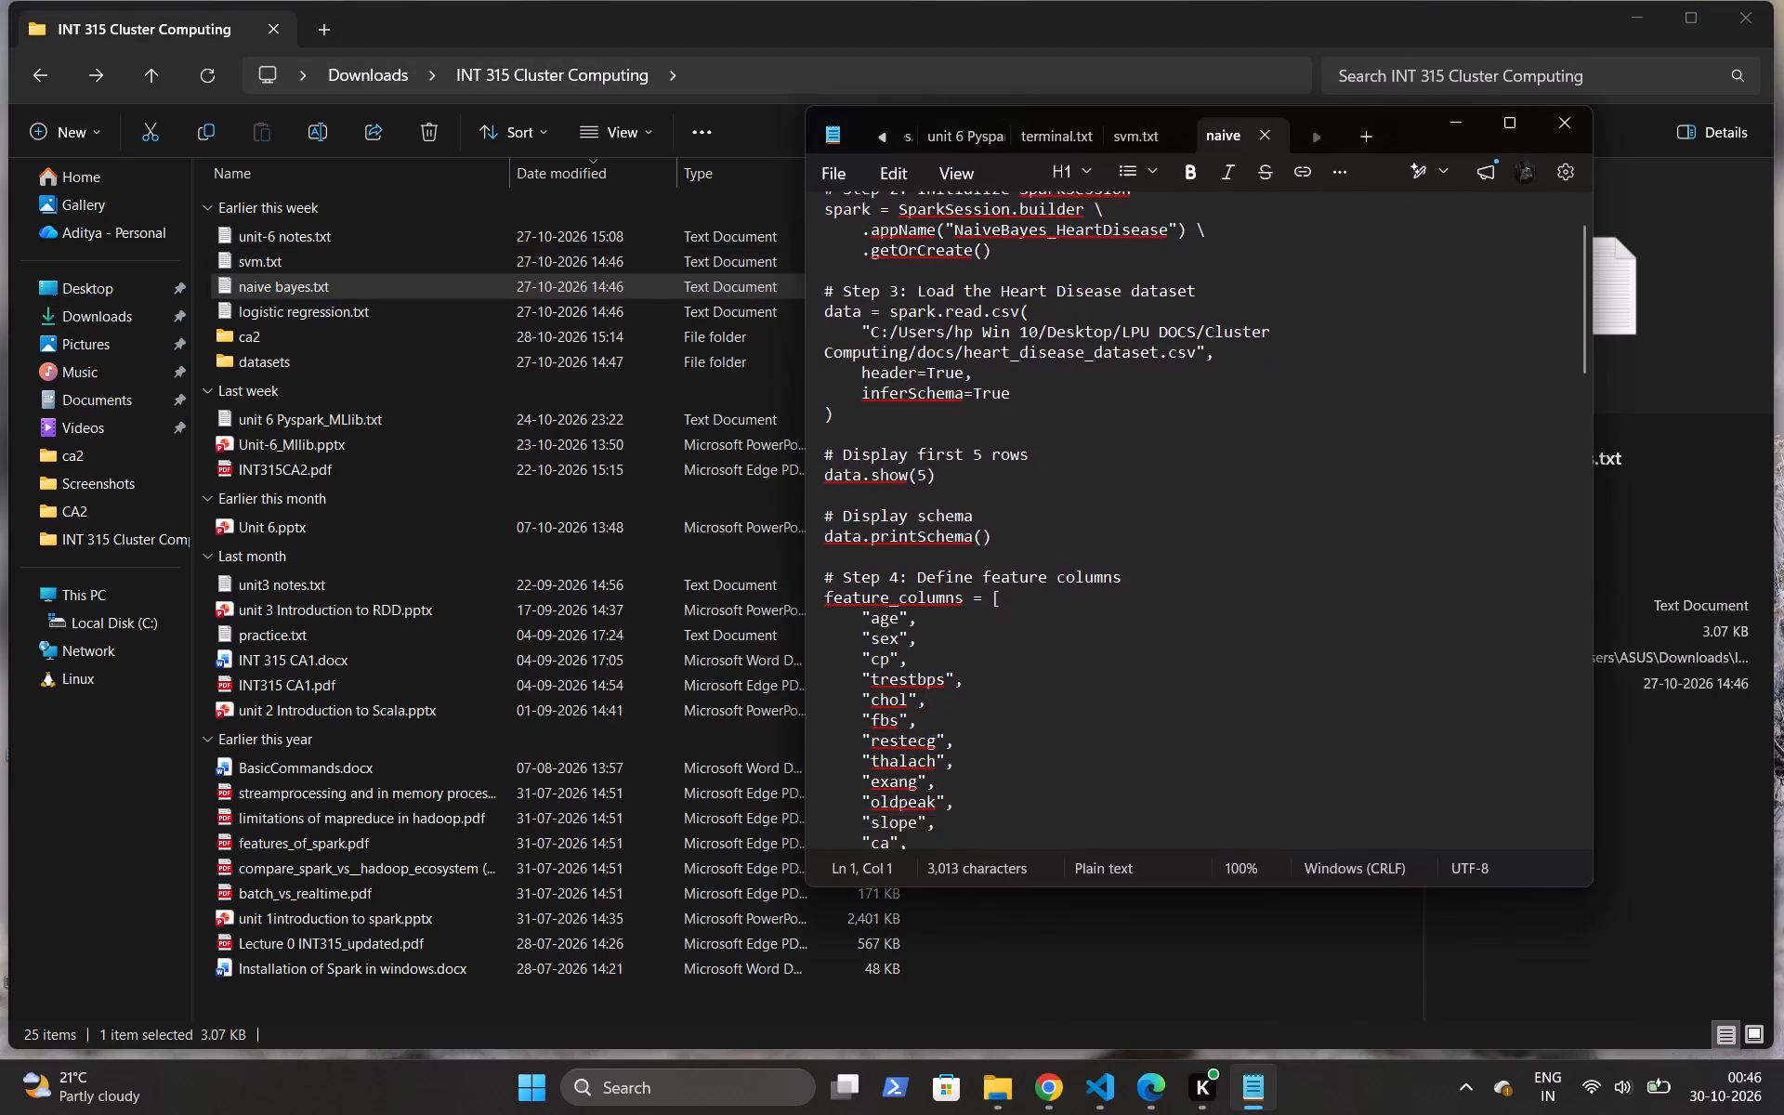
scroll(1105, 618, down, 2)
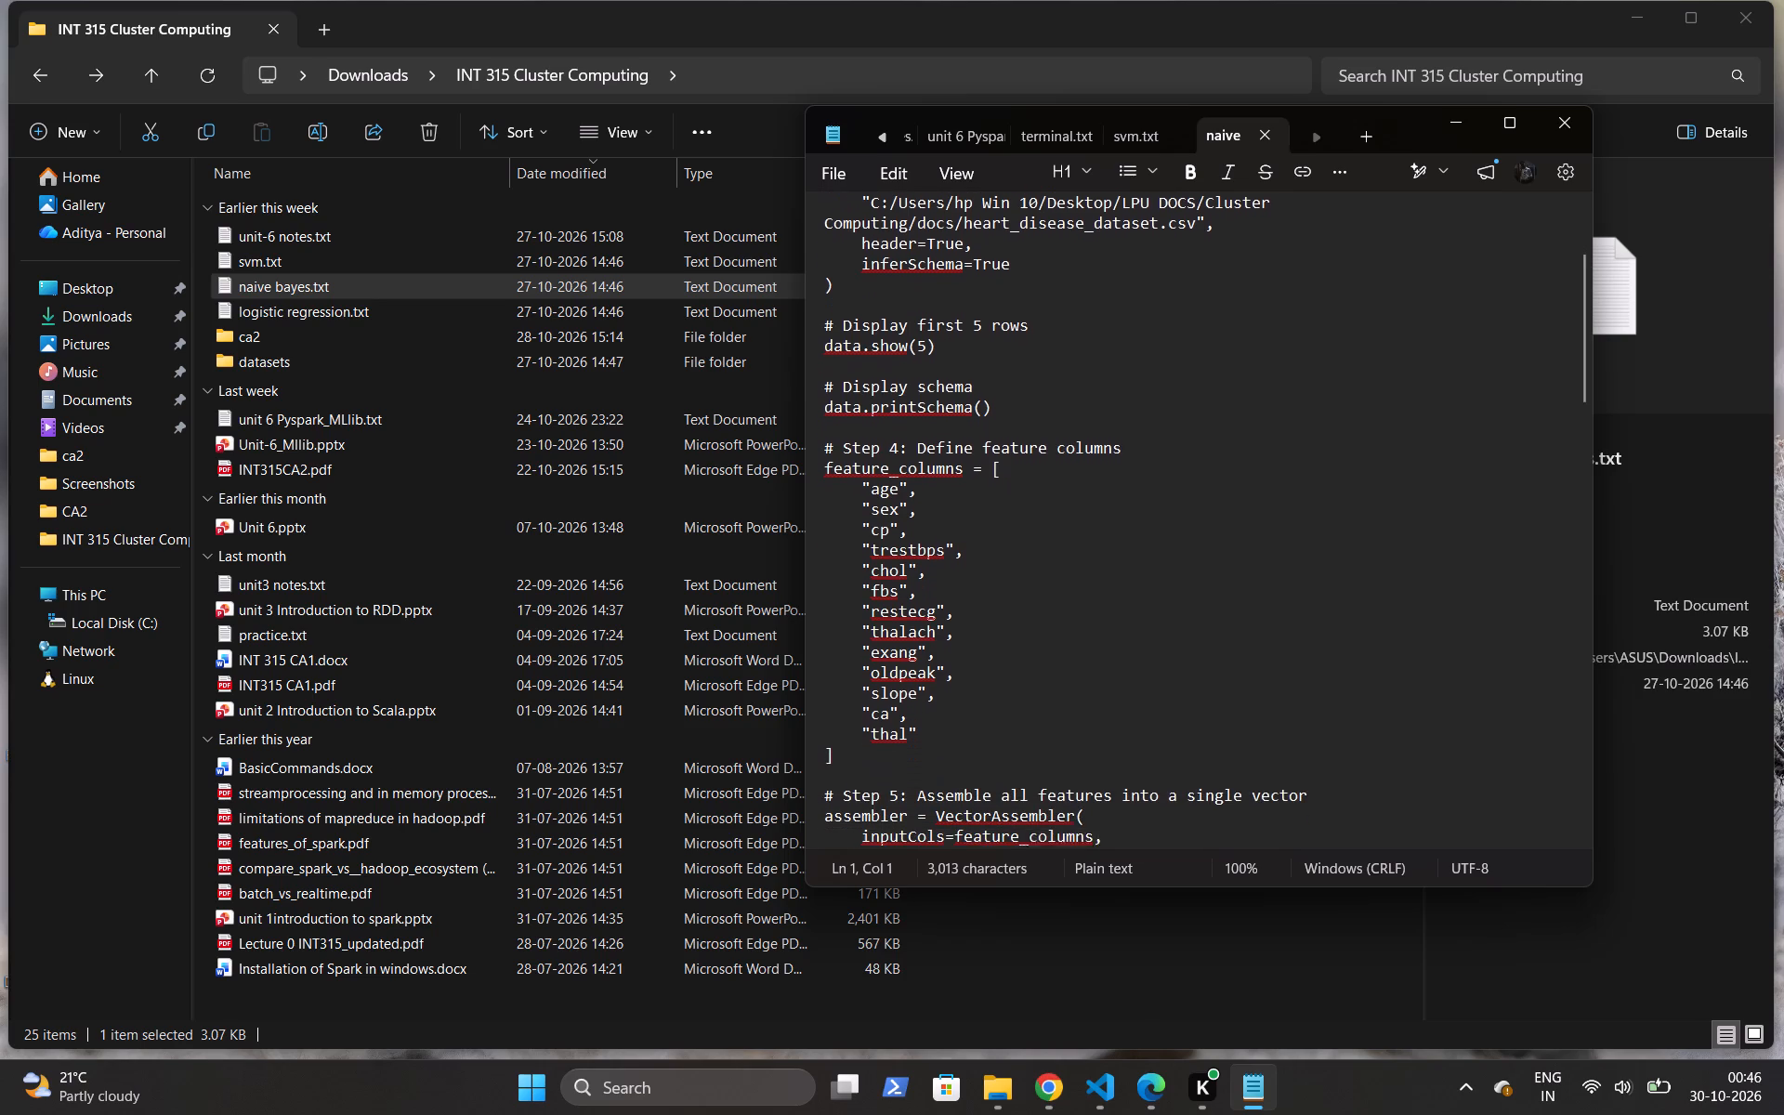
scroll(1105, 618, down, 3)
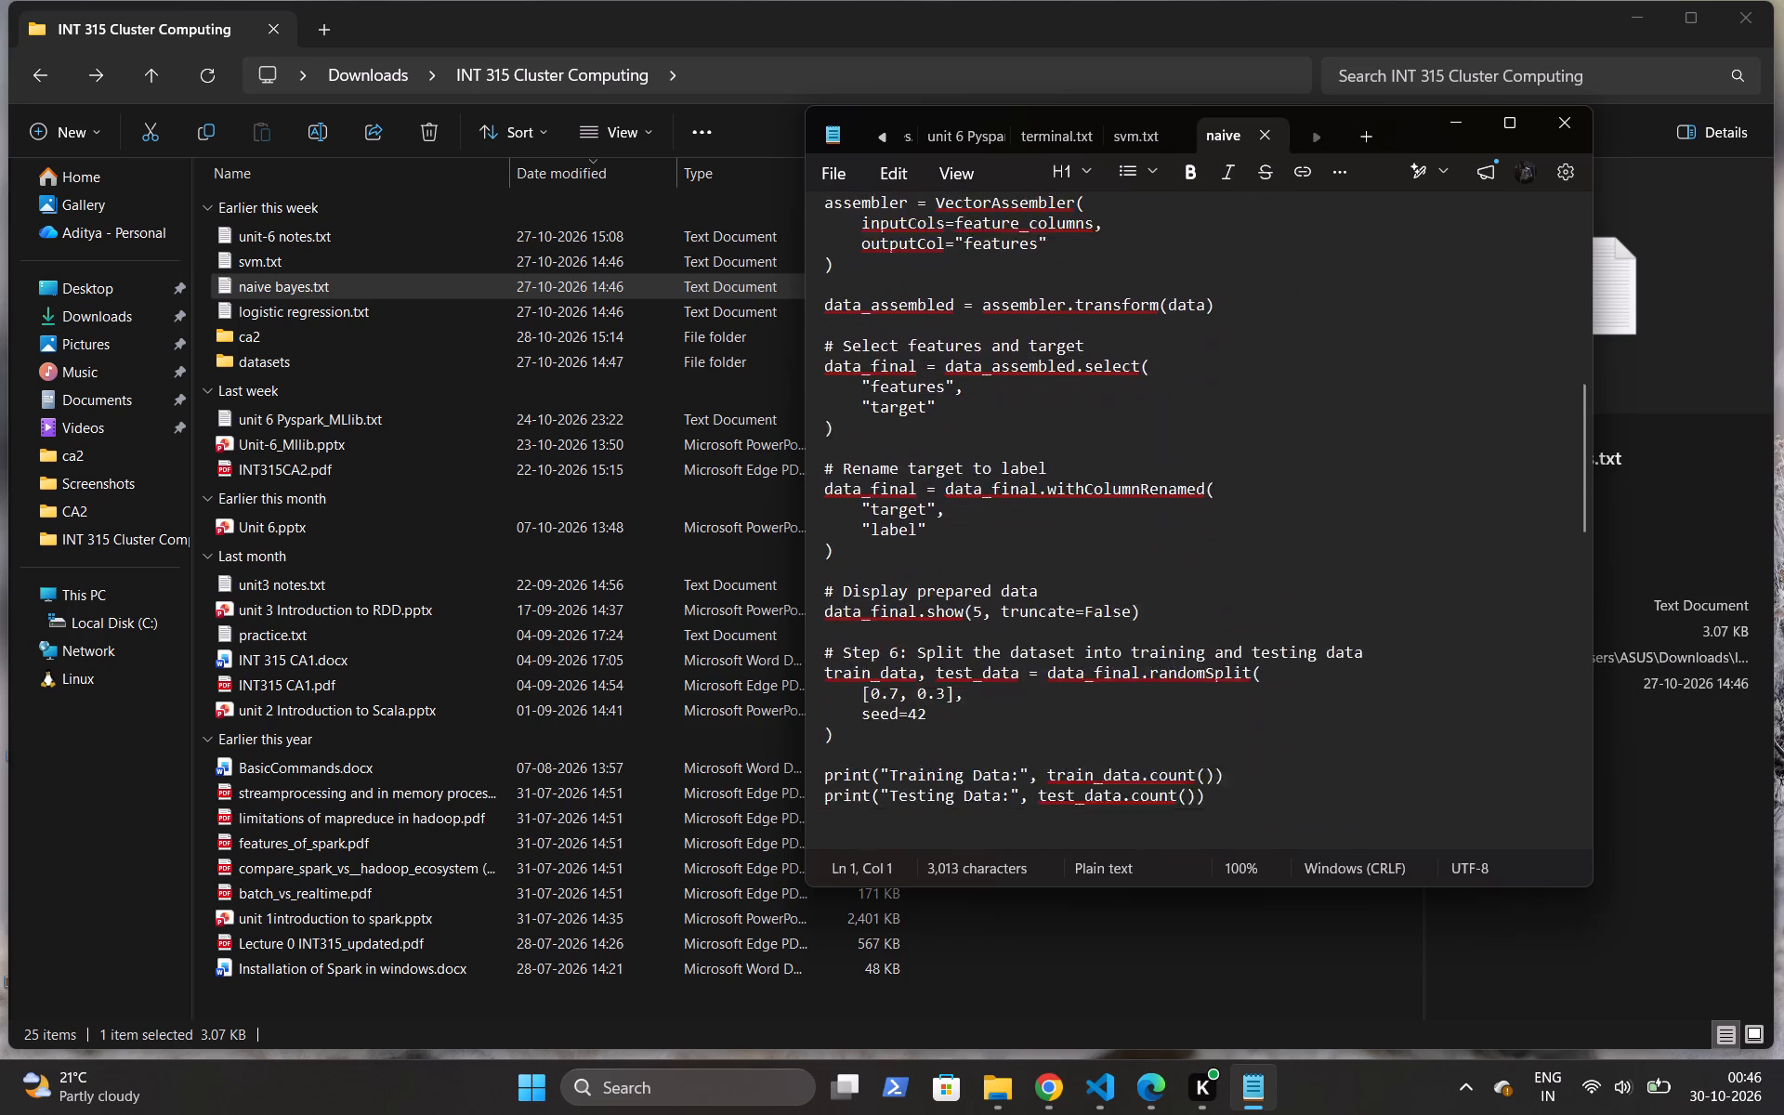
scroll(1105, 618, down, 5)
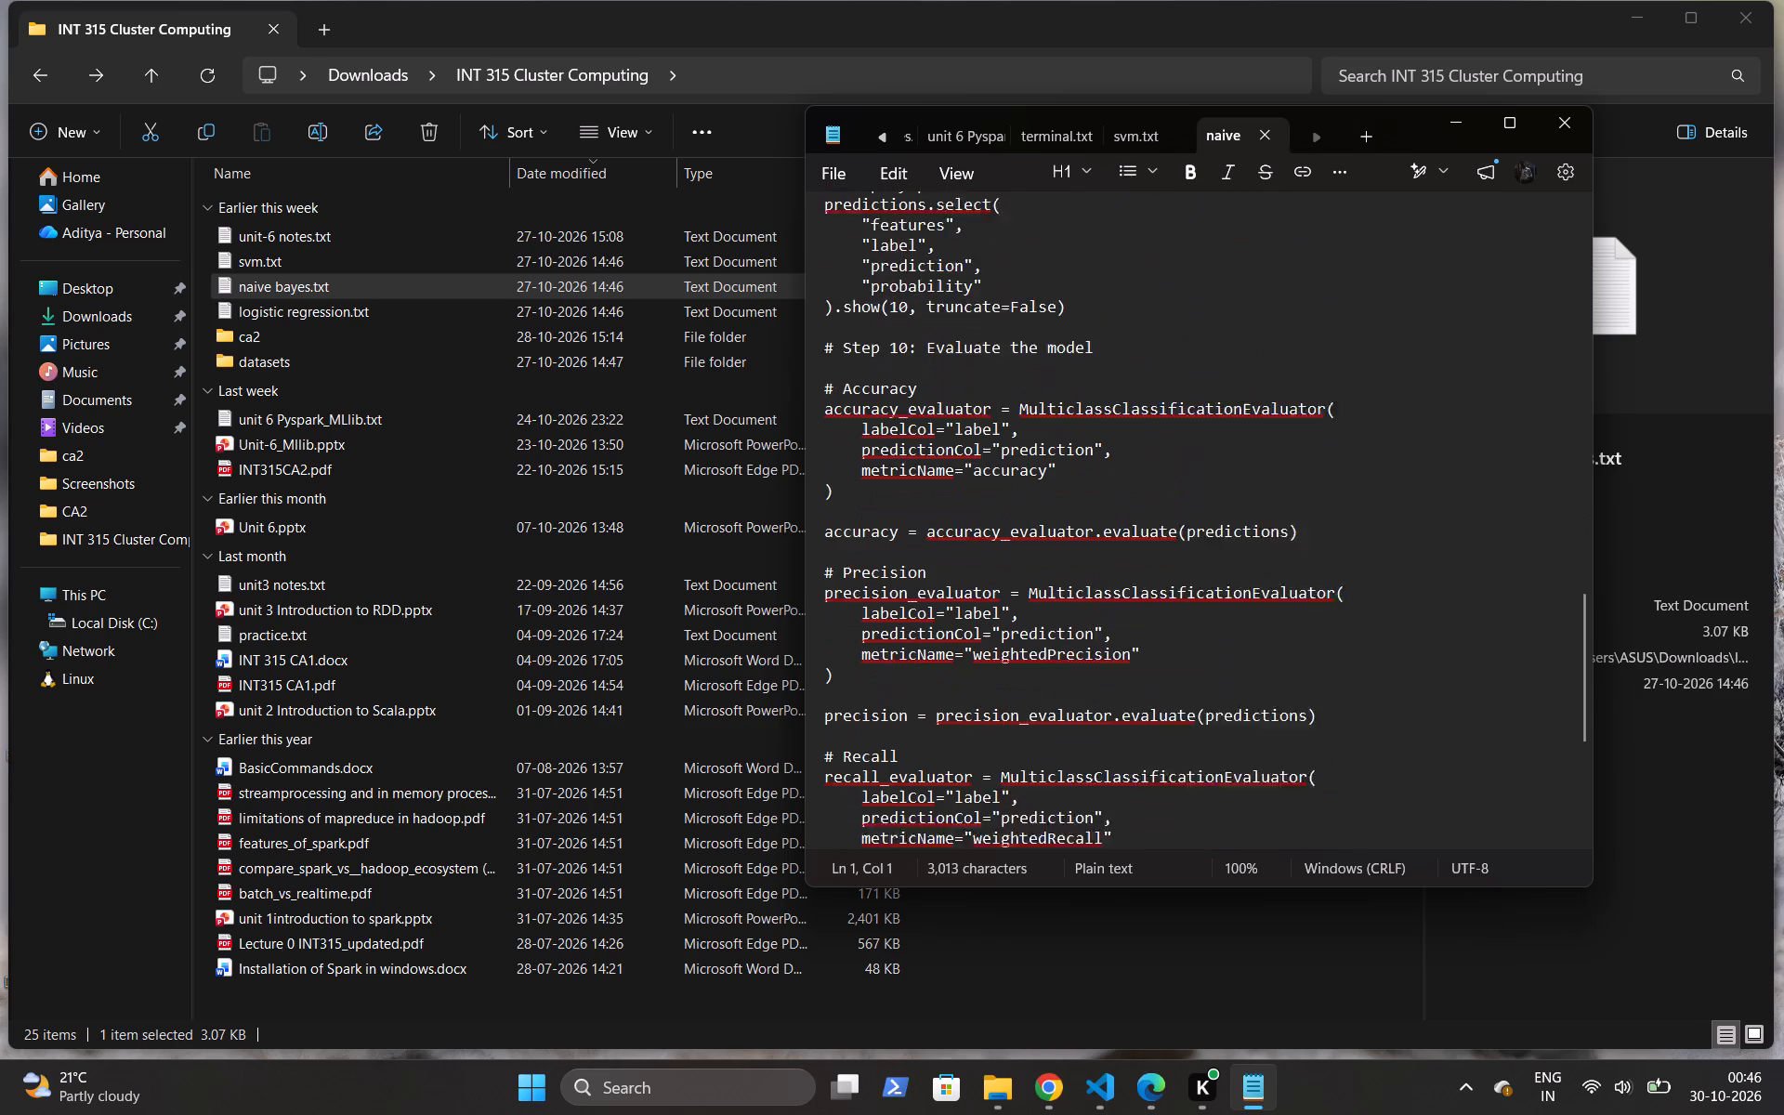
scroll(1105, 618, down, 7)
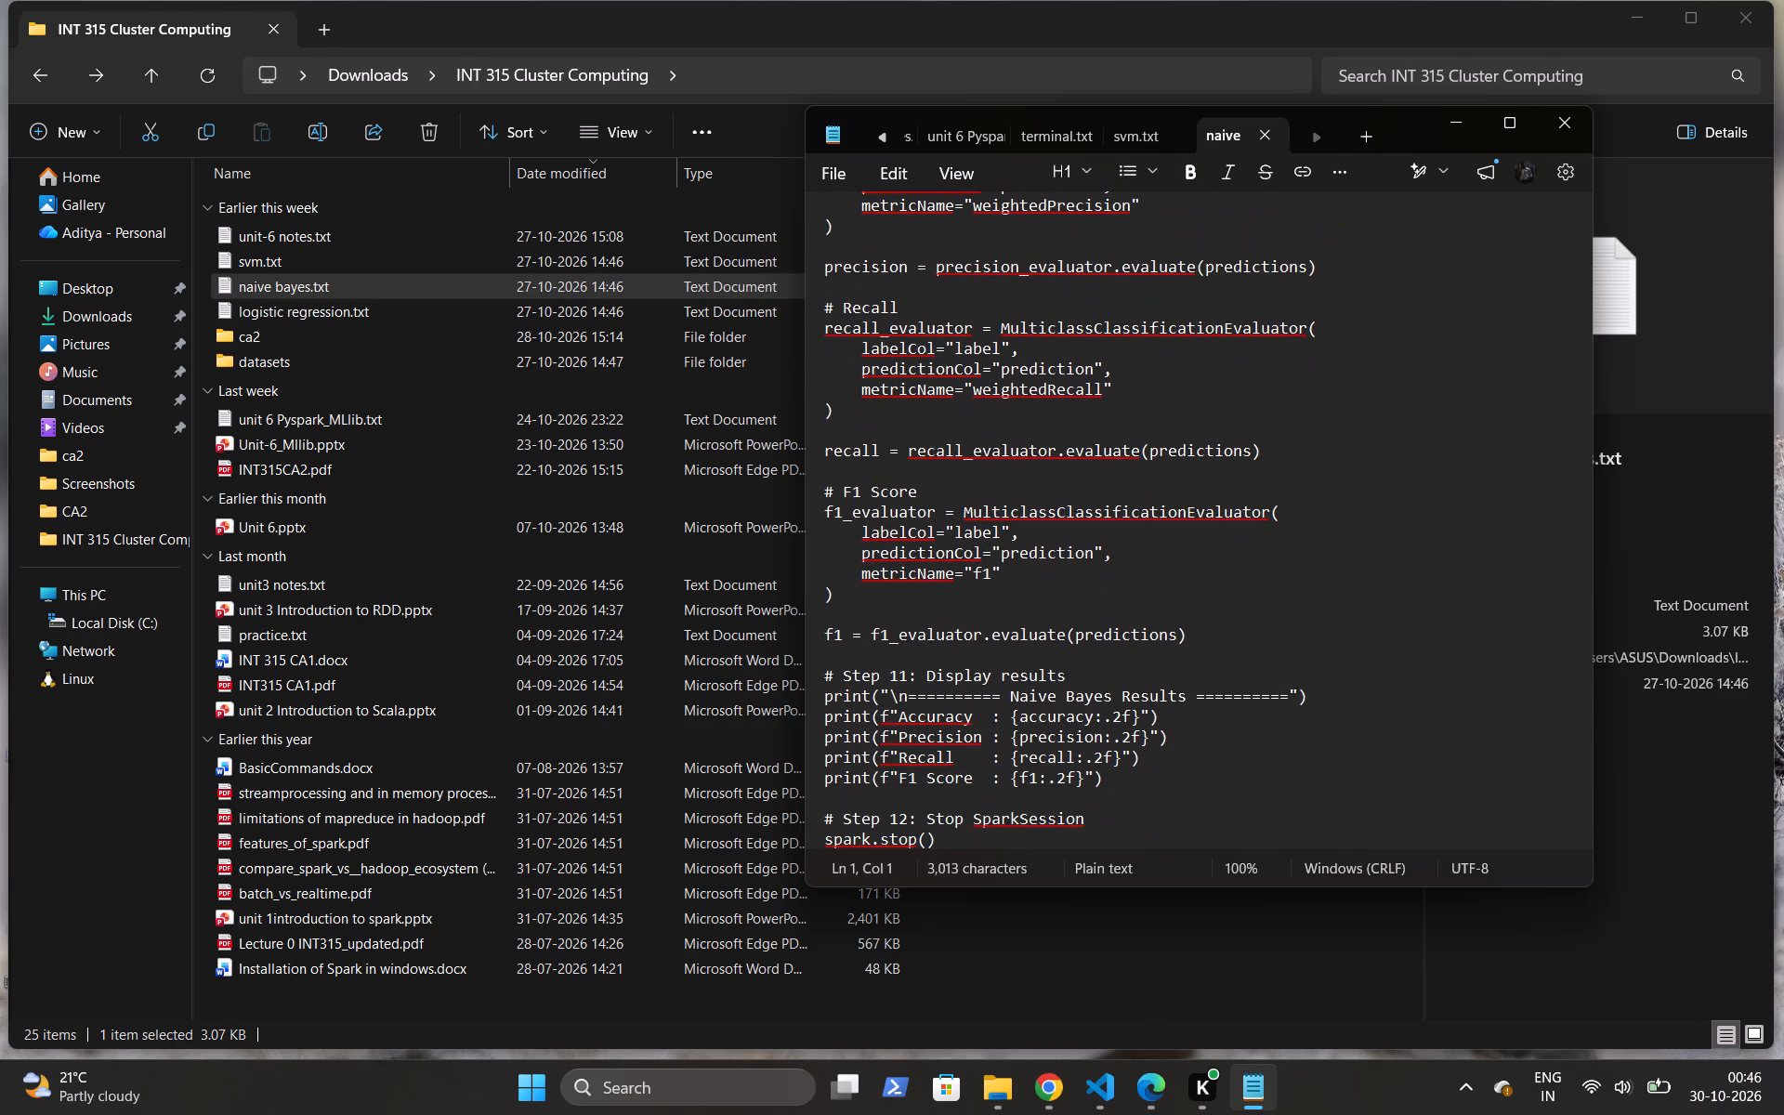
scroll(1105, 618, down, 2)
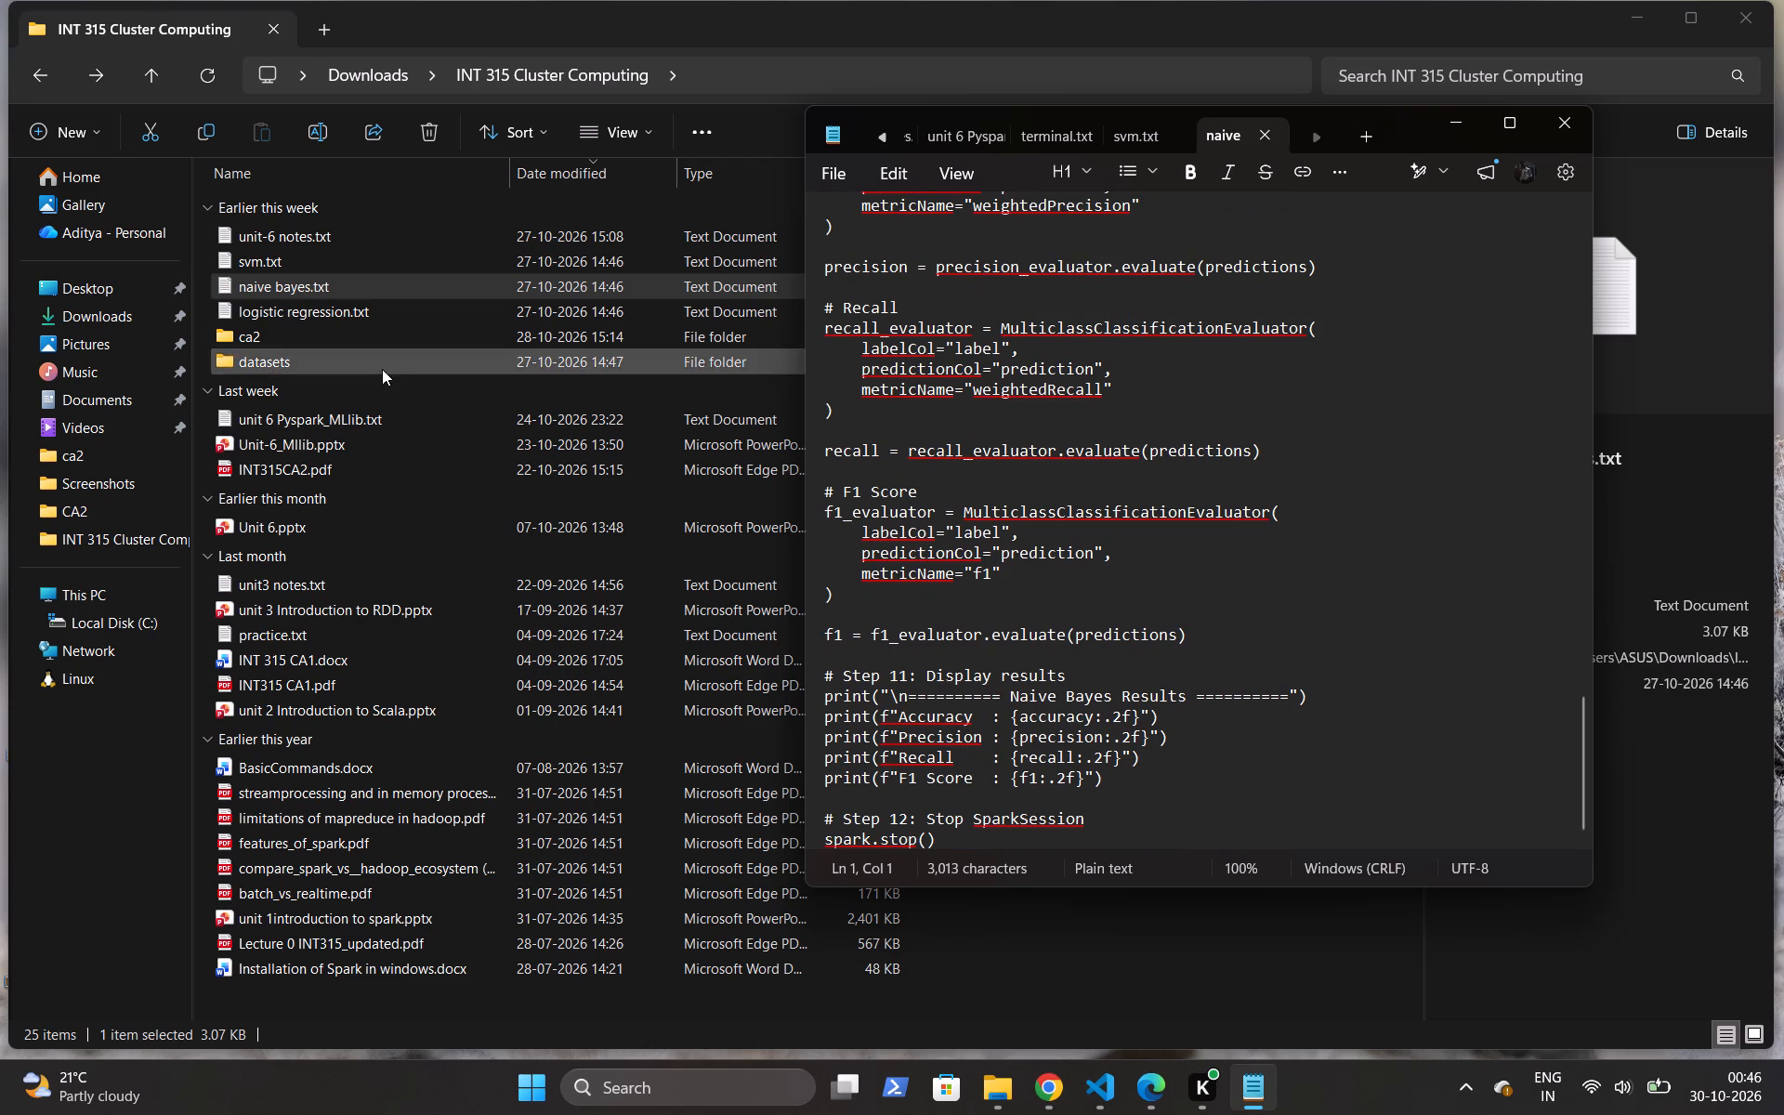
Open logistic regression.txt, skim the Iris classification script and its evaluation metrics, and close Notepad.
double_click(418, 313)
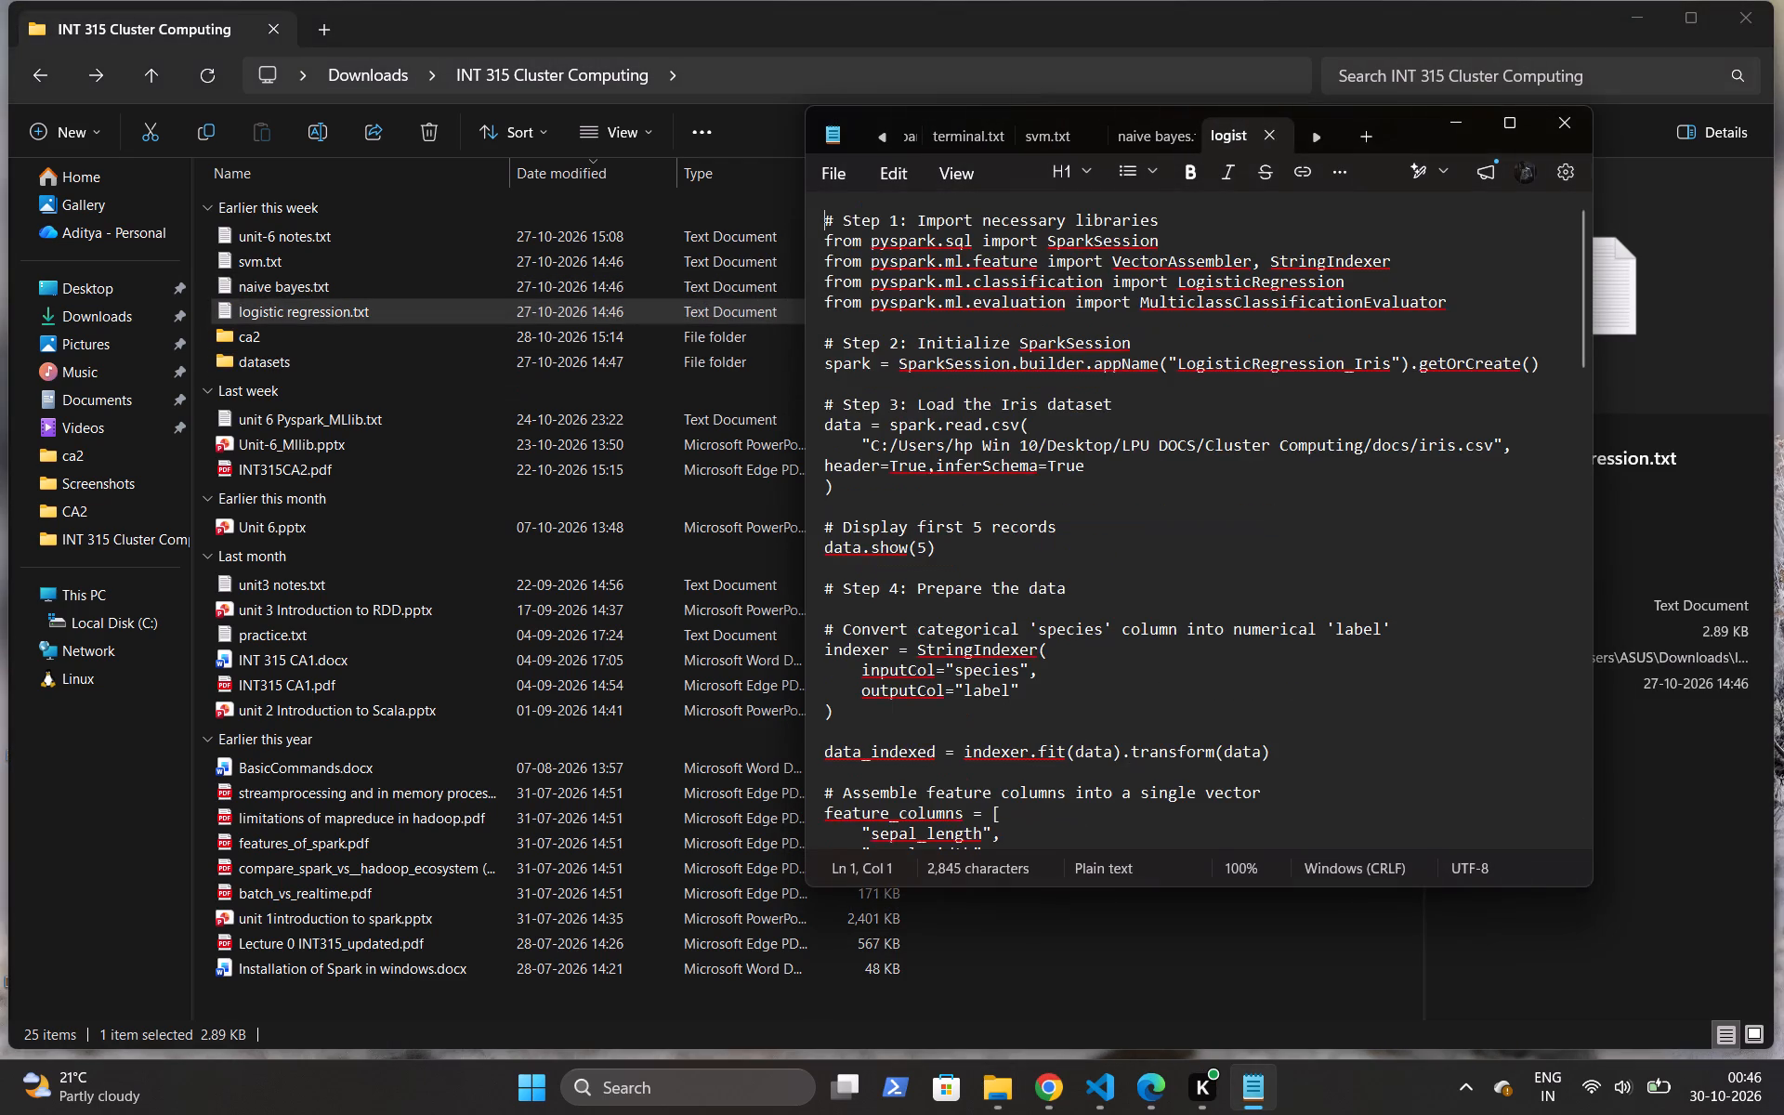
scroll(1133, 613, down, 18)
scroll(1133, 613, up, 1)
scroll(1133, 613, down, 1)
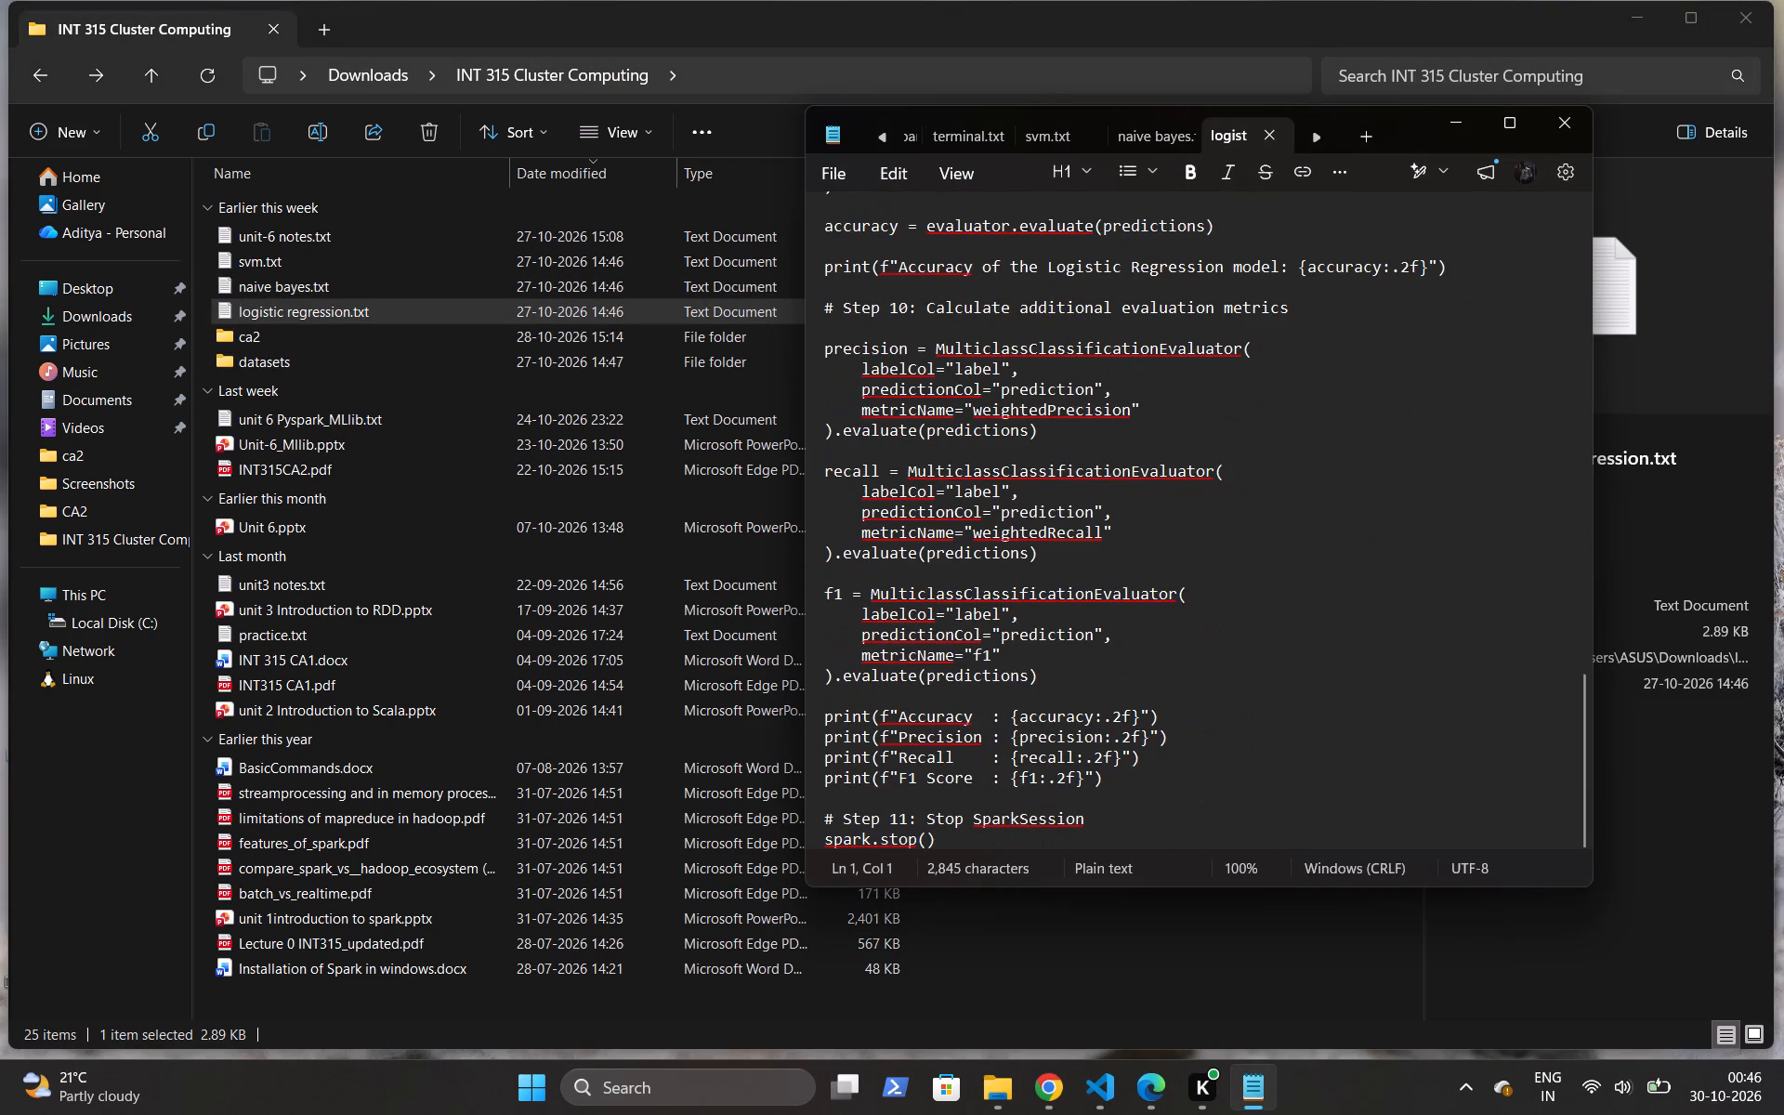
scroll(1133, 613, down, 1)
scroll(1133, 613, up, 16)
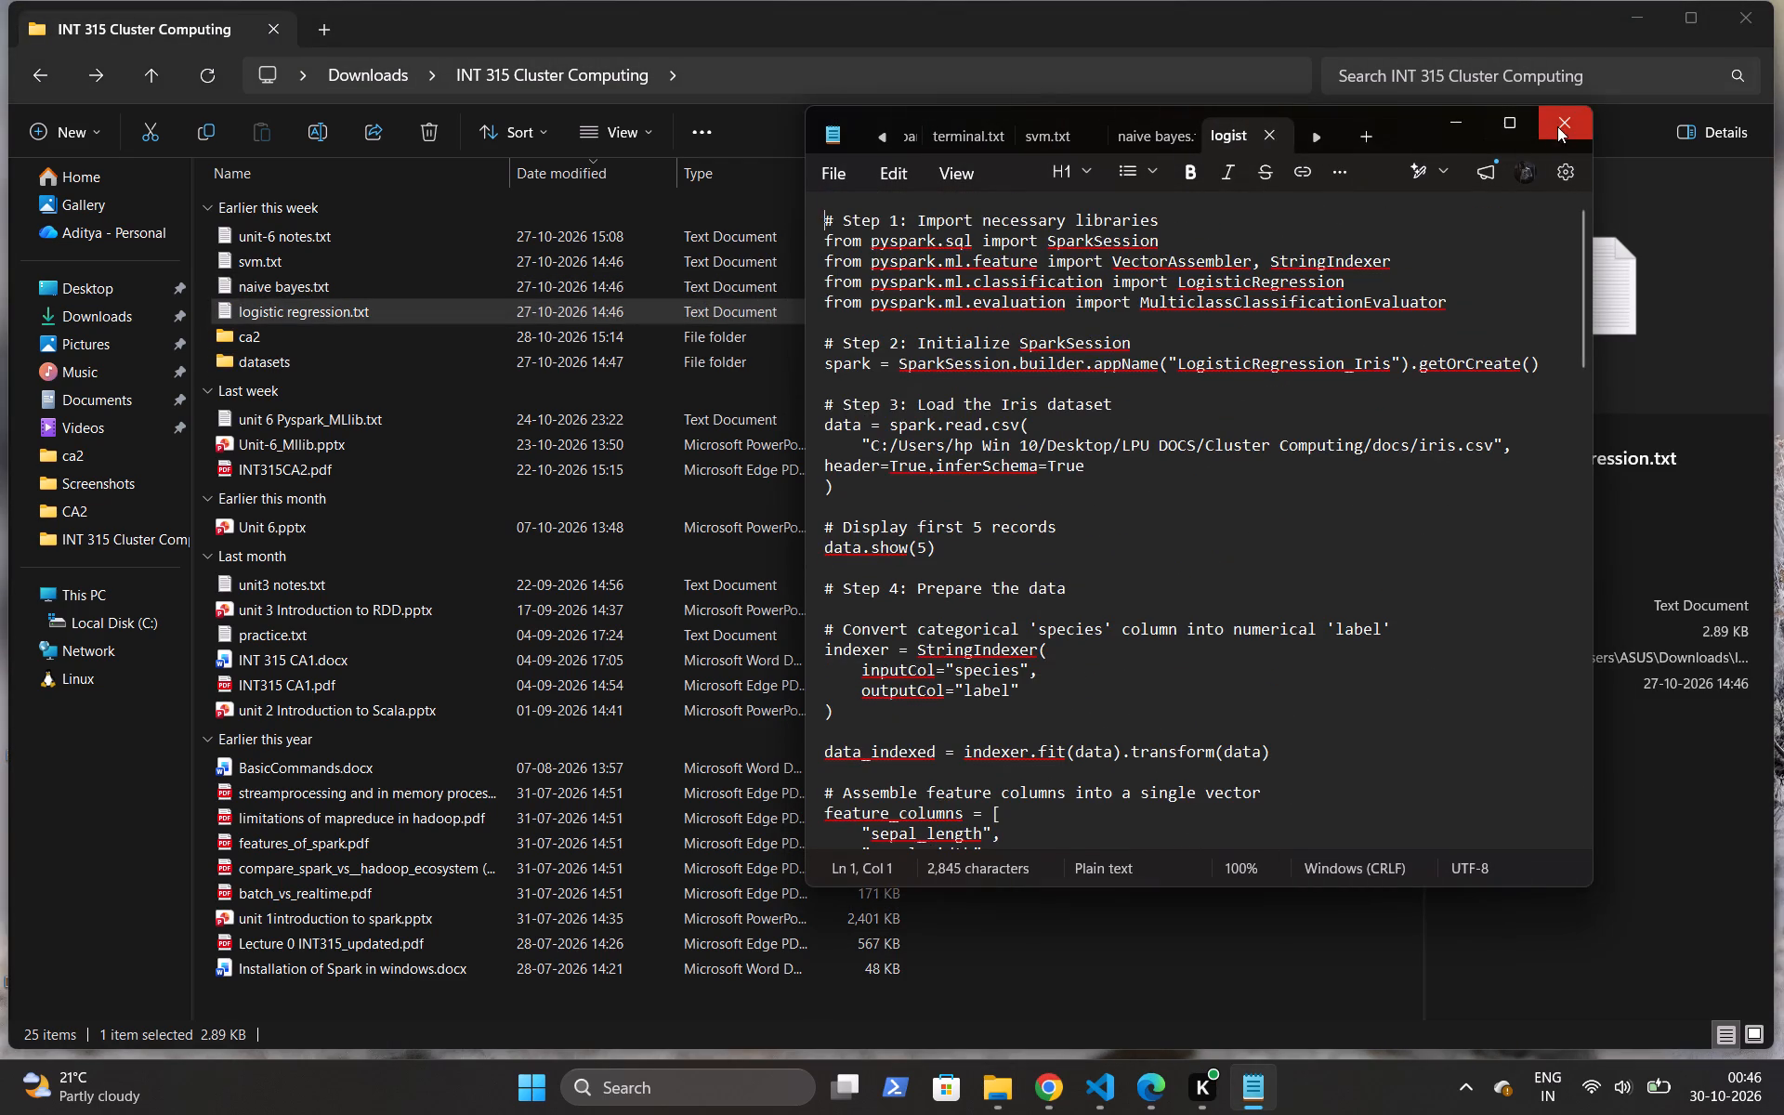
click(1557, 126)
Open the Fraud Detection Dataset Reduced 20000 CSV file from the ca2 folder in Excel.
double_click(421, 332)
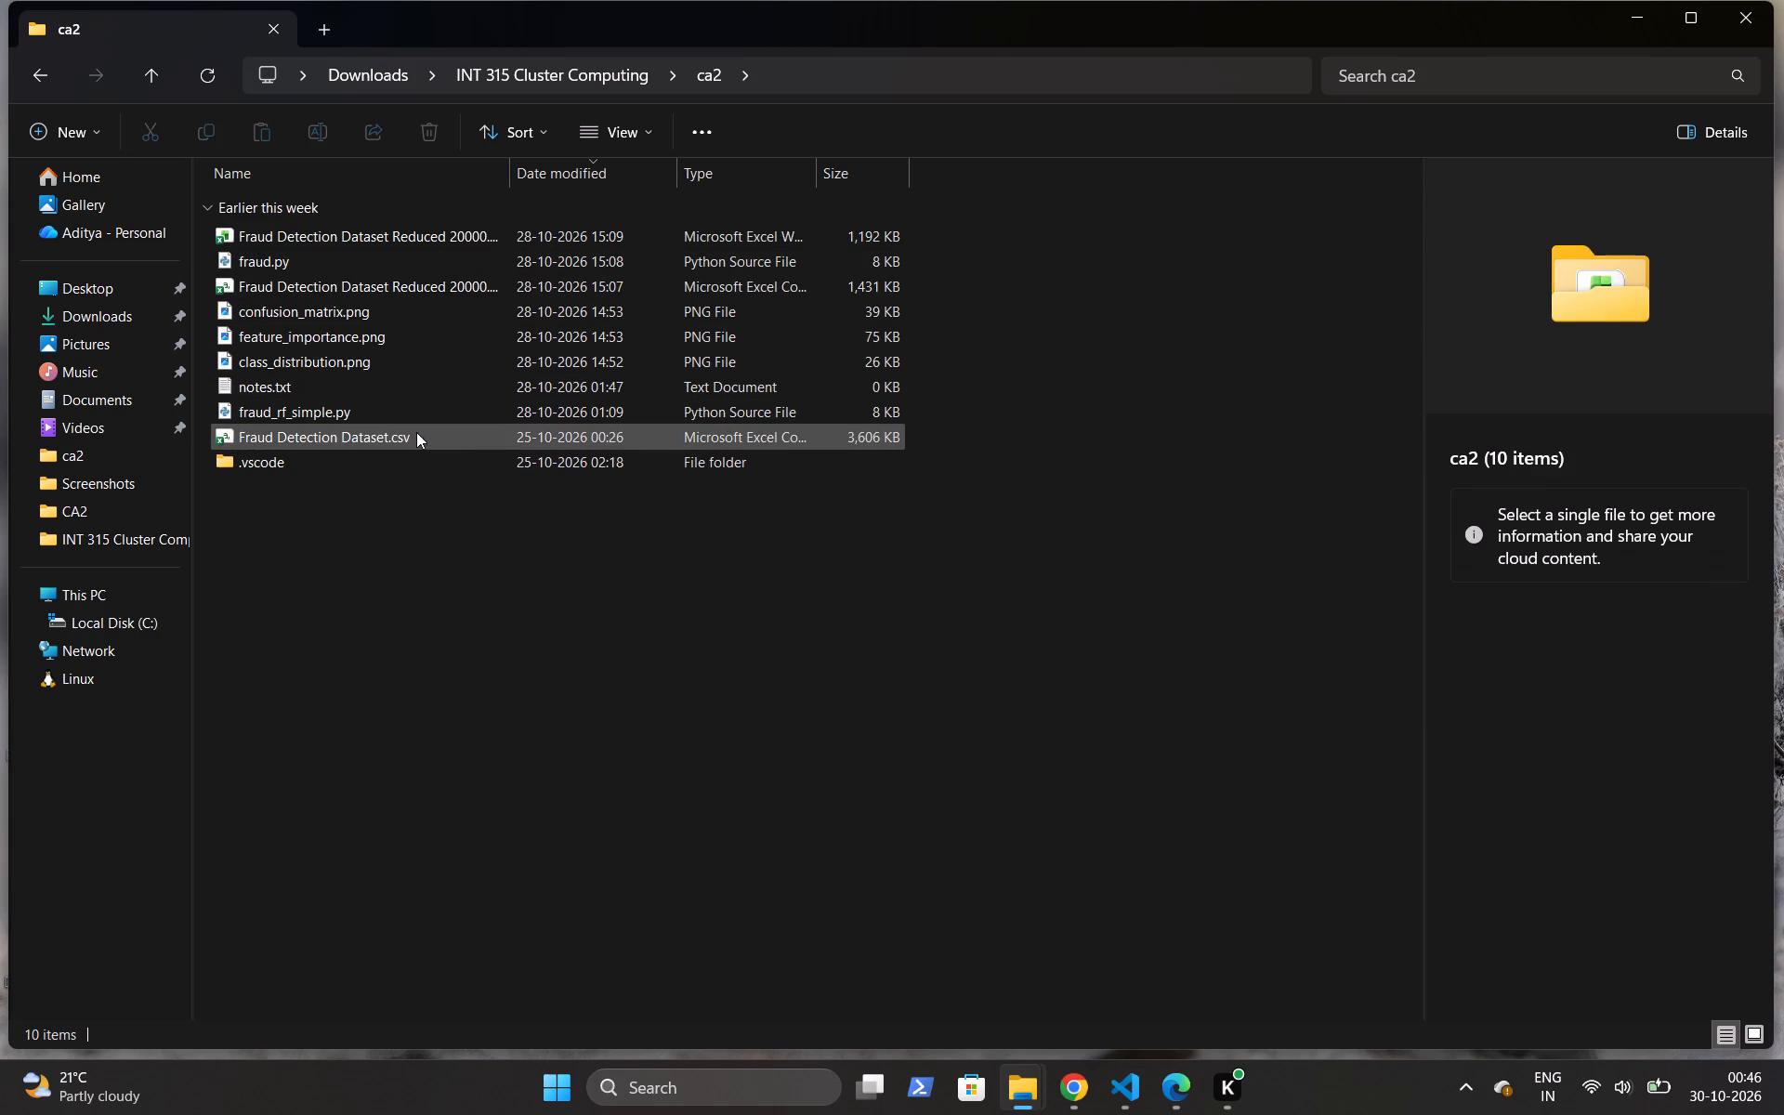
double_click(490, 279)
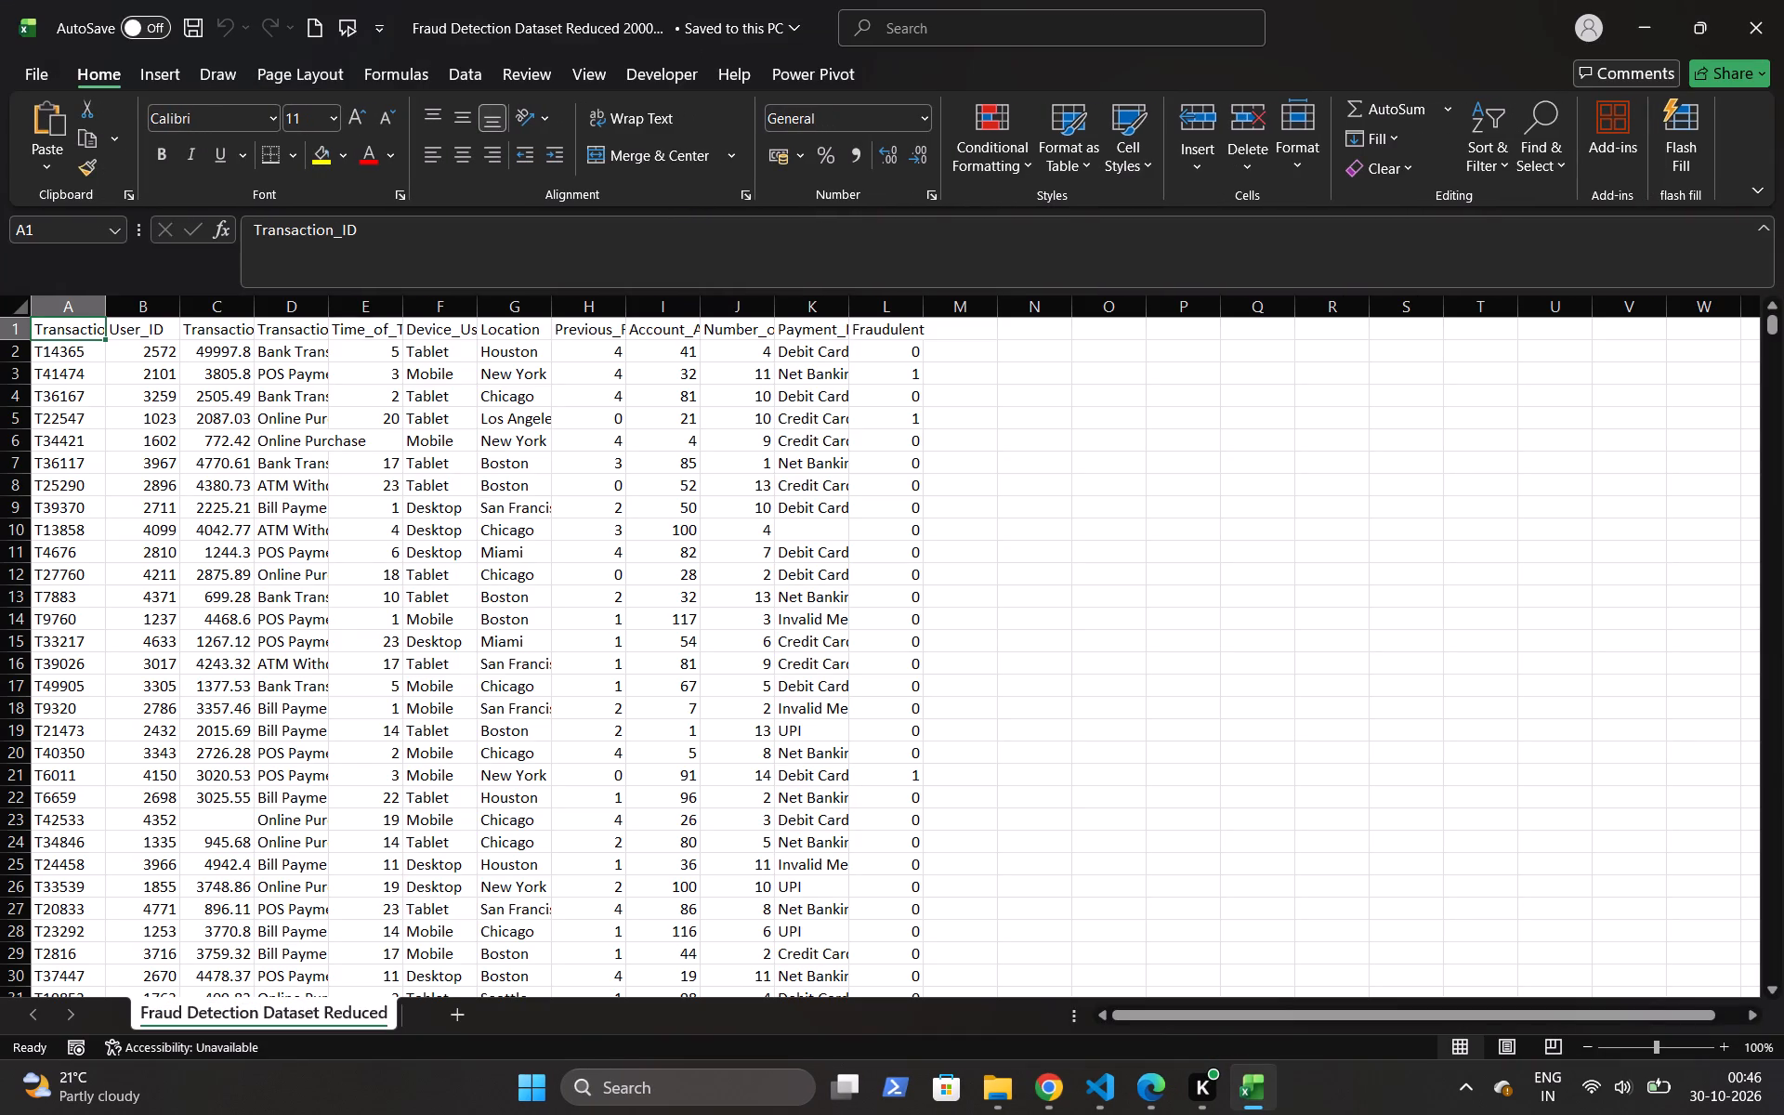
Add a blank worksheet after the Fraud Detection Dataset Reduced sheet.
scroll(685, 832, down, 3)
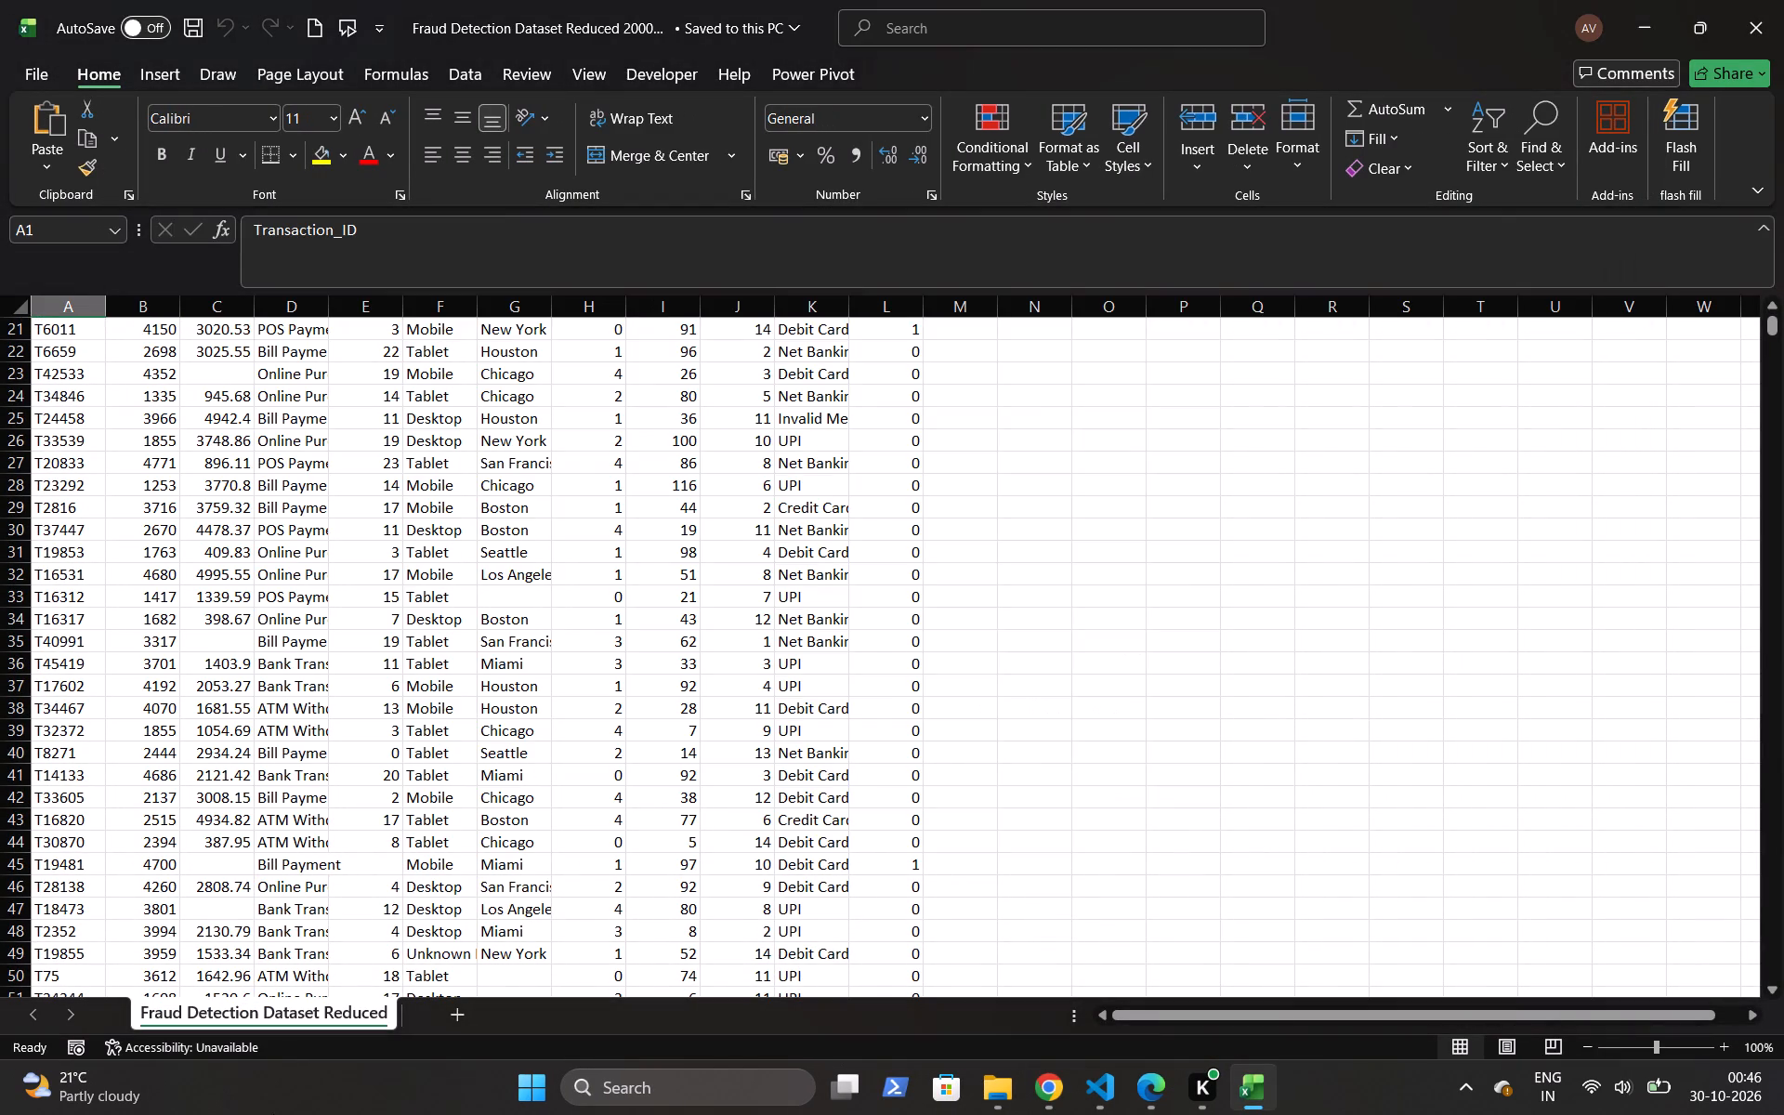
click(458, 1017)
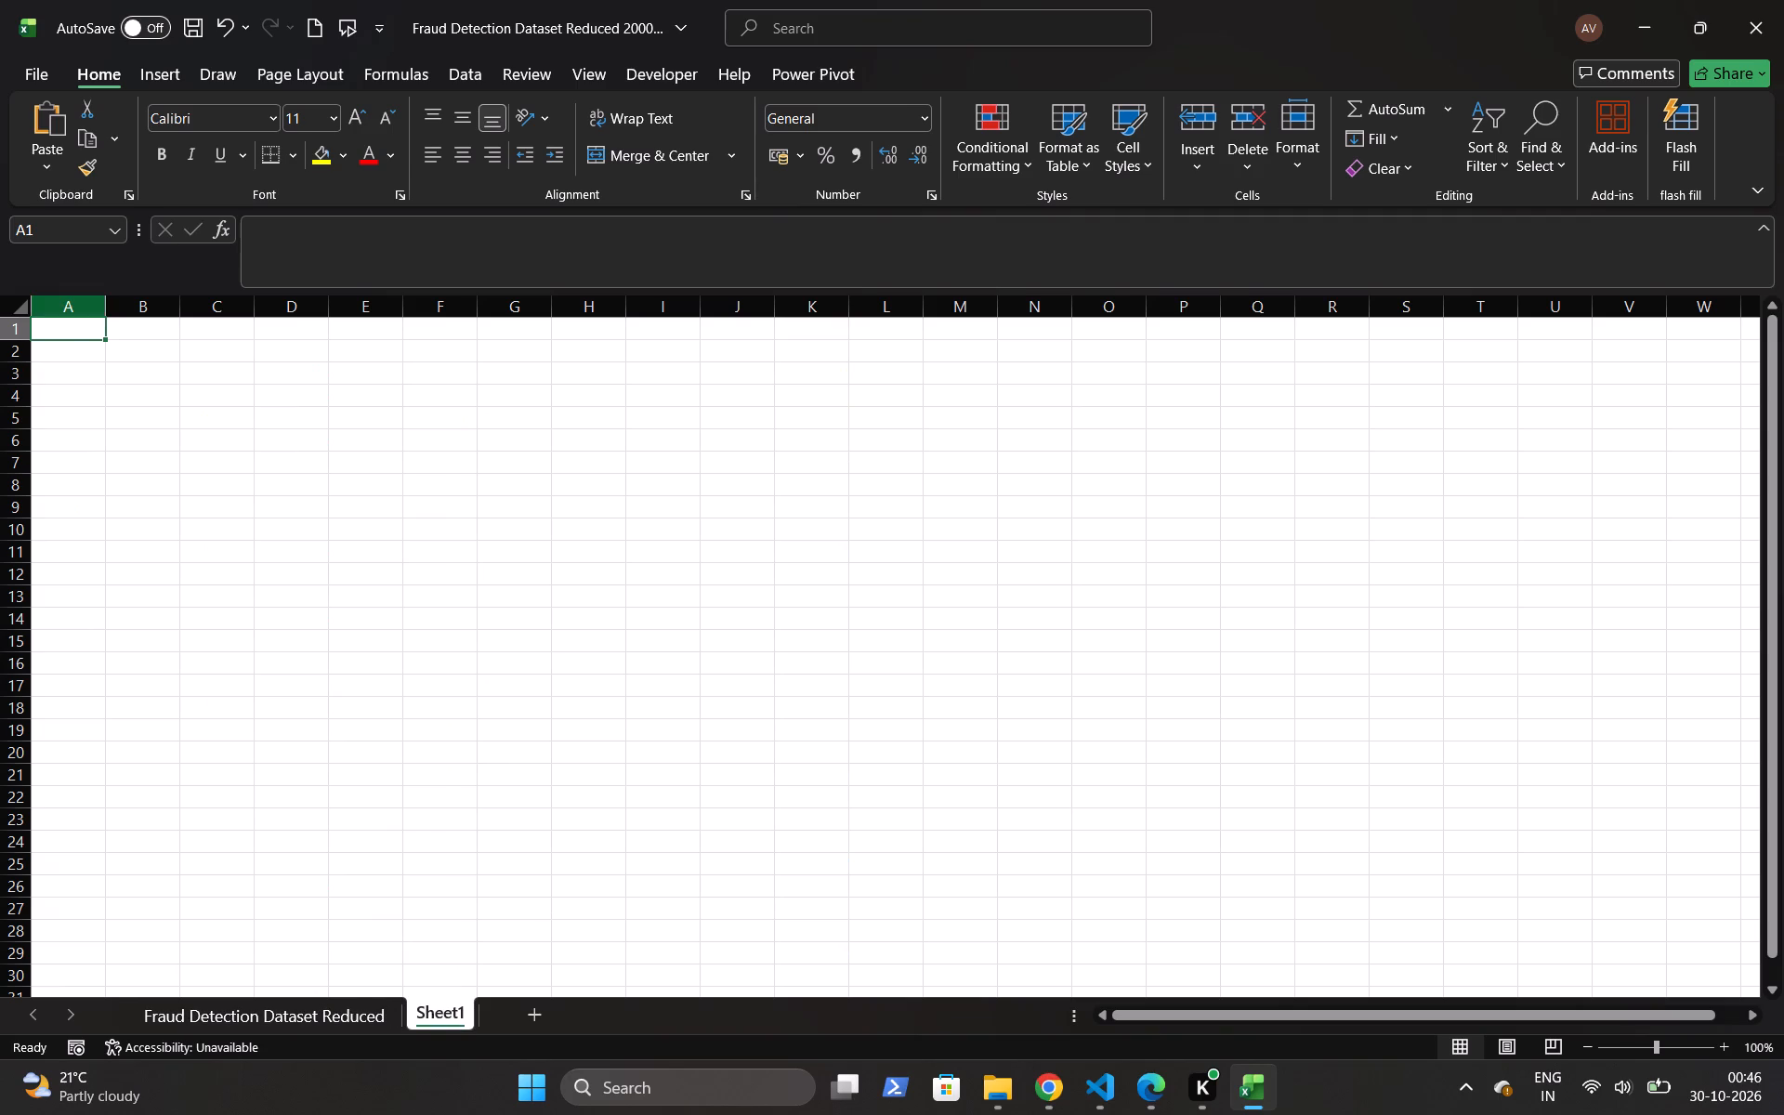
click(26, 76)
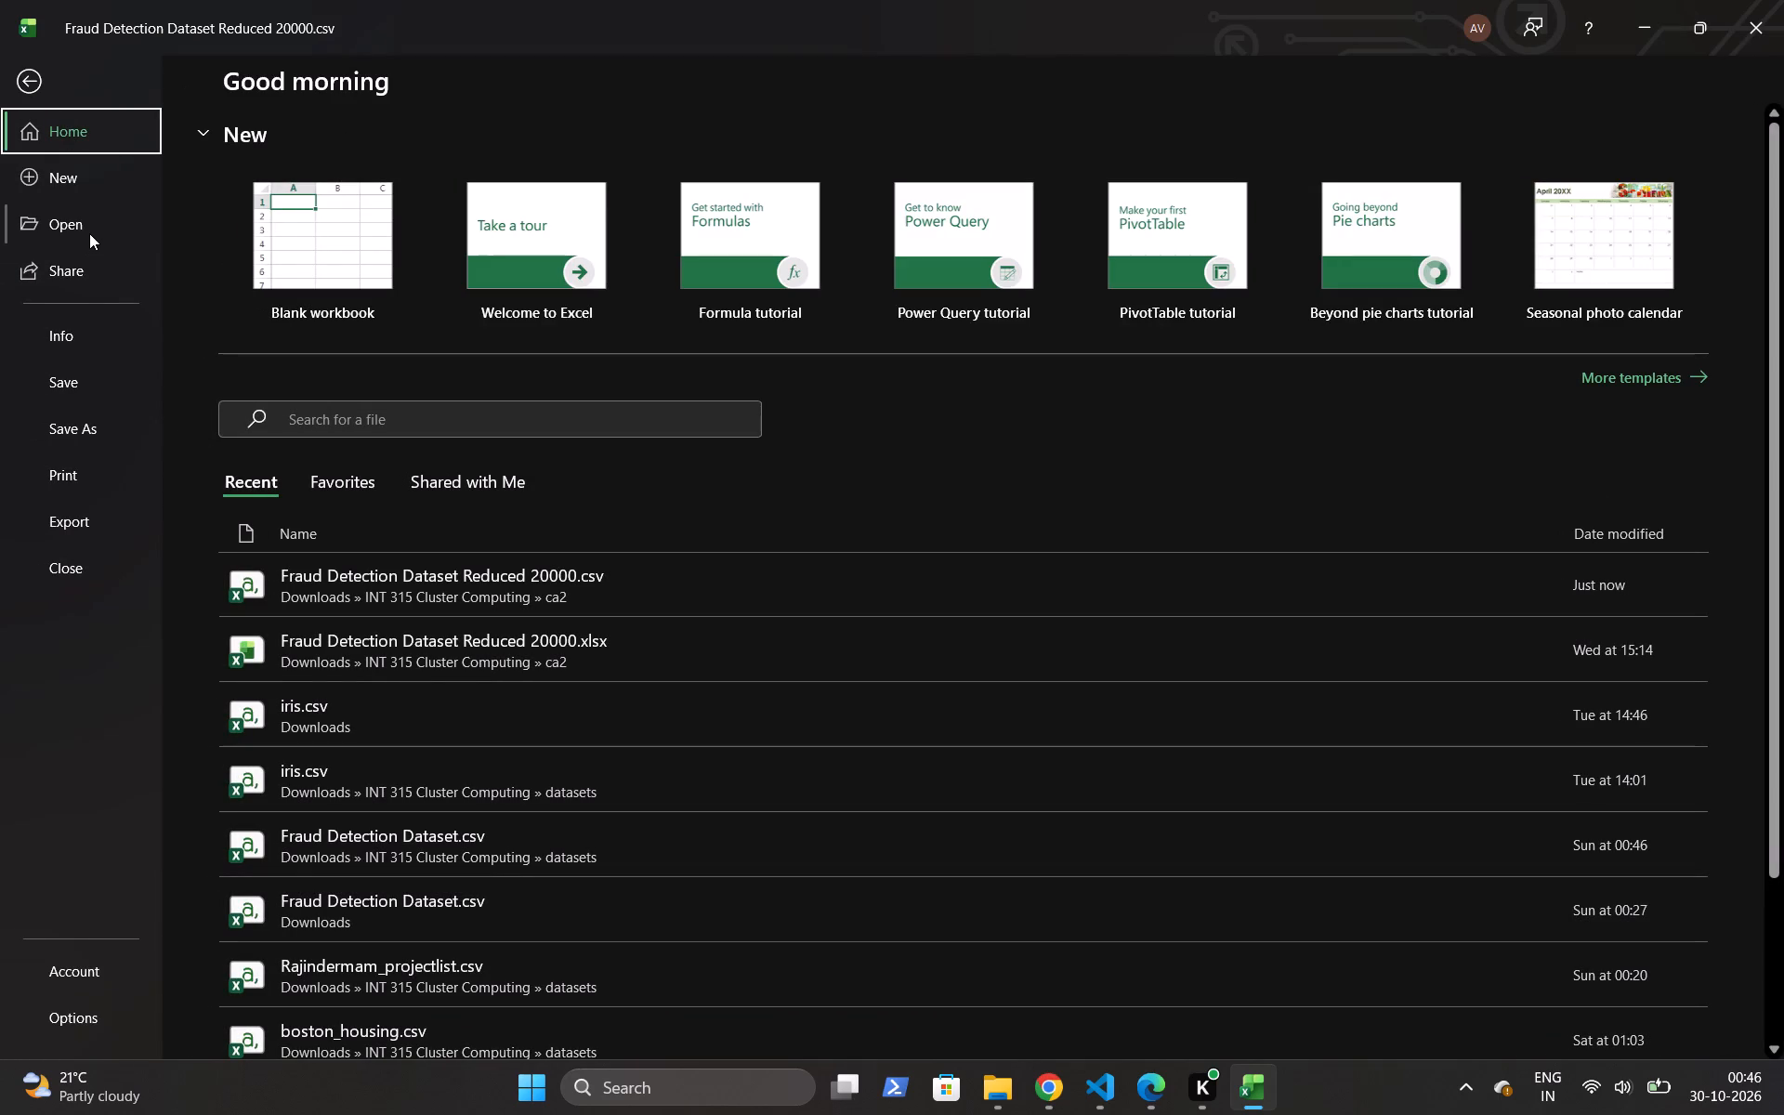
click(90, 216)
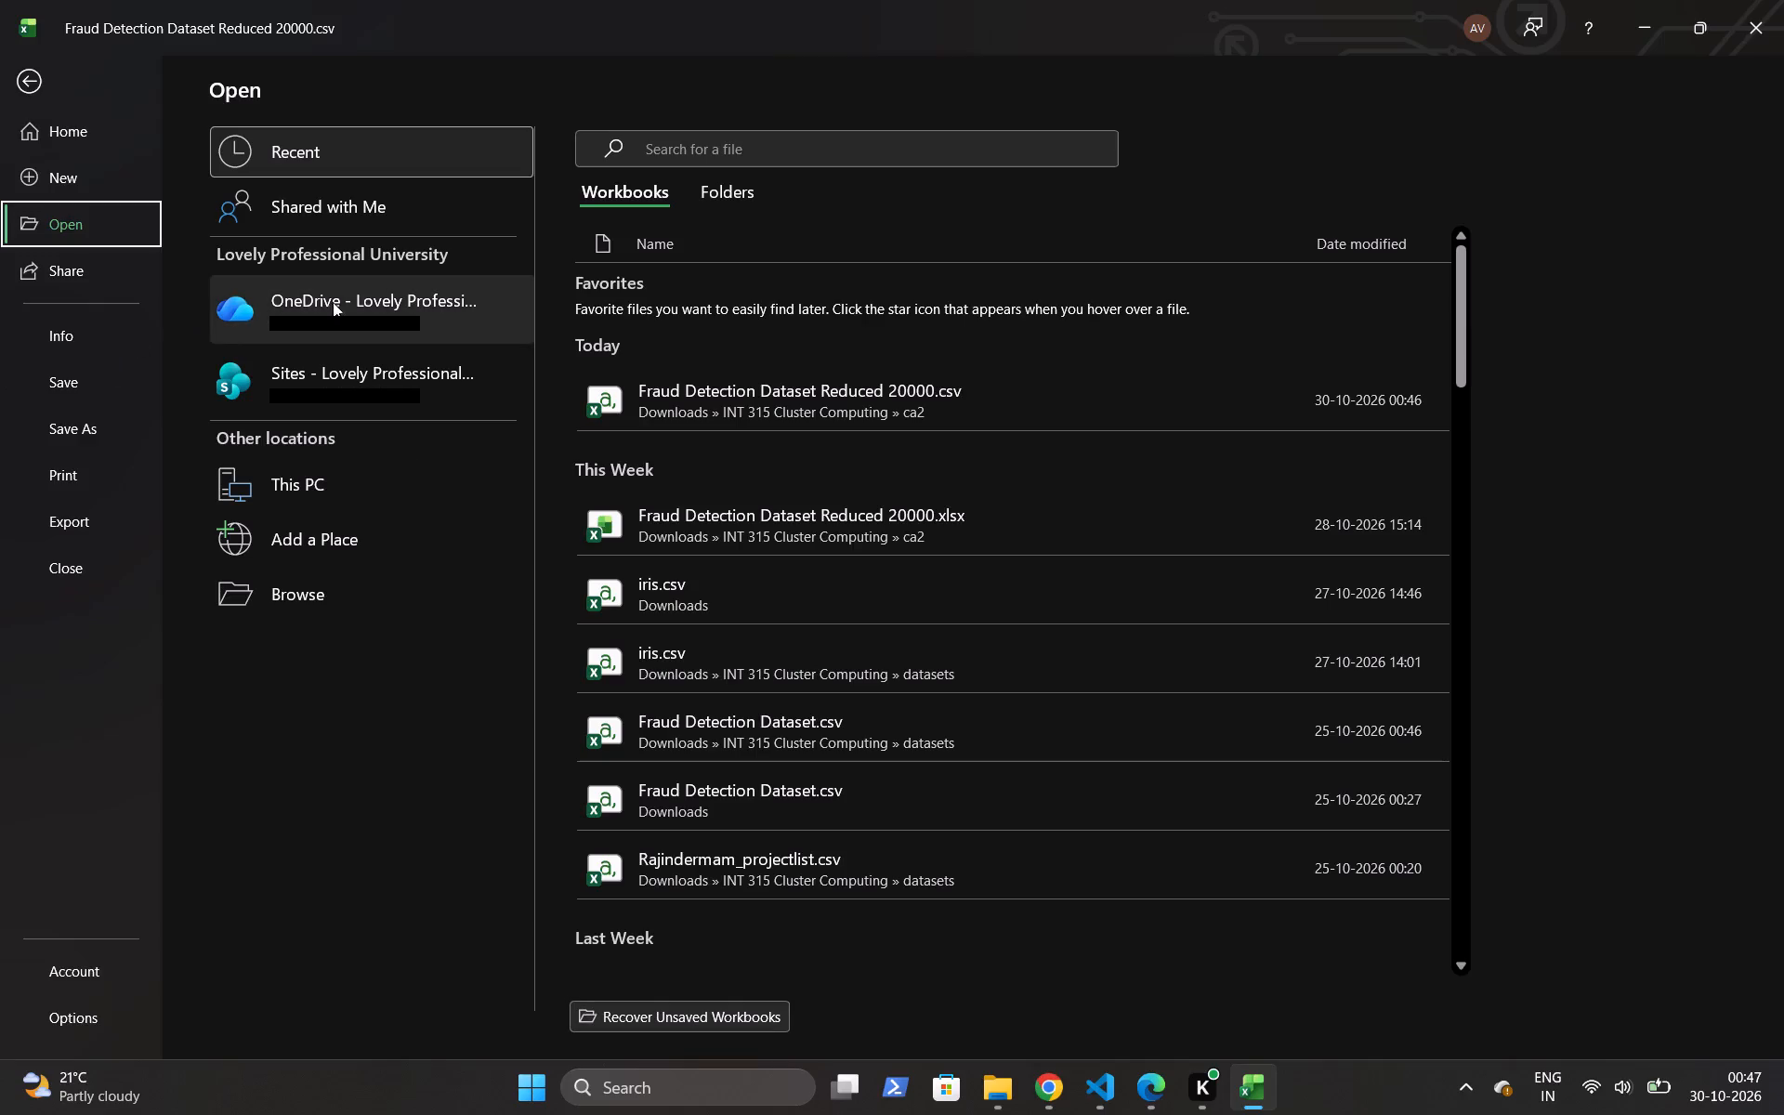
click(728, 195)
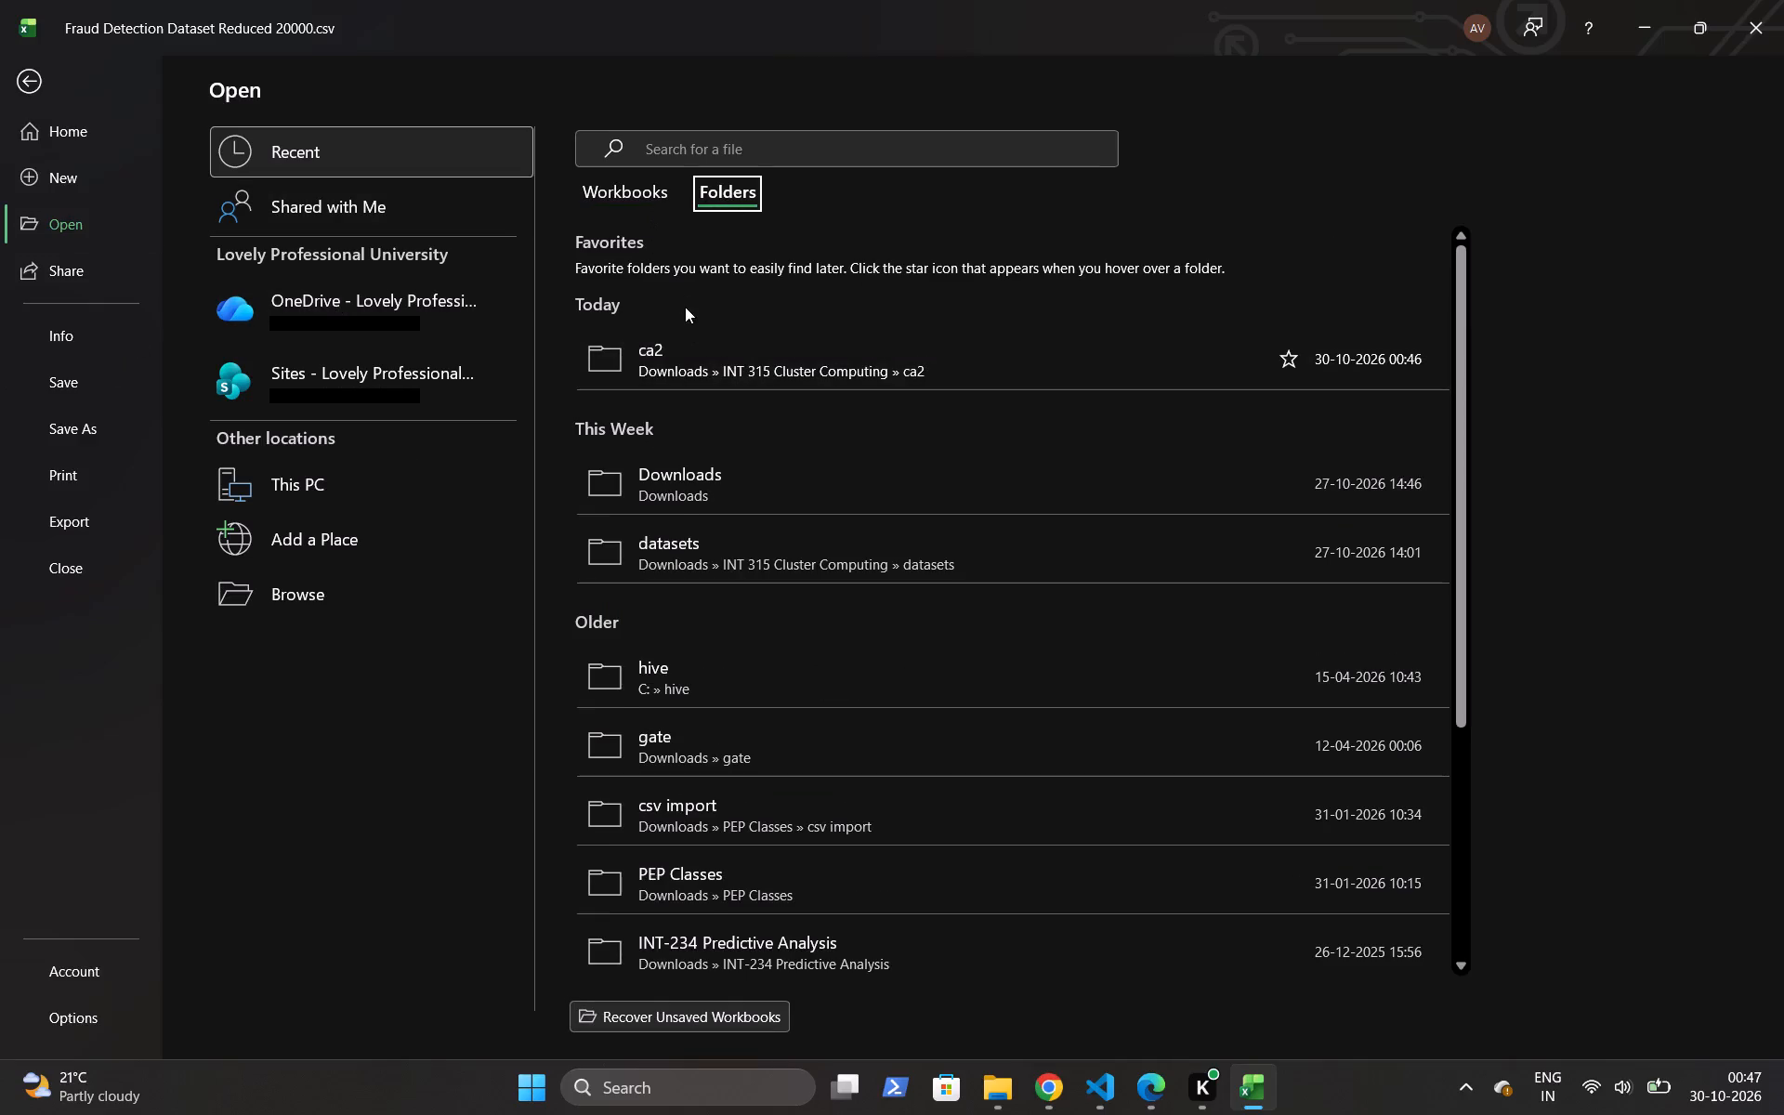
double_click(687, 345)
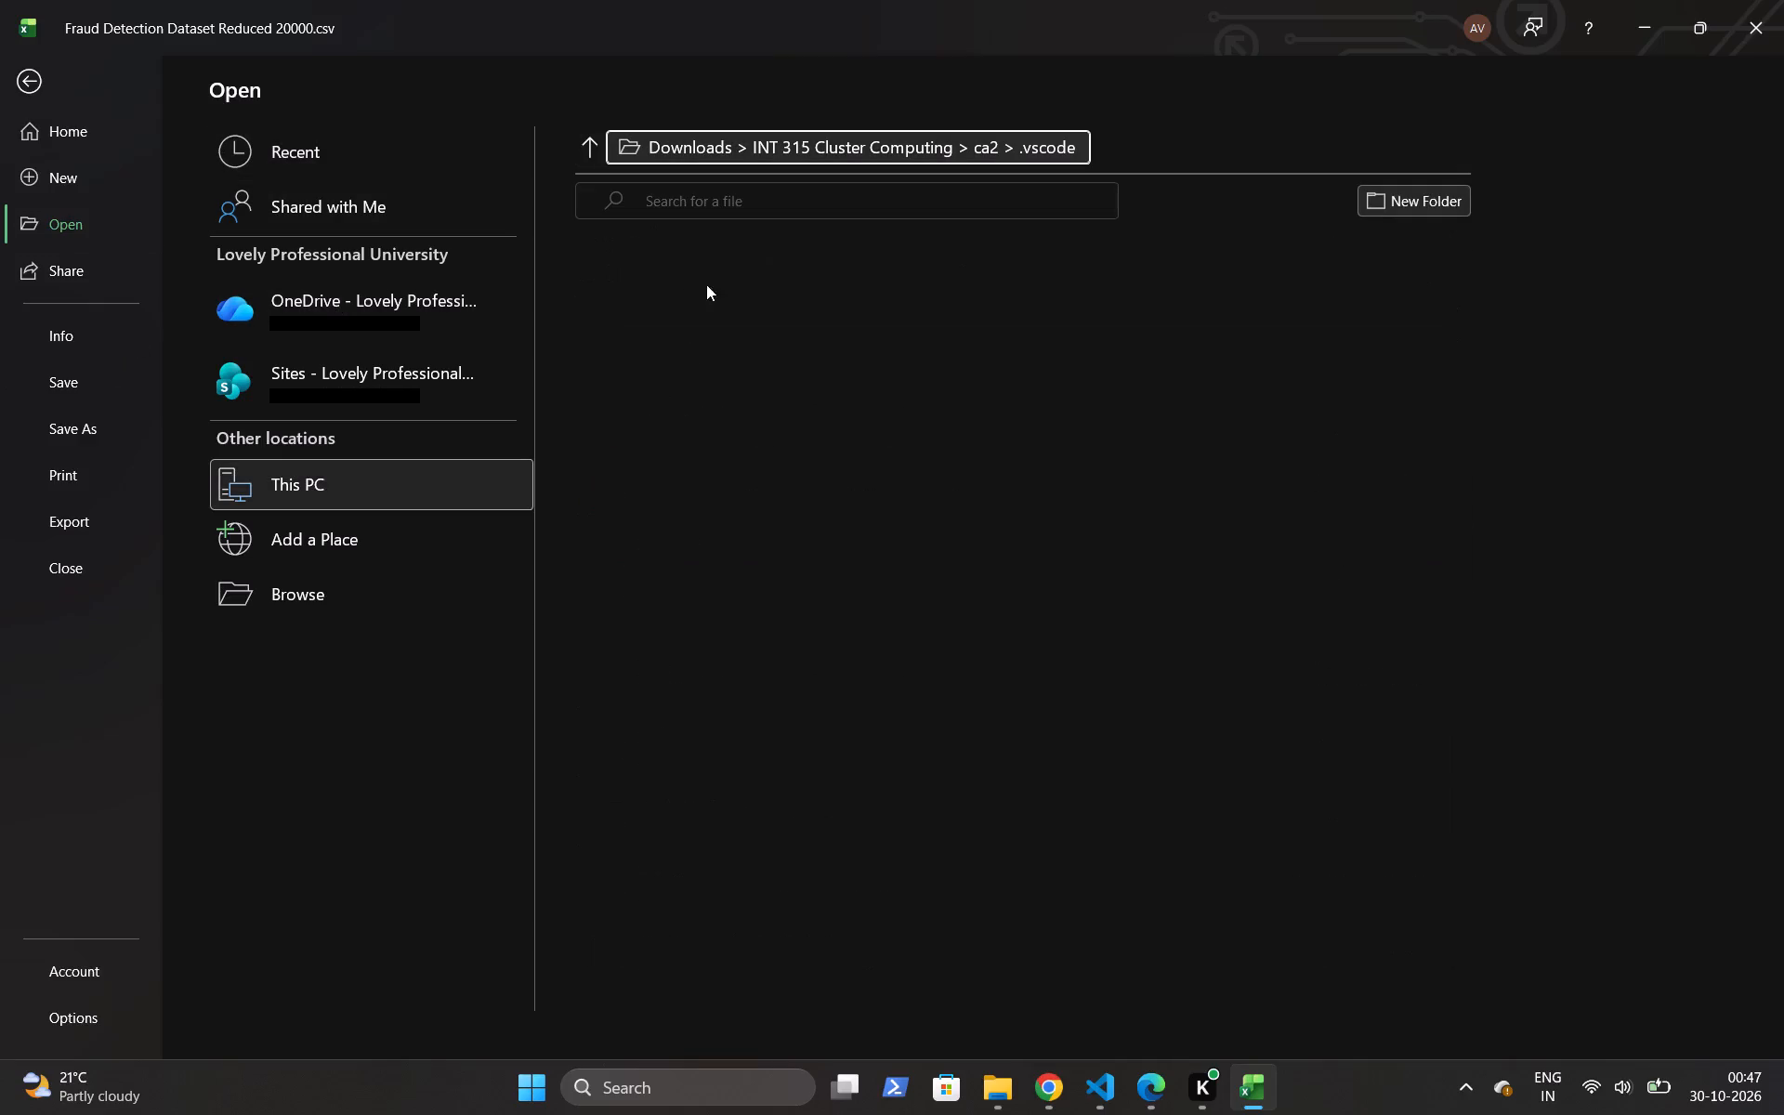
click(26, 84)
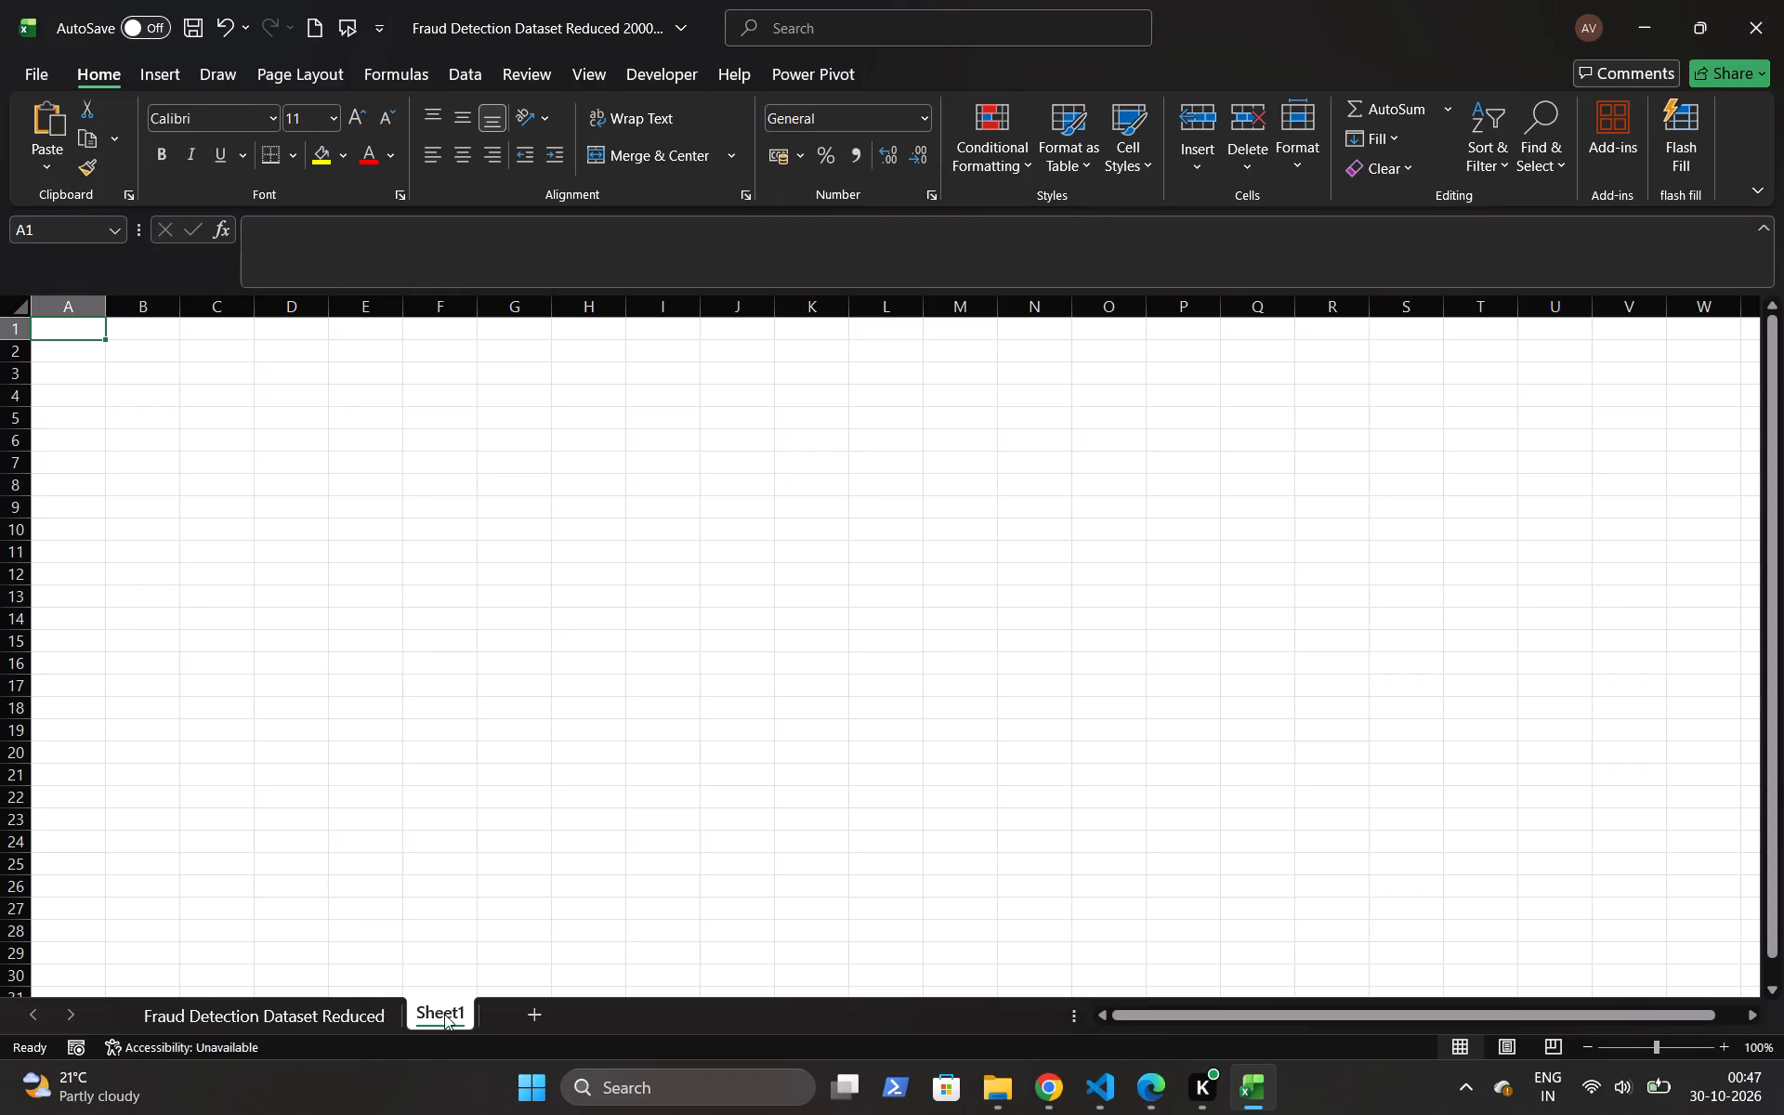
Return to the Fraud Detection Dataset Reduced sheet and examine its transaction records, including those at the end of the Fraudulent column.
click(357, 1002)
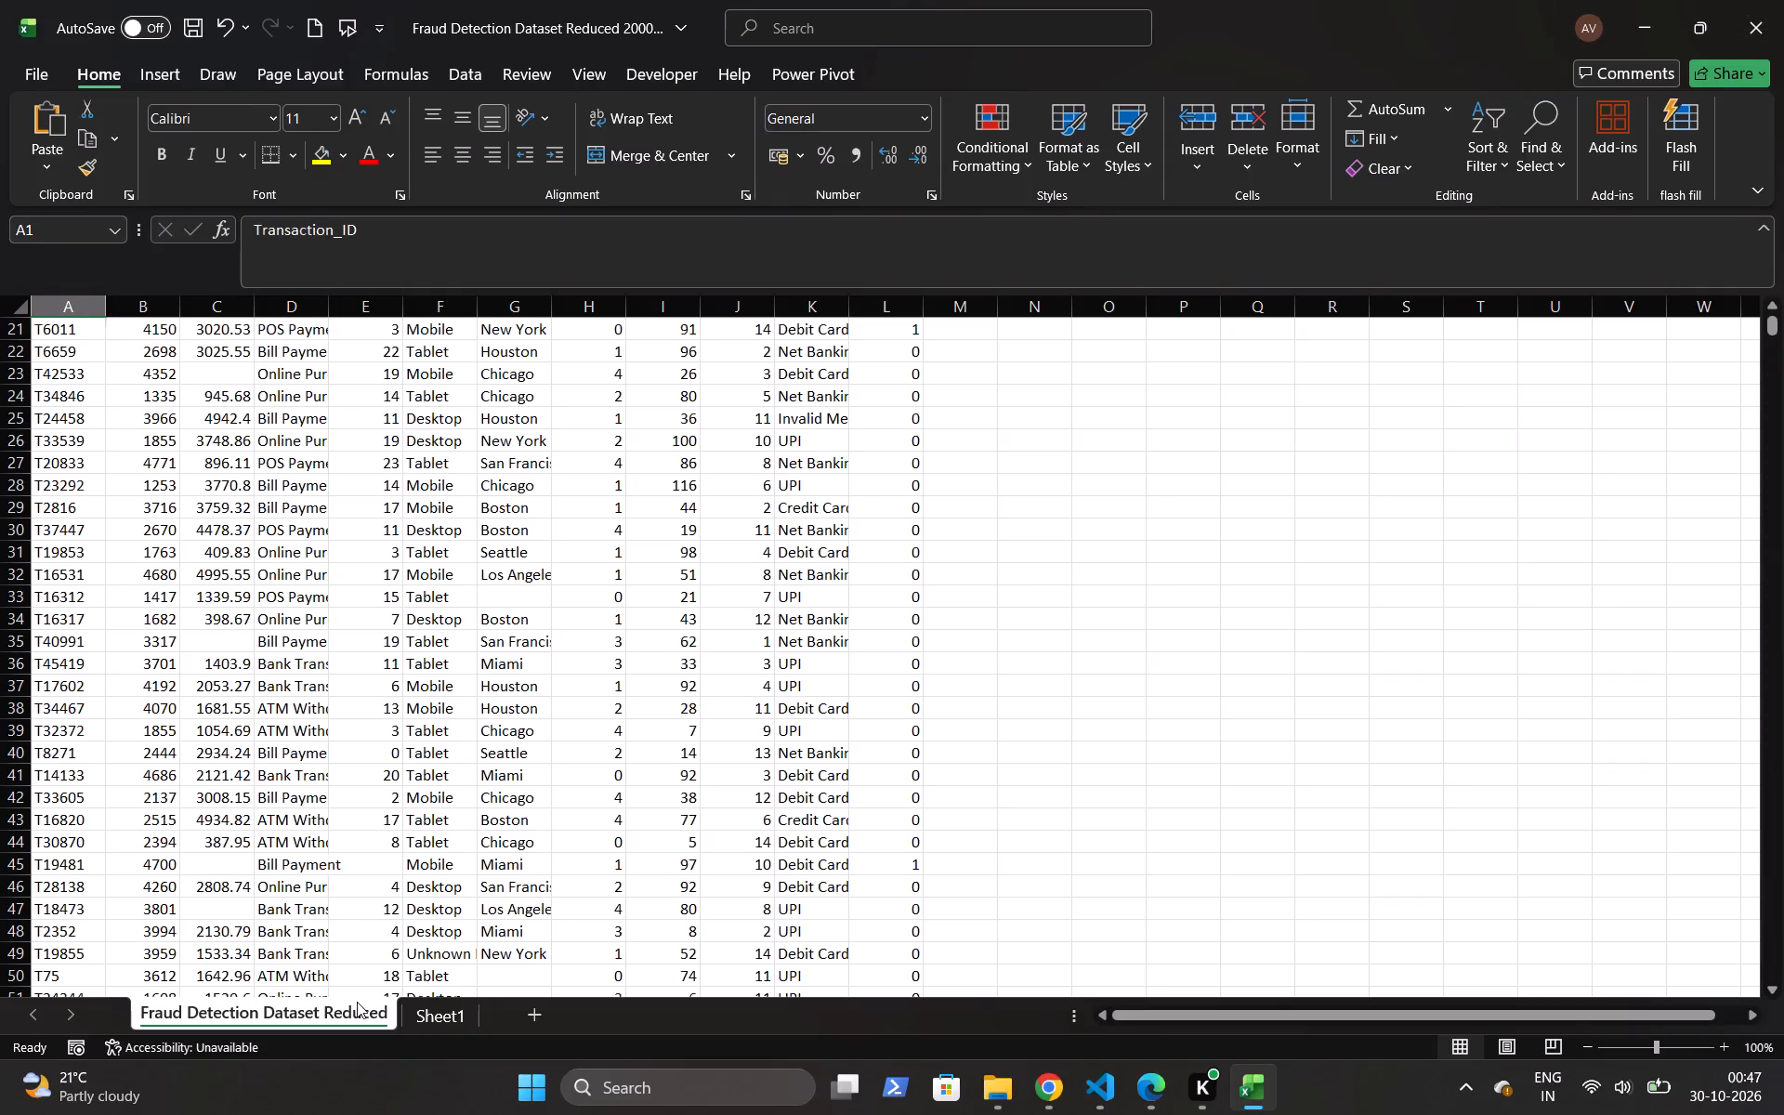
scroll(673, 794, down, 11)
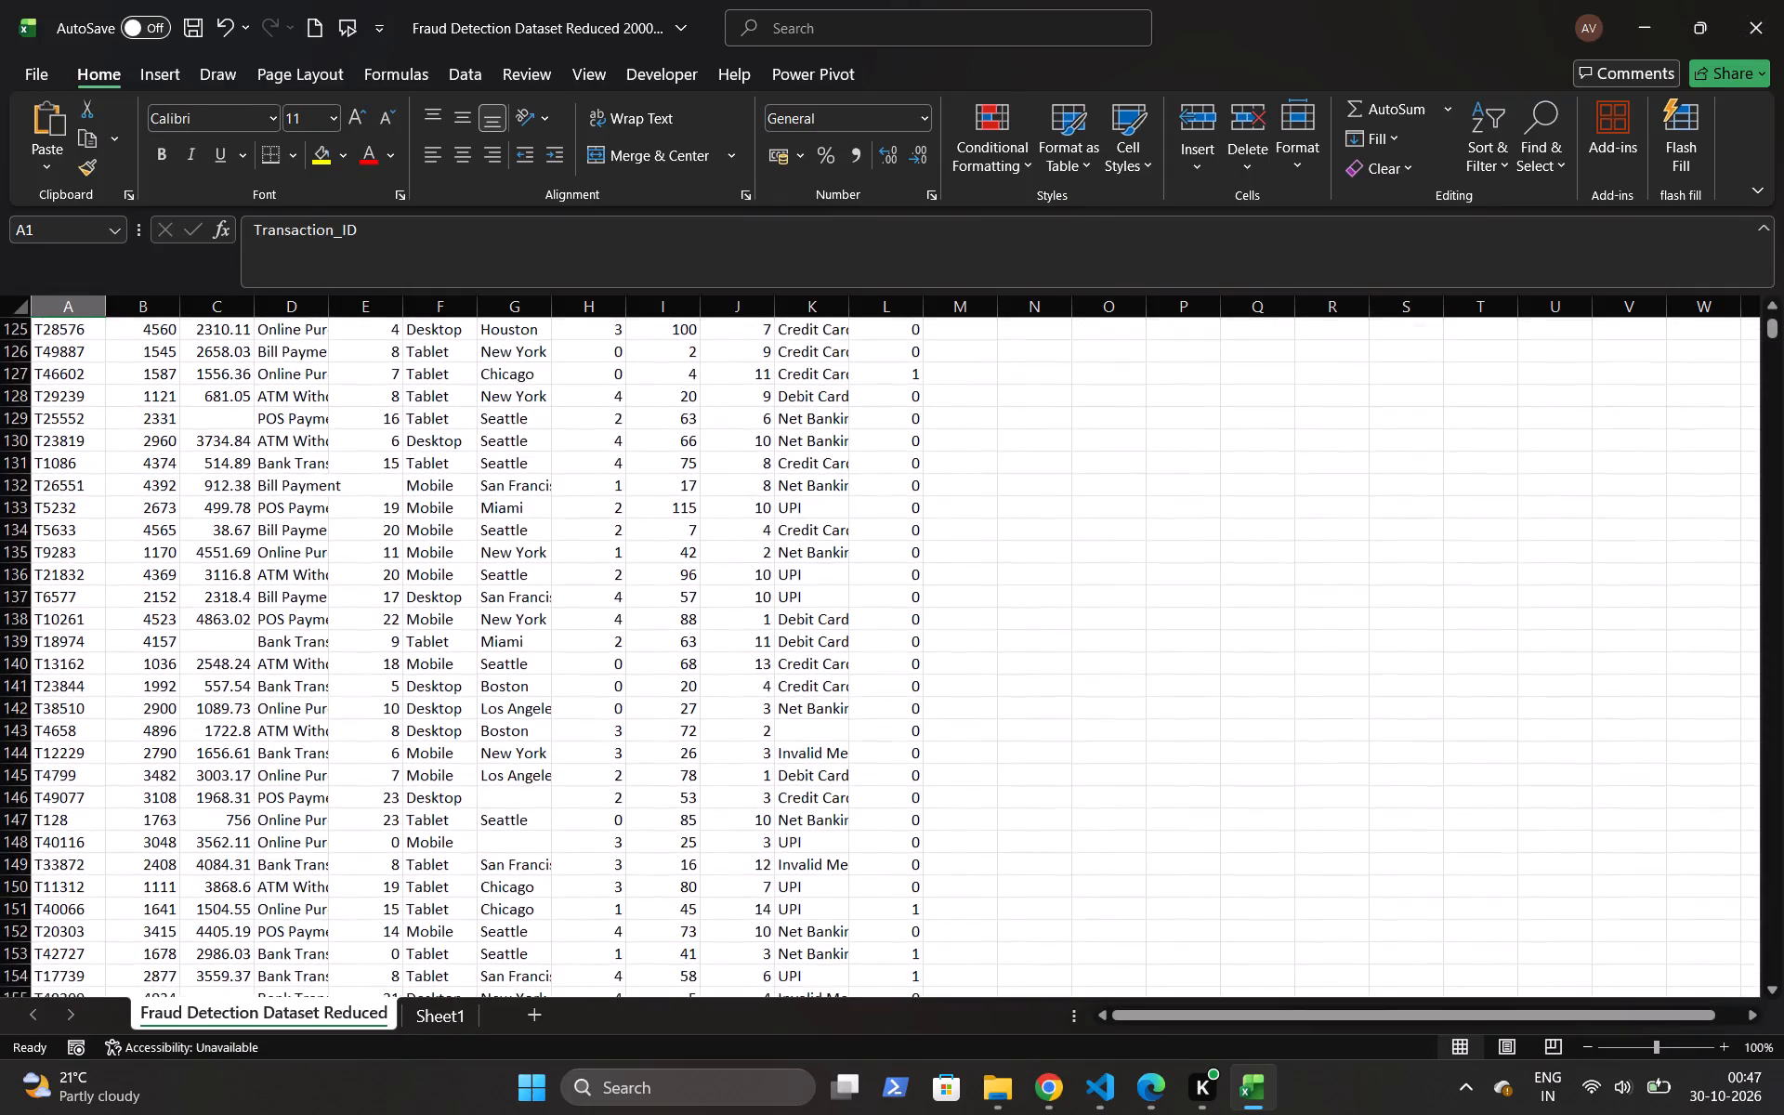
scroll(673, 794, down, 3)
click(895, 530)
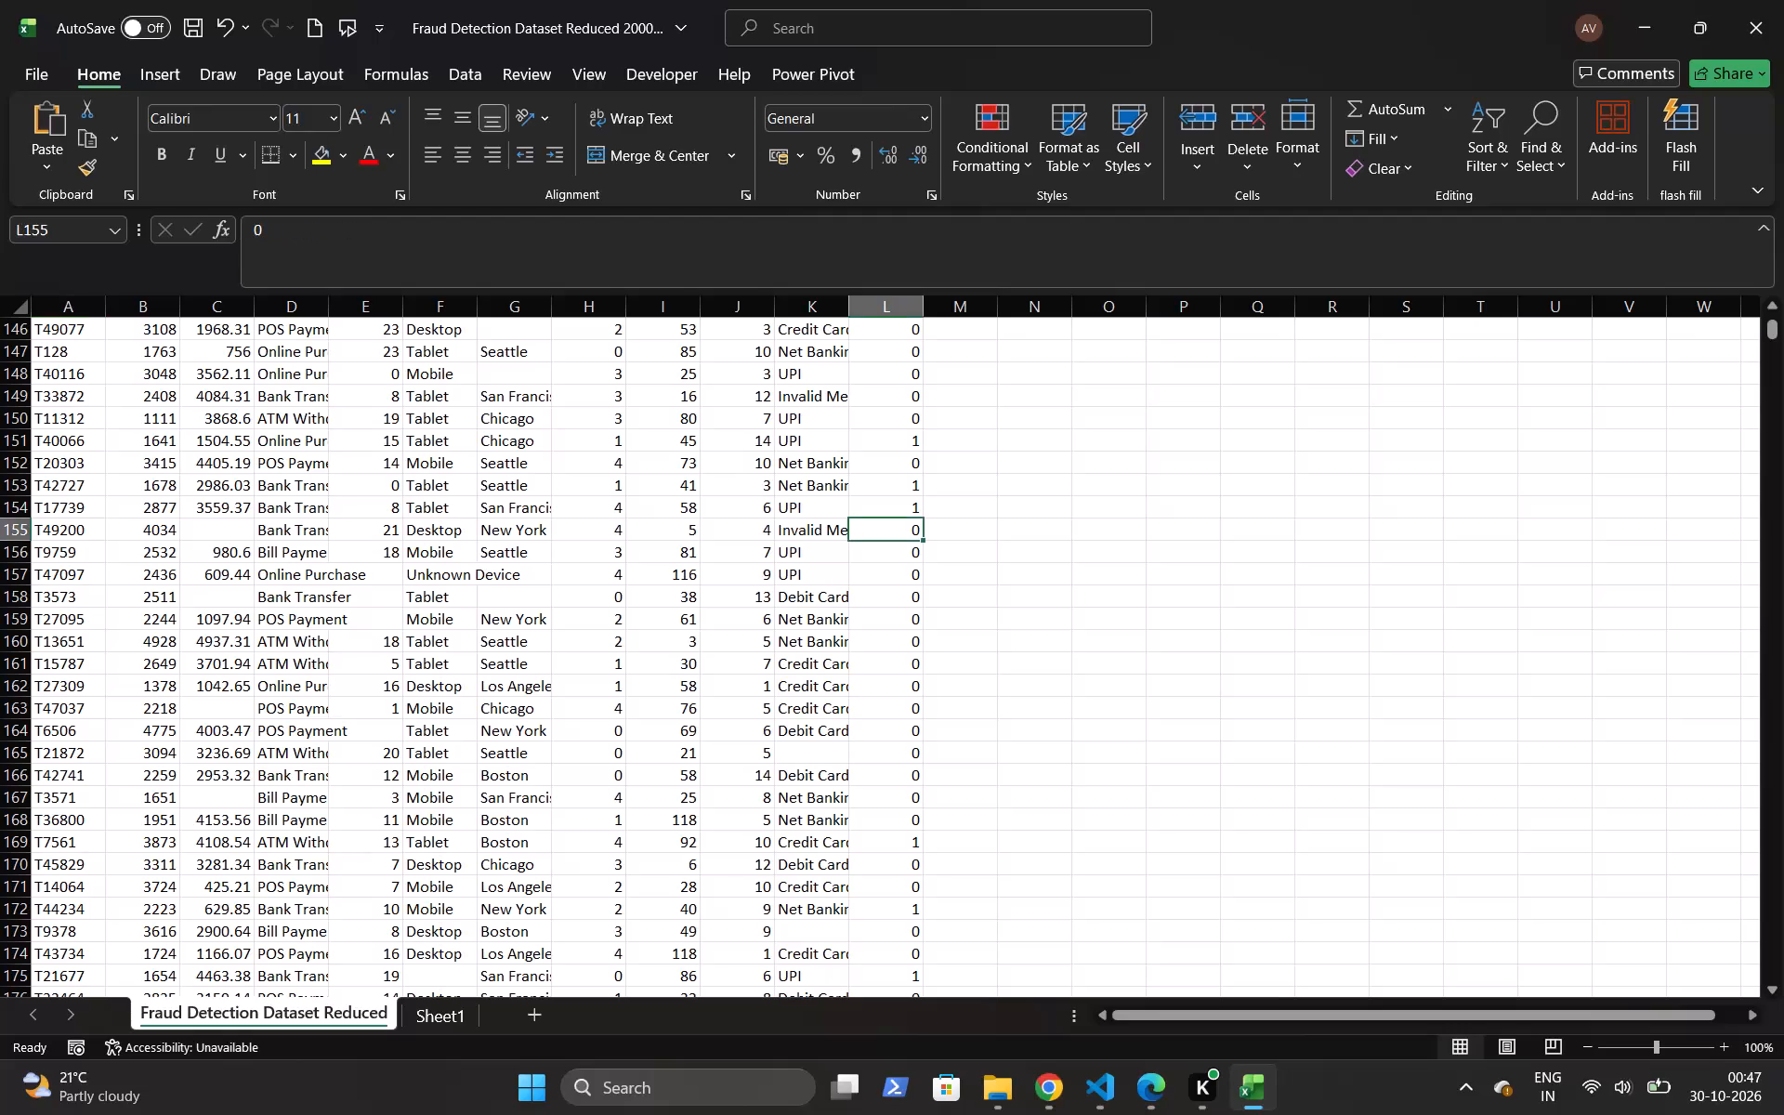
key(ctrl+Down)
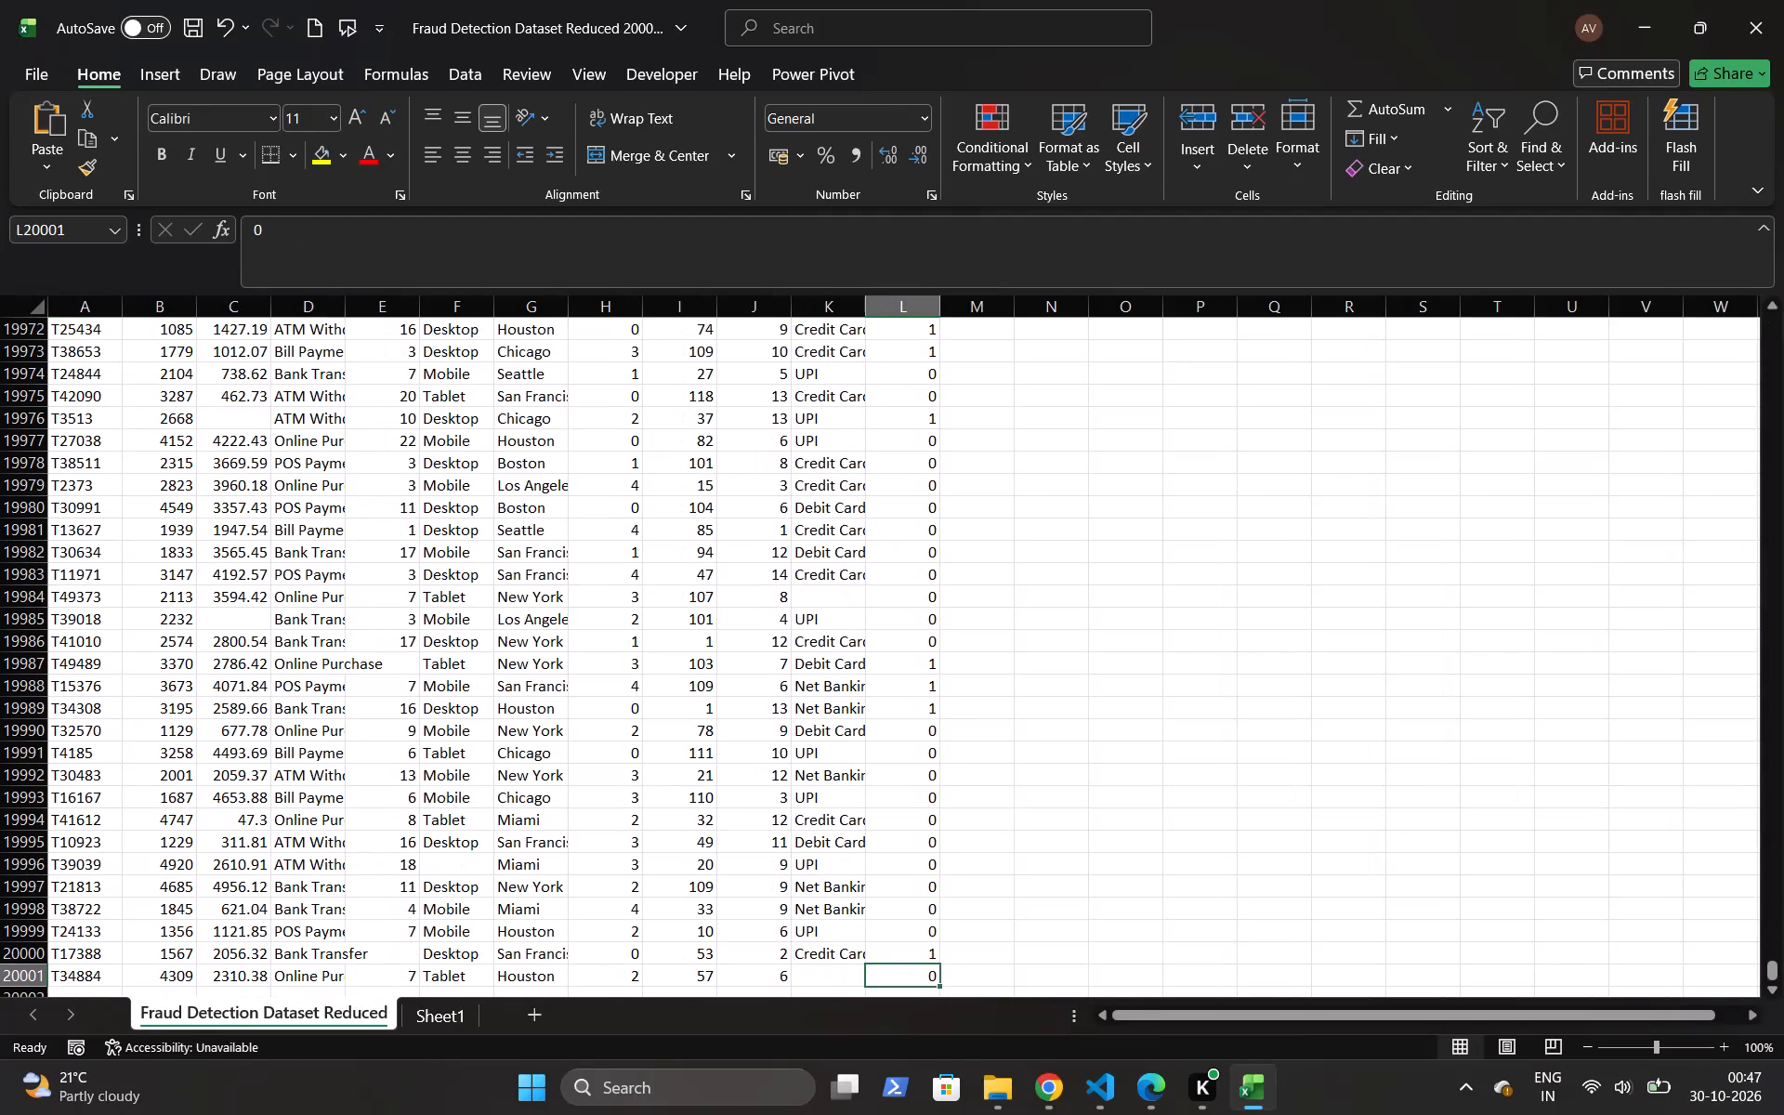
scroll(730, 669, up, 1)
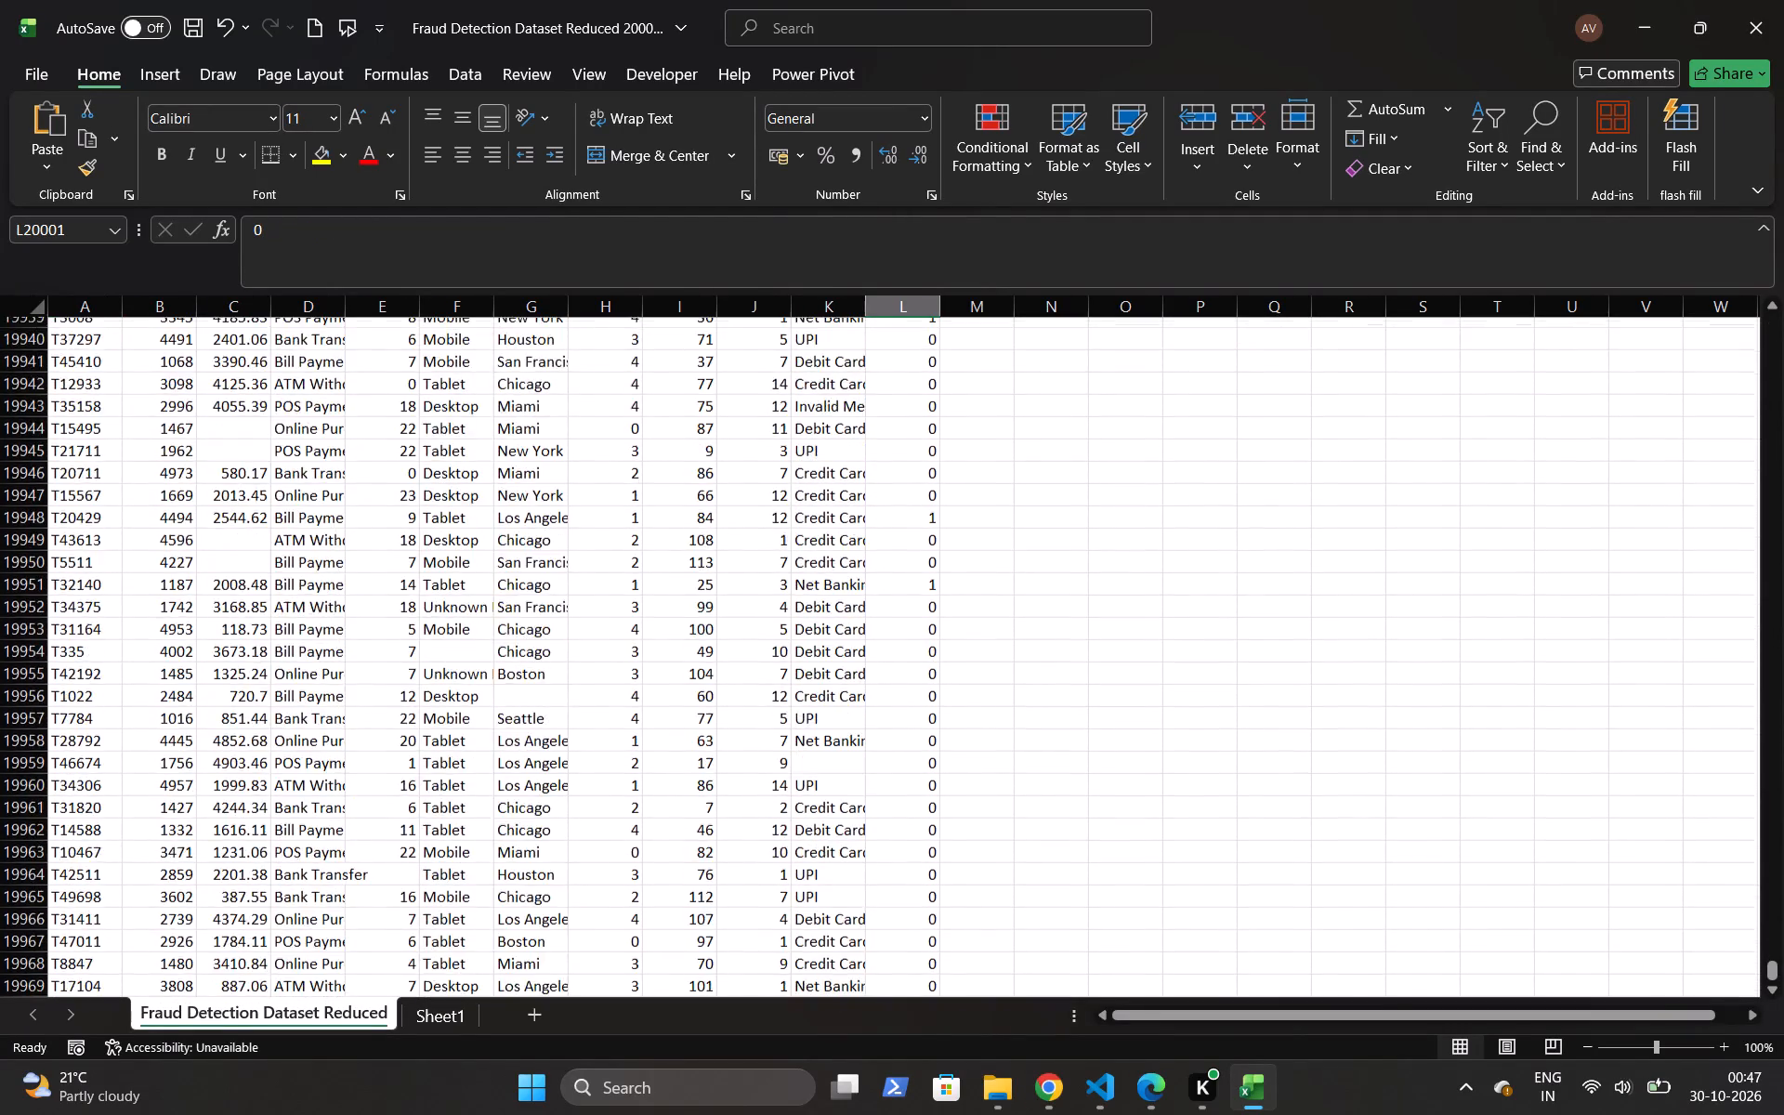
scroll(730, 669, up, 18)
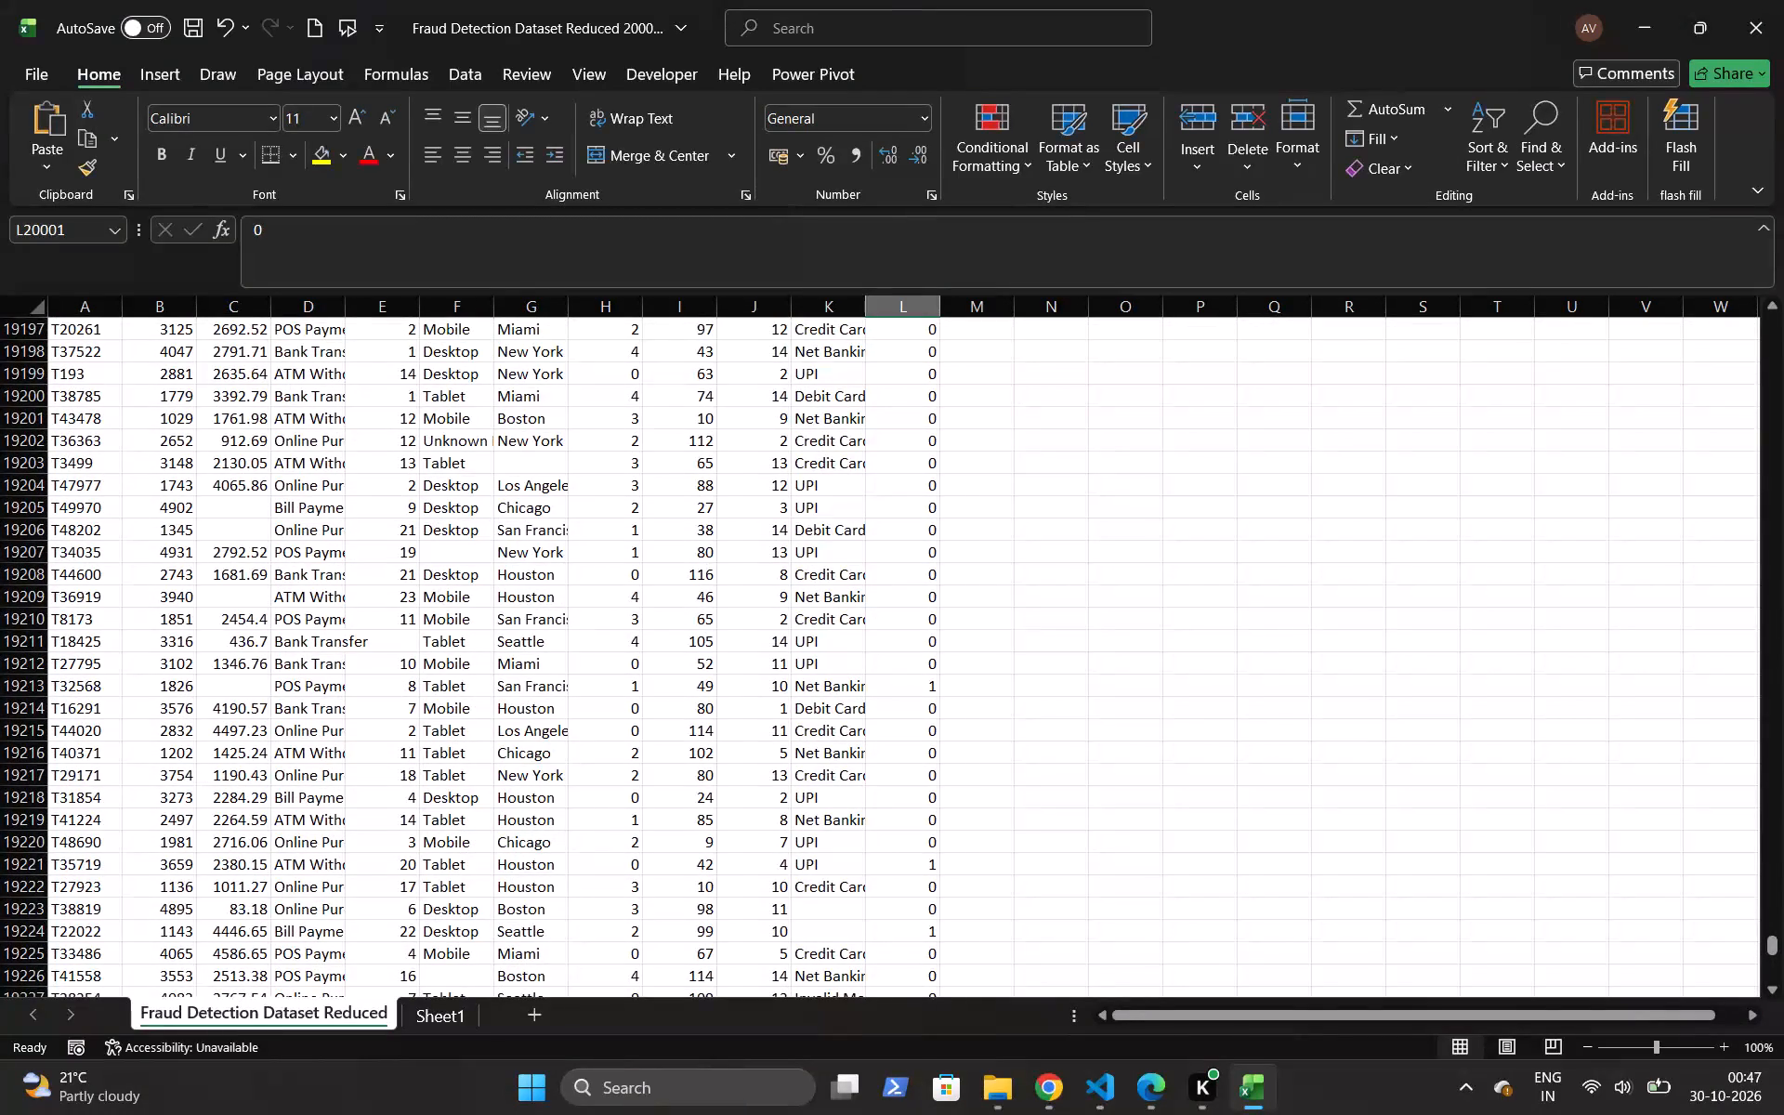
scroll(751, 731, down, 9)
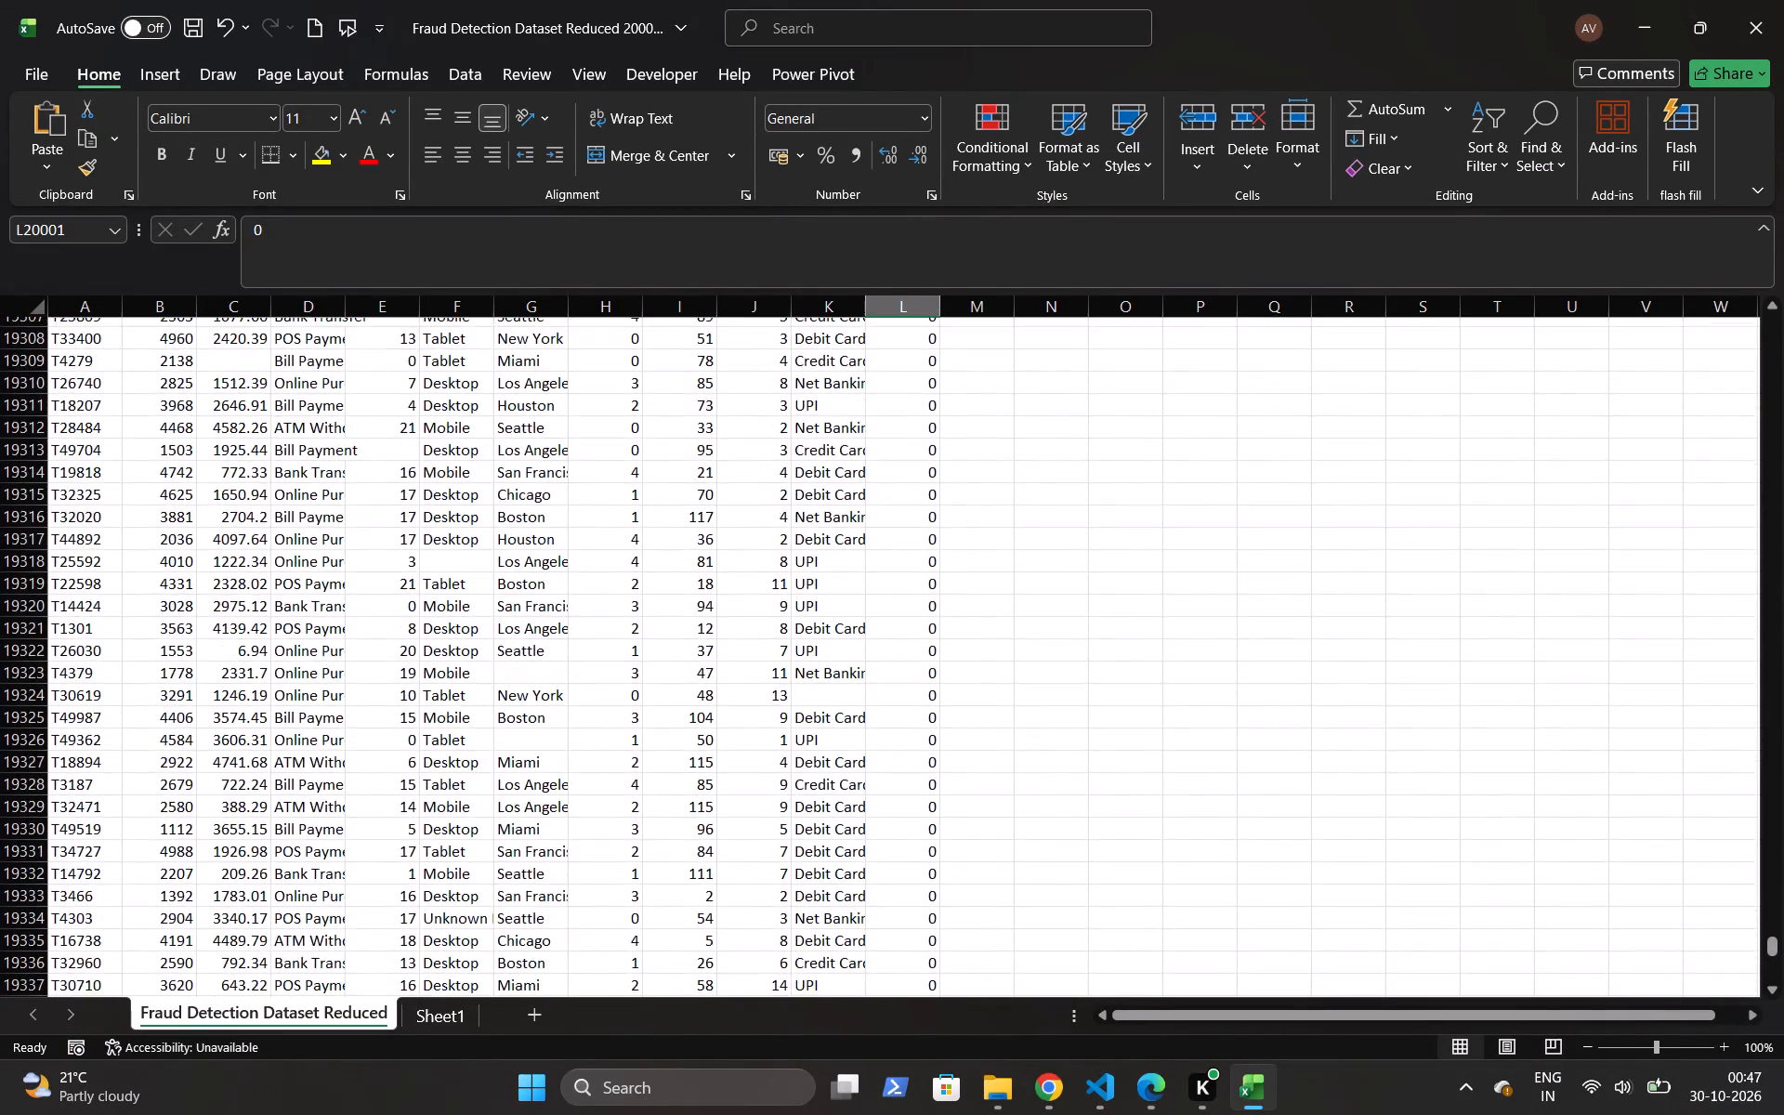
scroll(751, 731, down, 1)
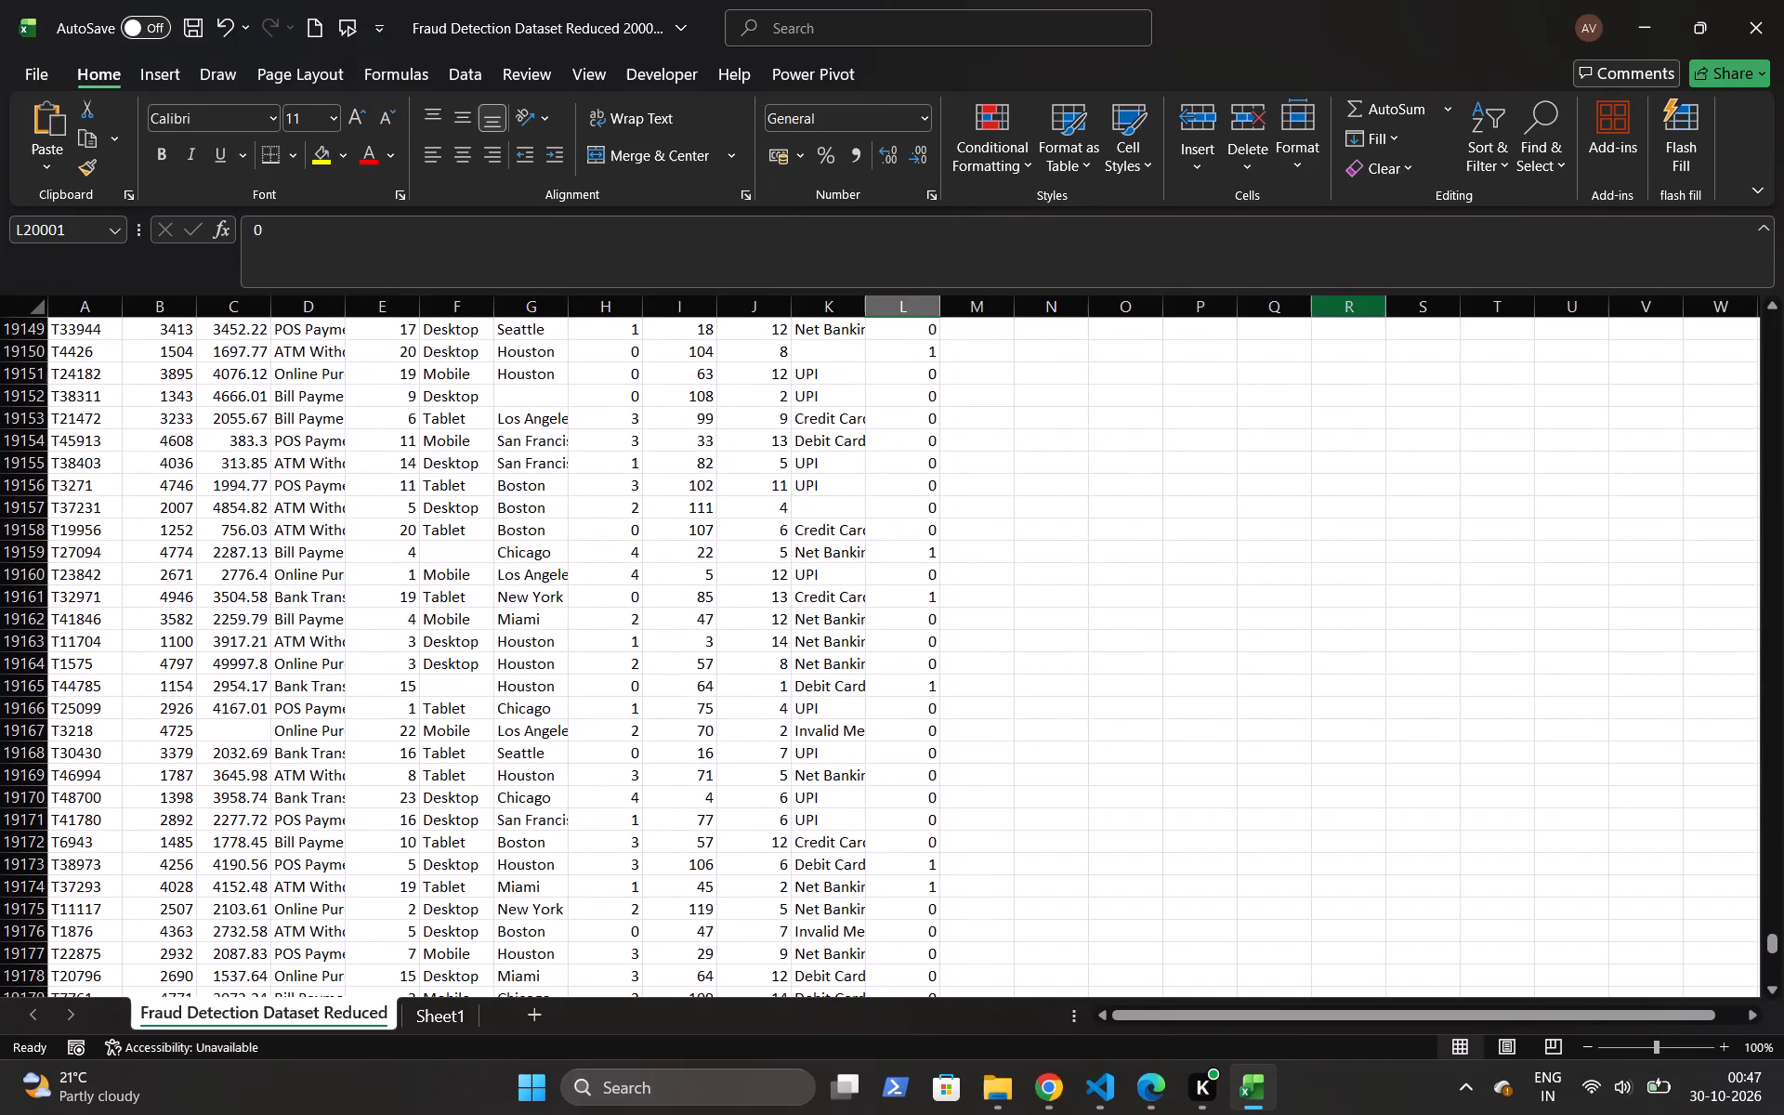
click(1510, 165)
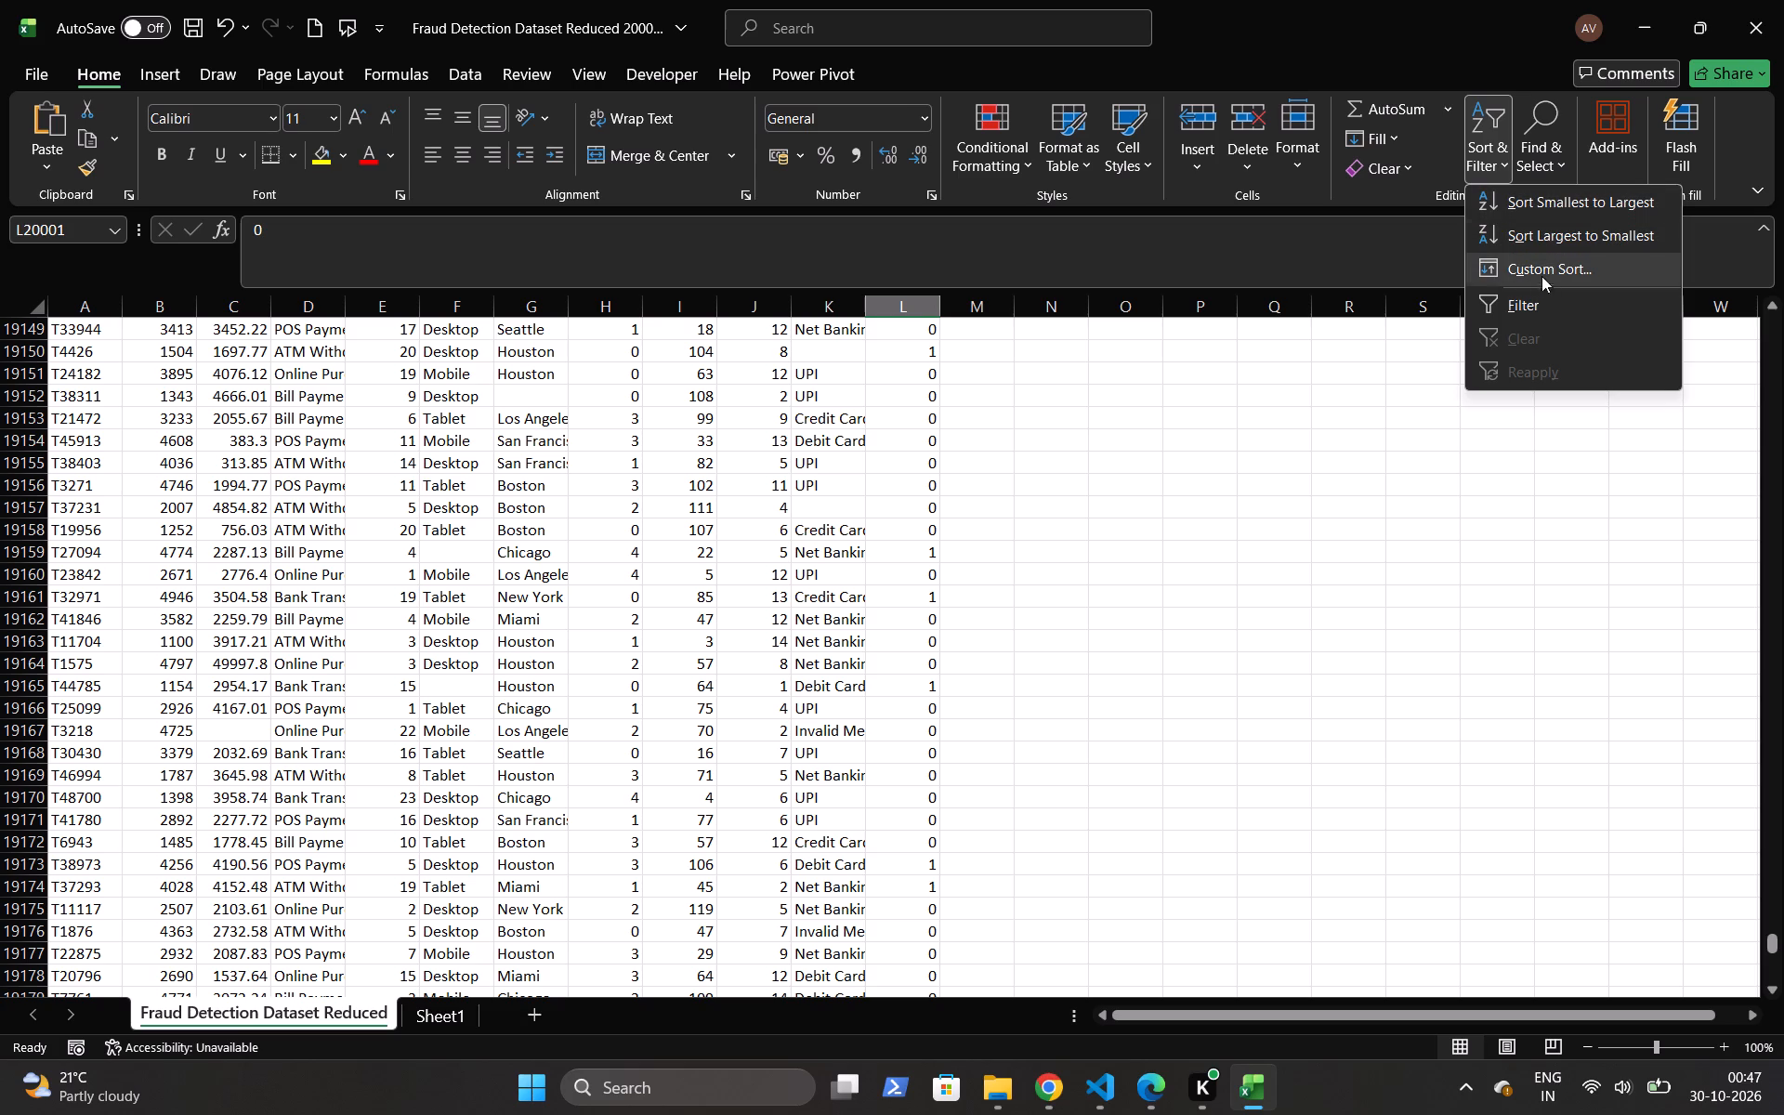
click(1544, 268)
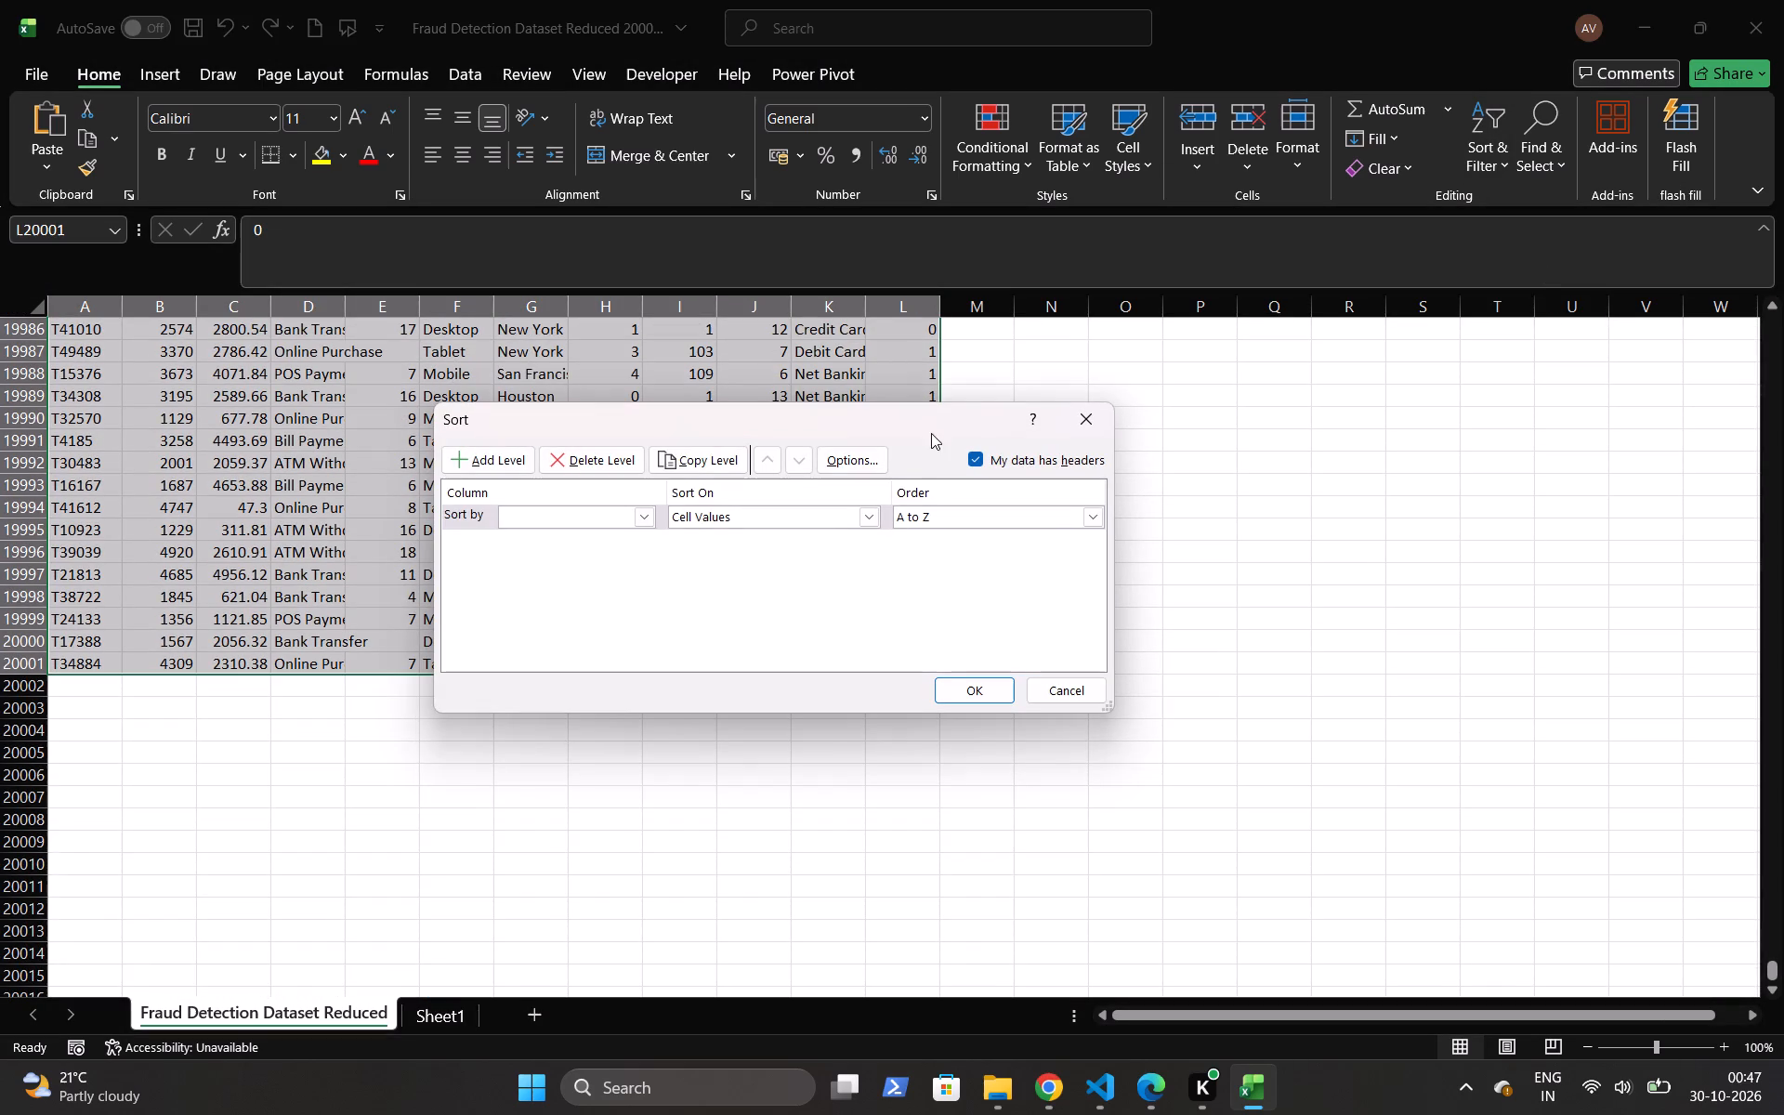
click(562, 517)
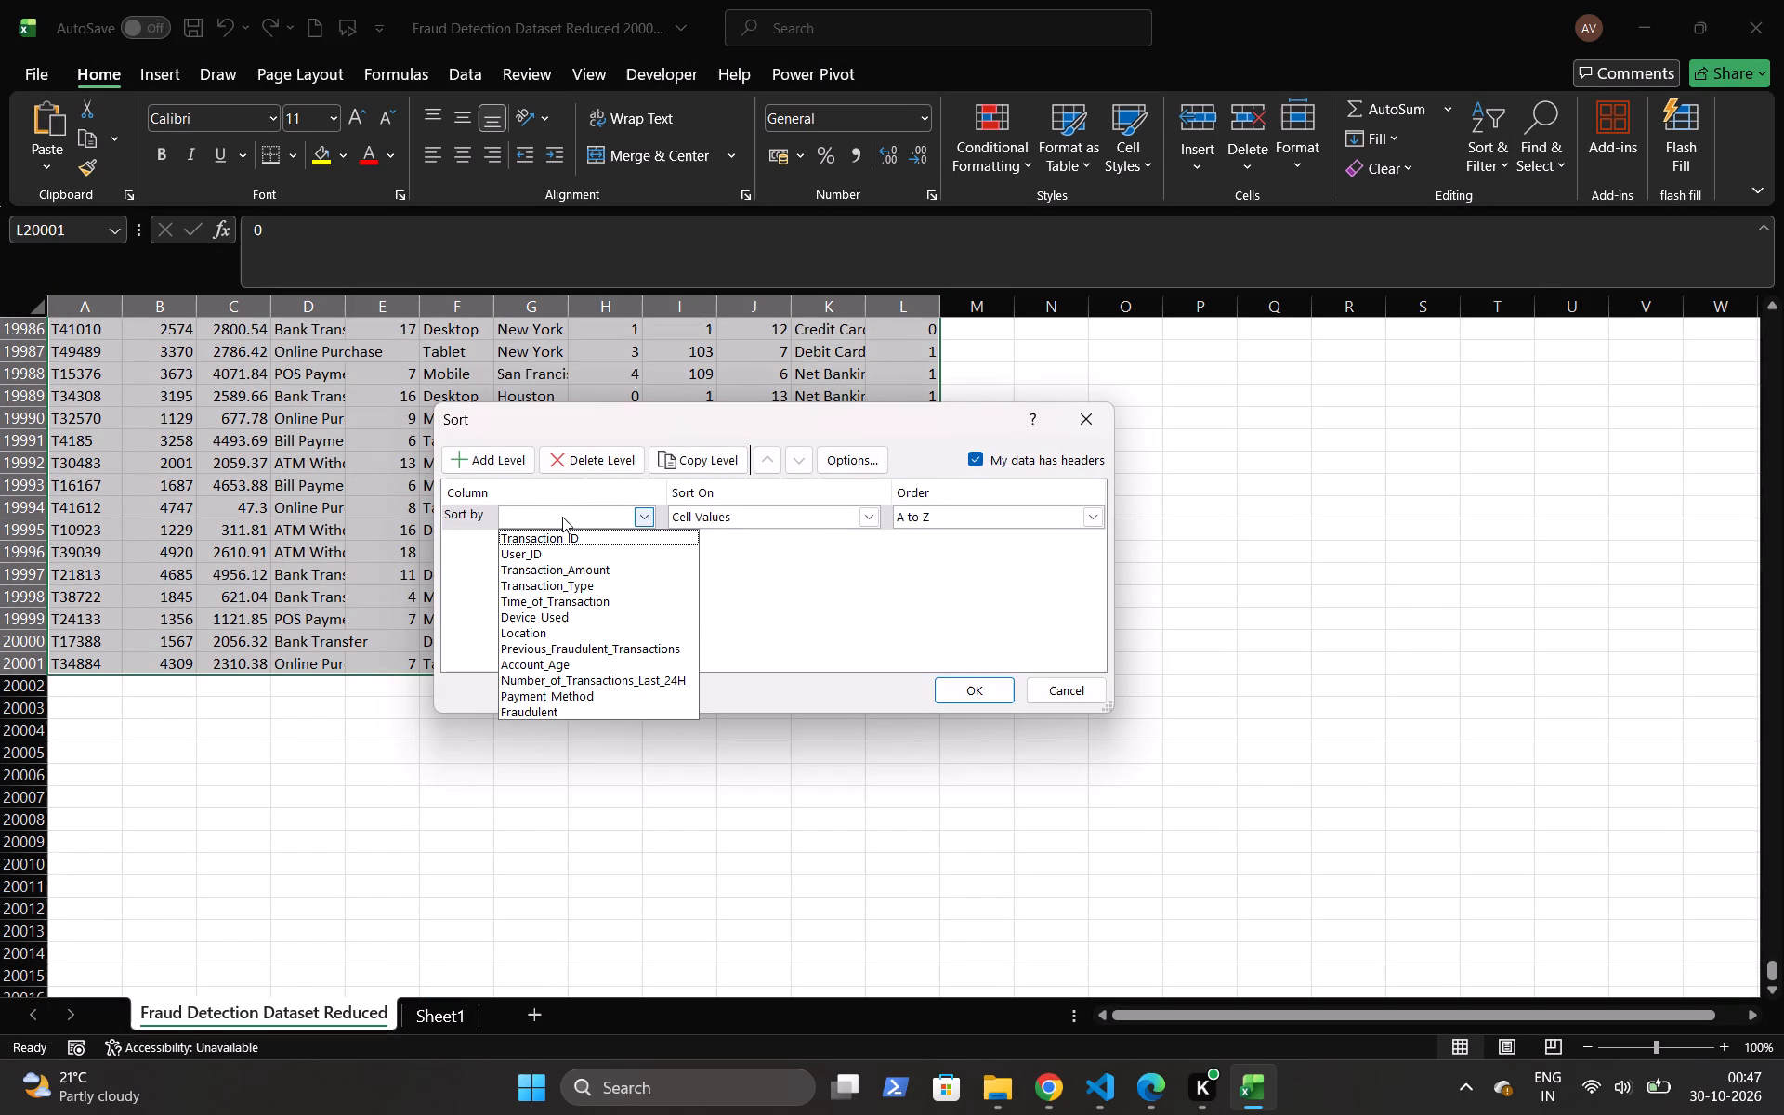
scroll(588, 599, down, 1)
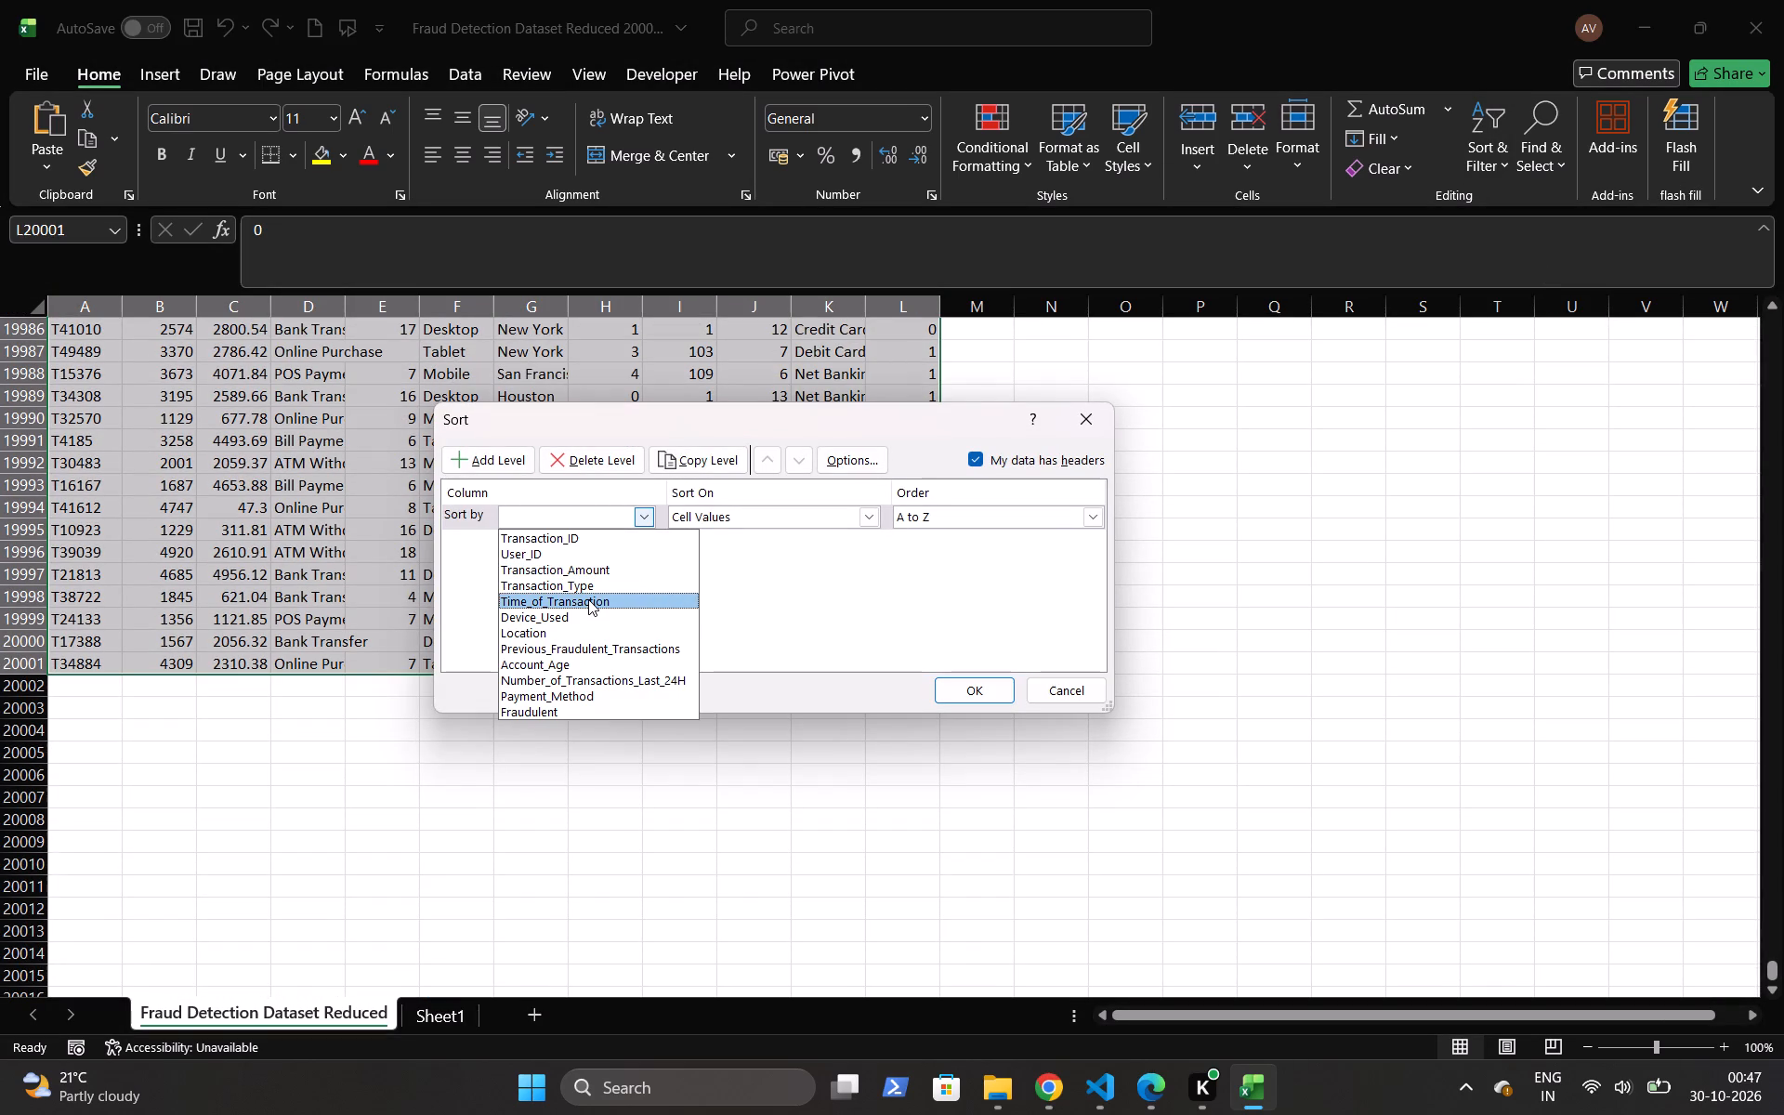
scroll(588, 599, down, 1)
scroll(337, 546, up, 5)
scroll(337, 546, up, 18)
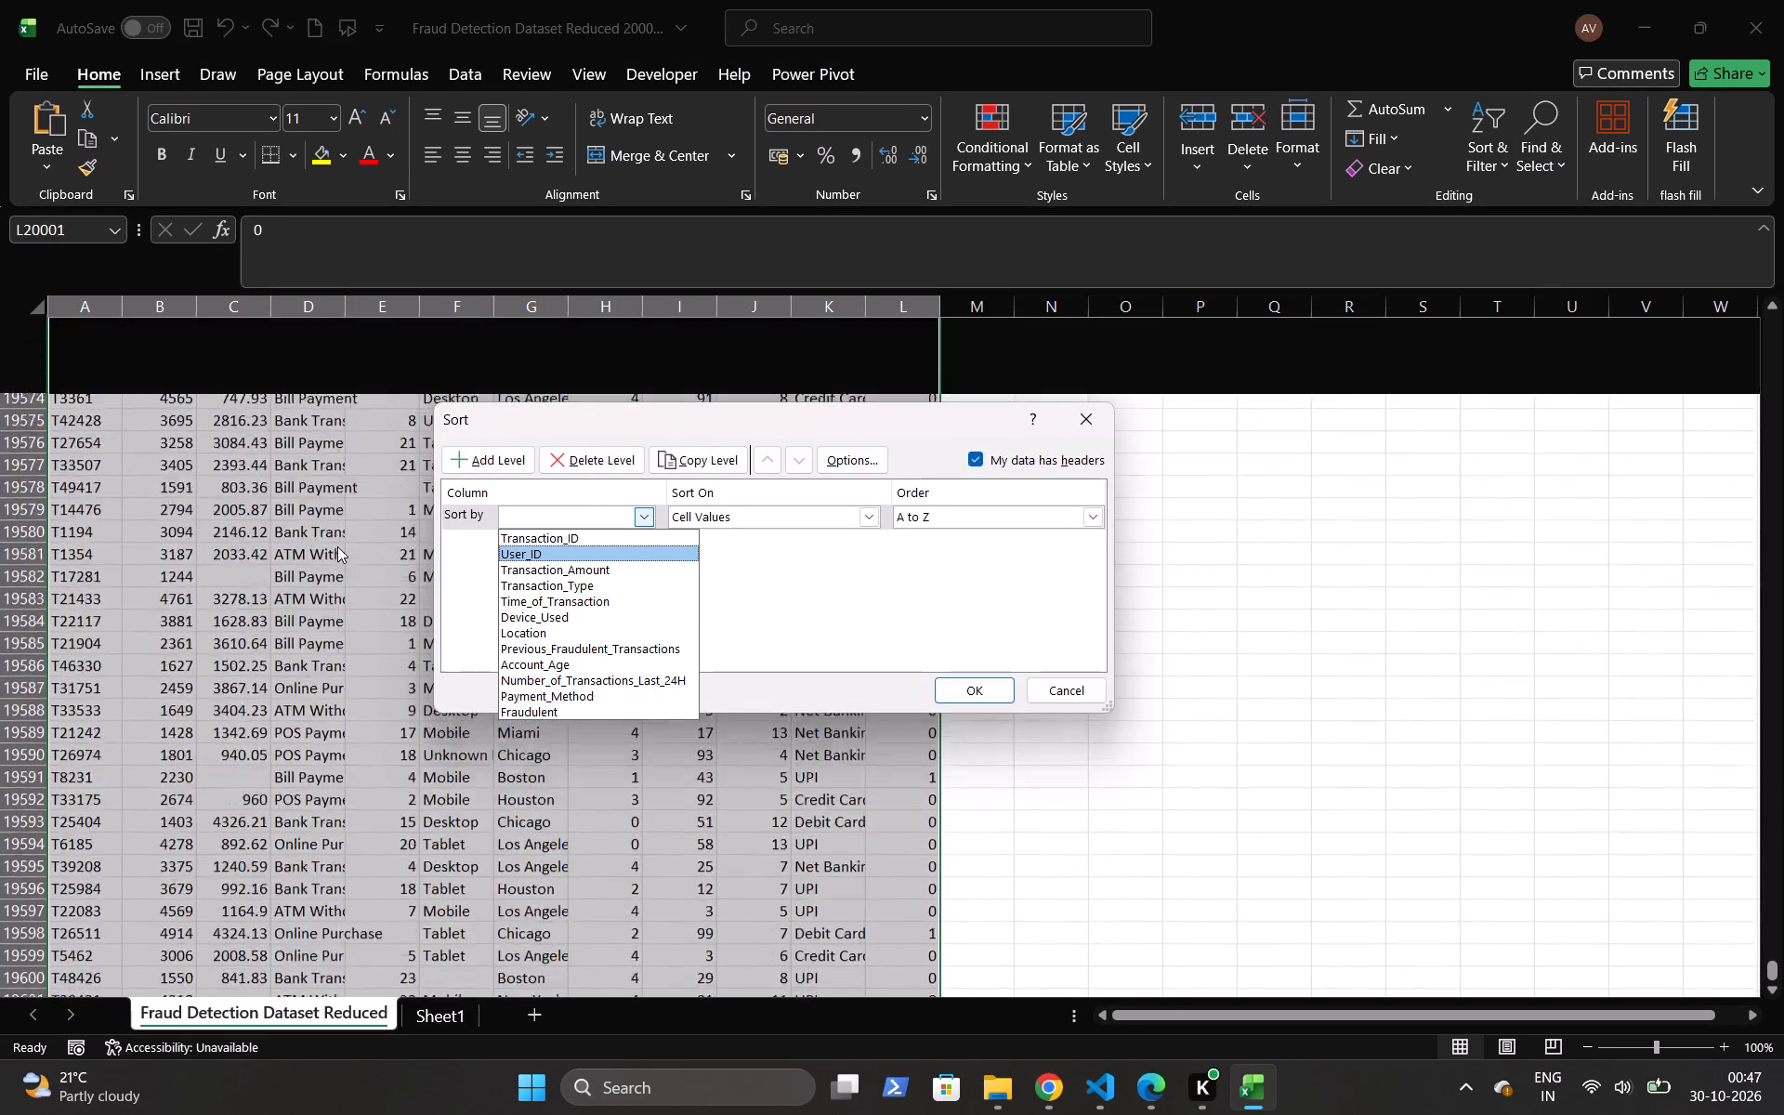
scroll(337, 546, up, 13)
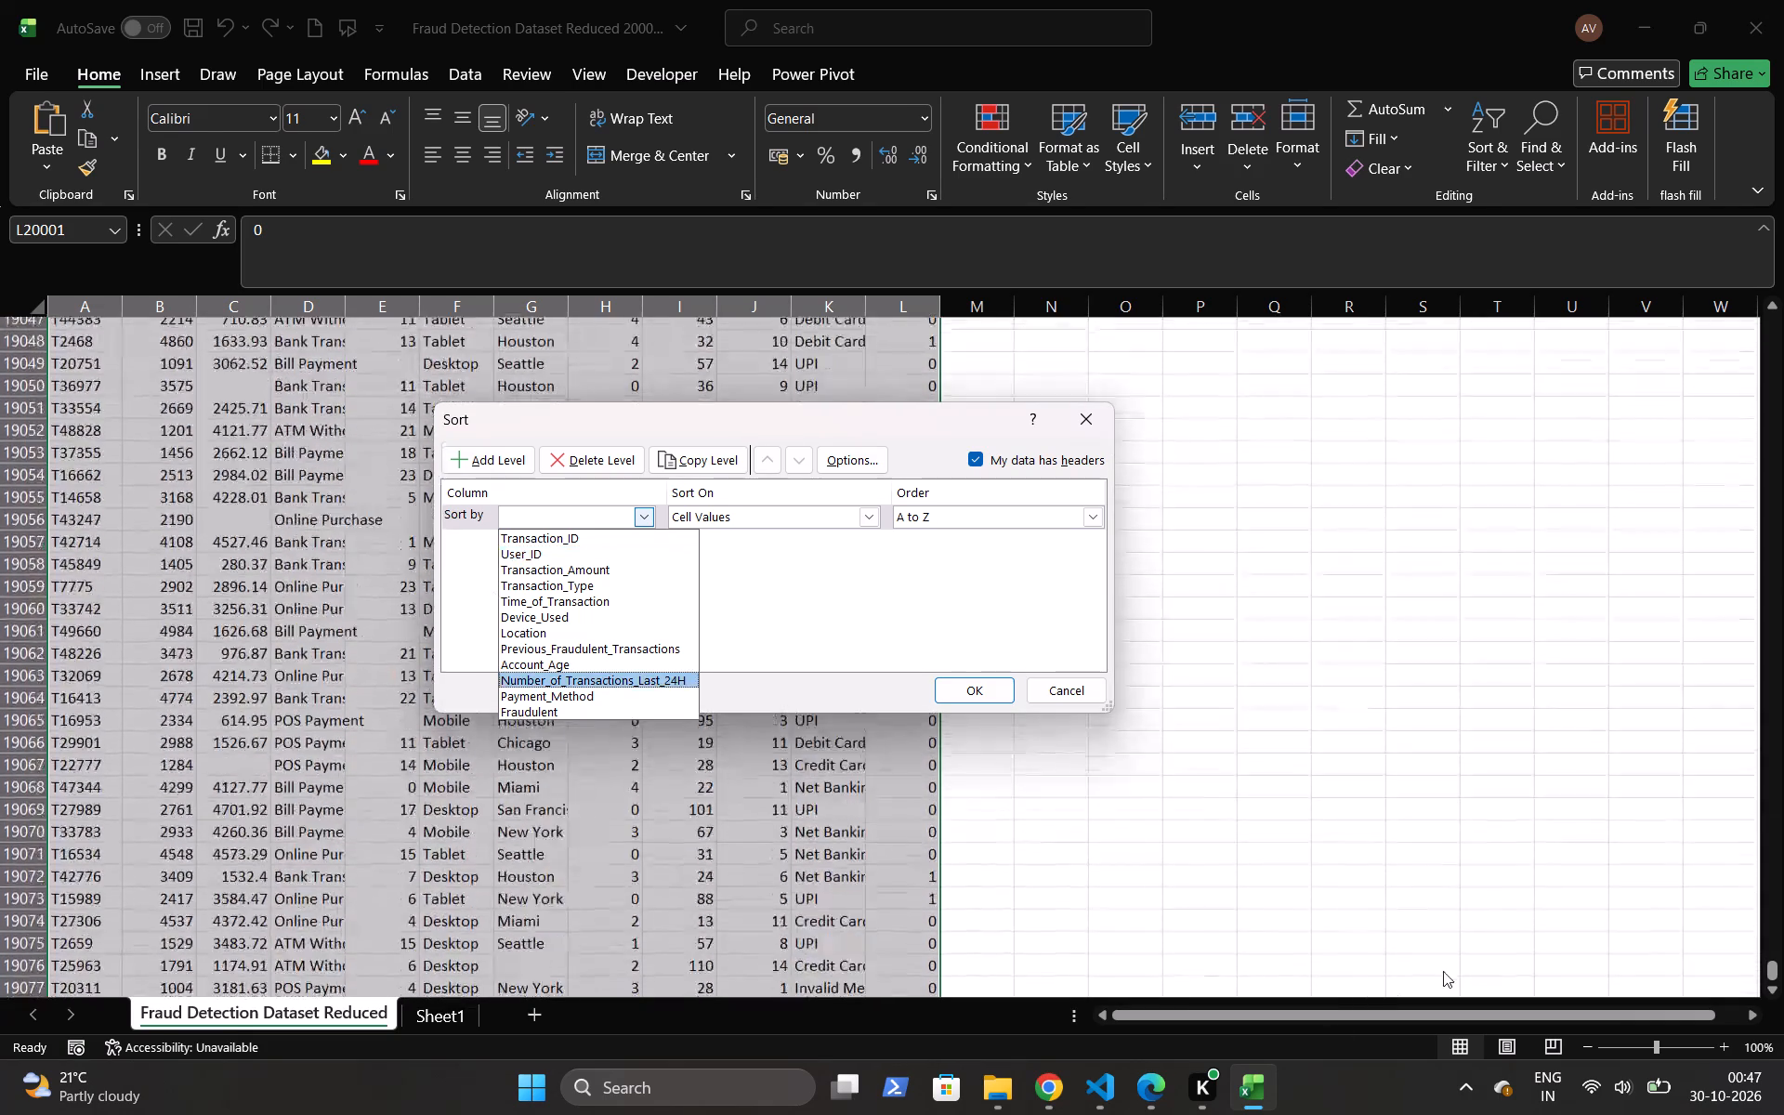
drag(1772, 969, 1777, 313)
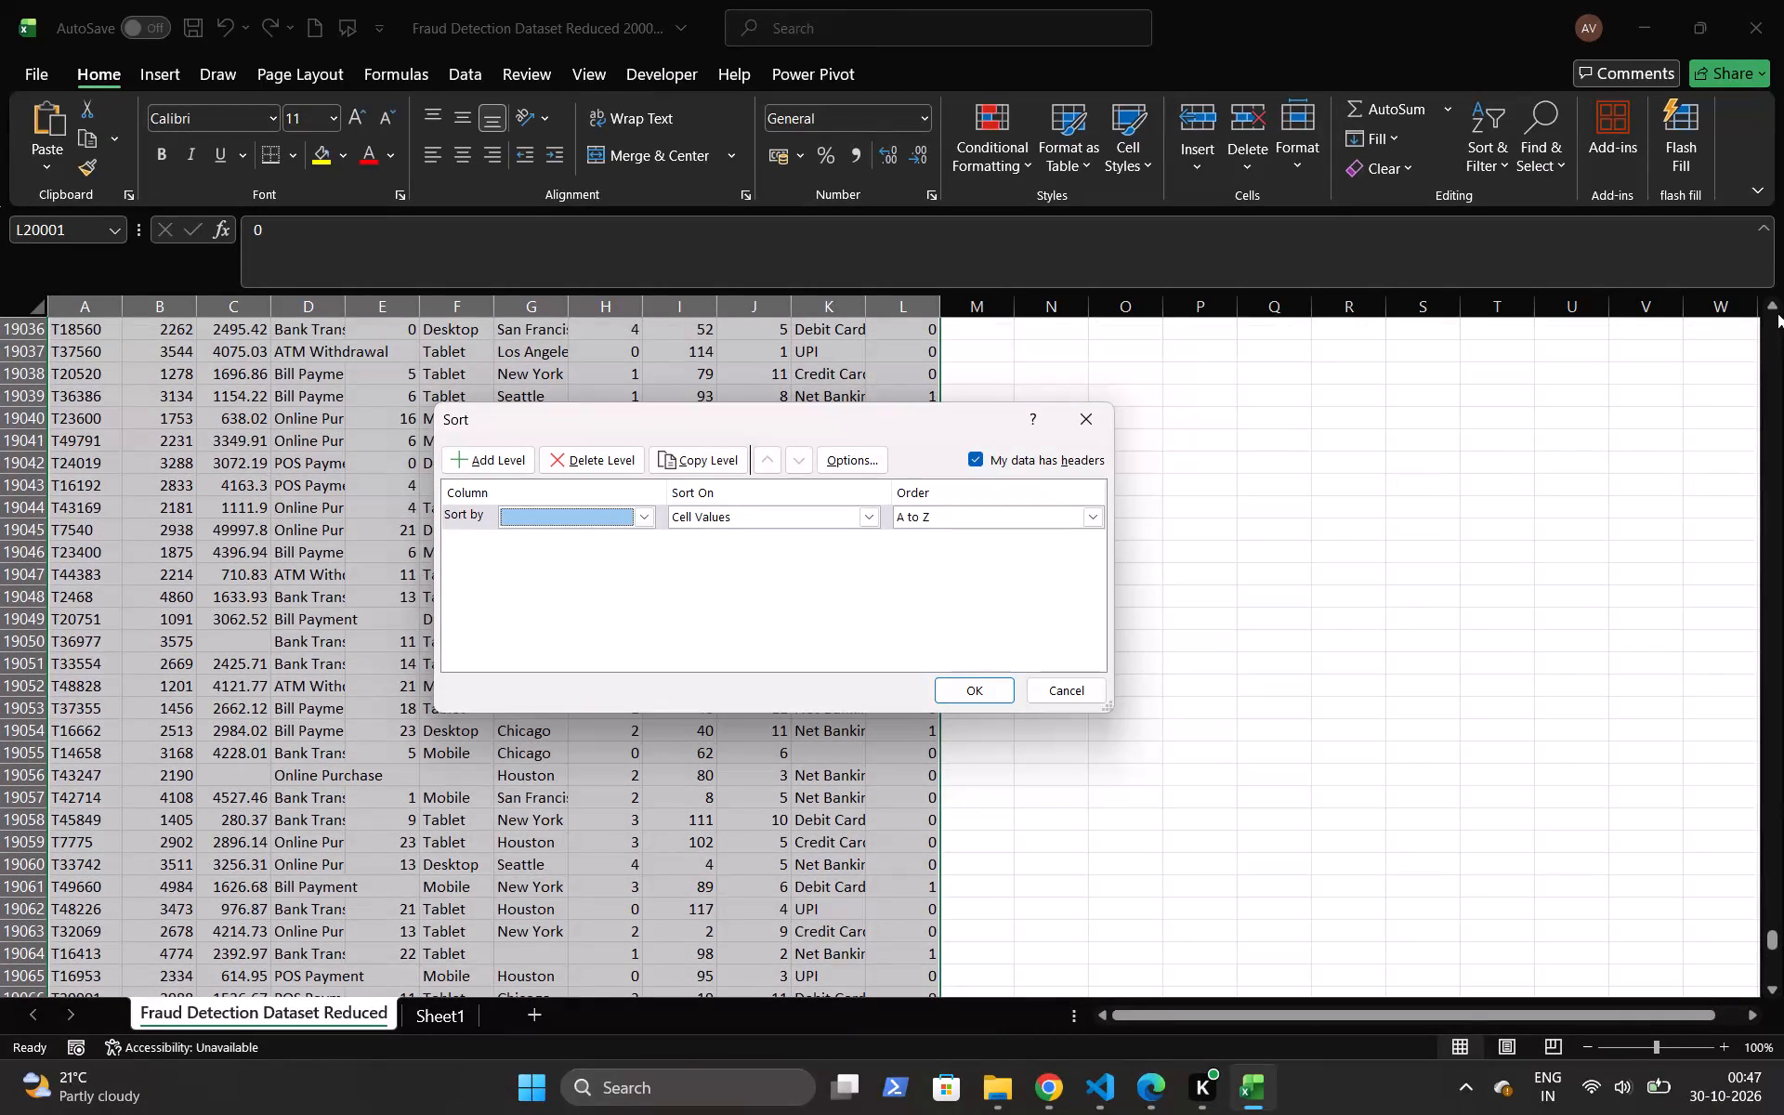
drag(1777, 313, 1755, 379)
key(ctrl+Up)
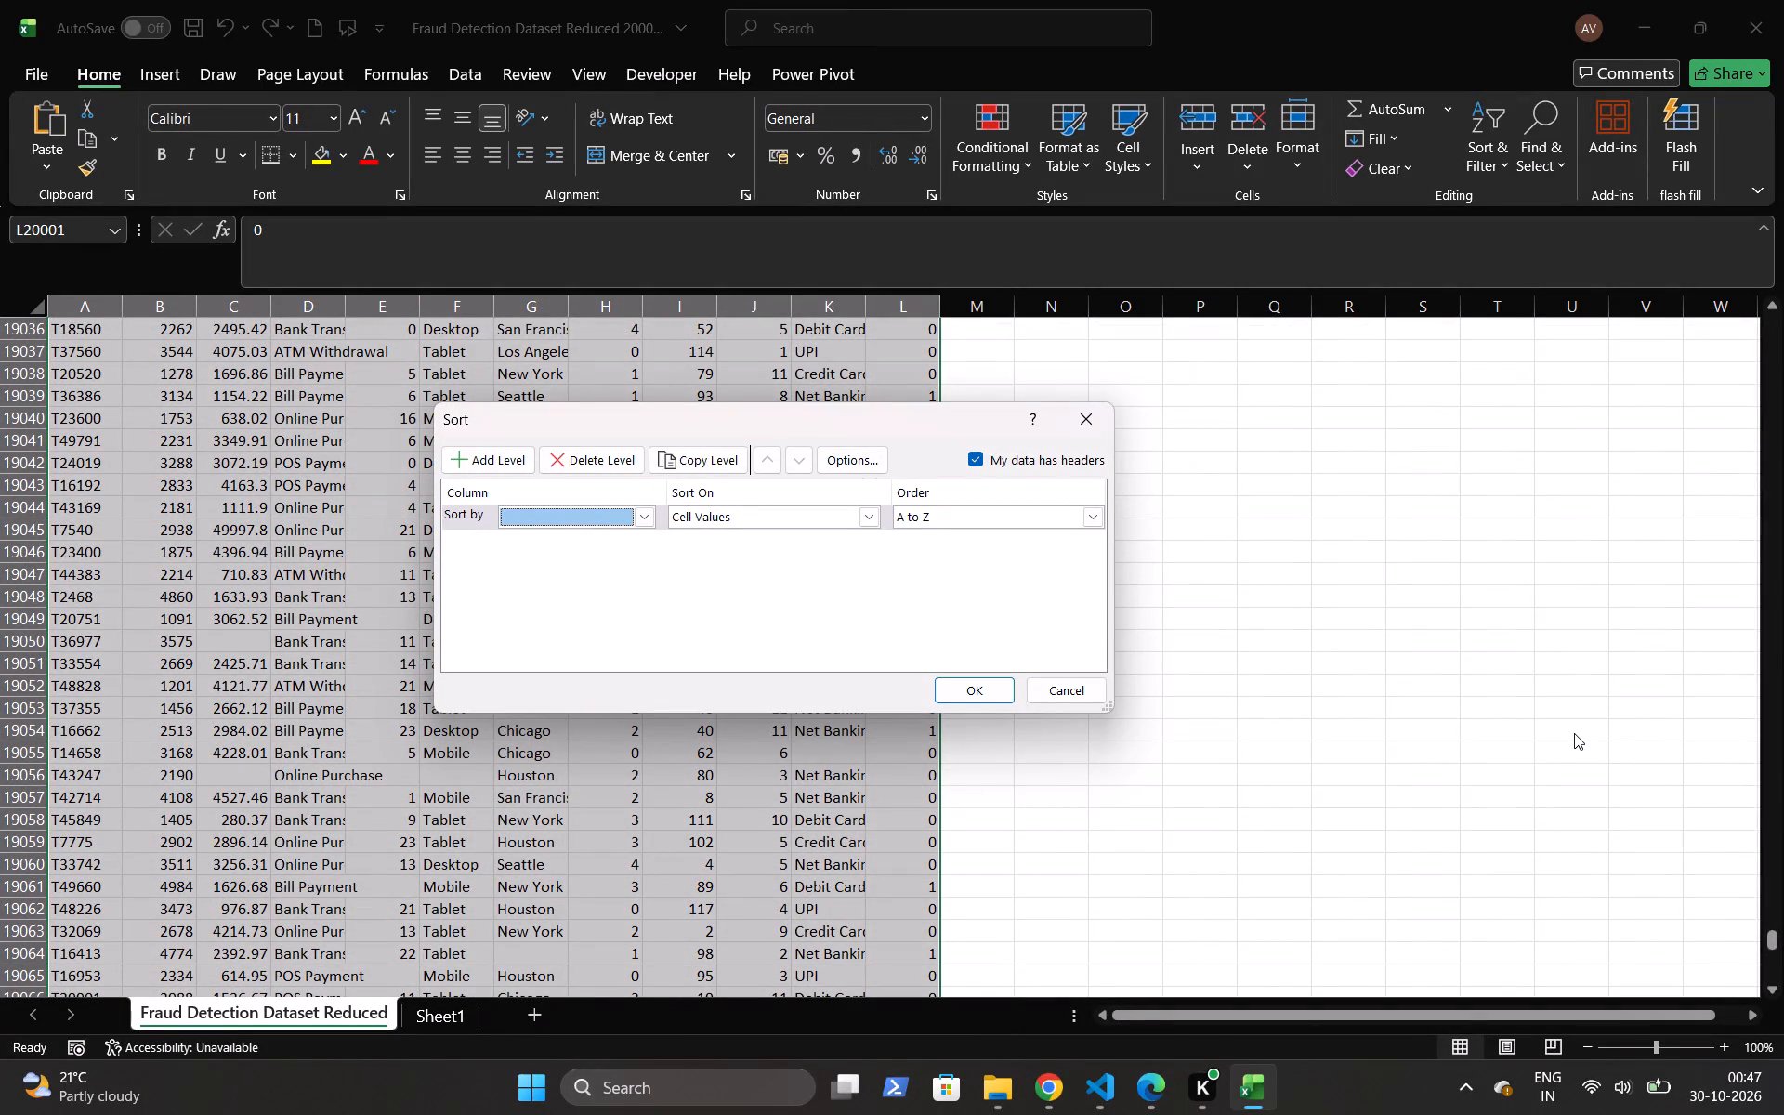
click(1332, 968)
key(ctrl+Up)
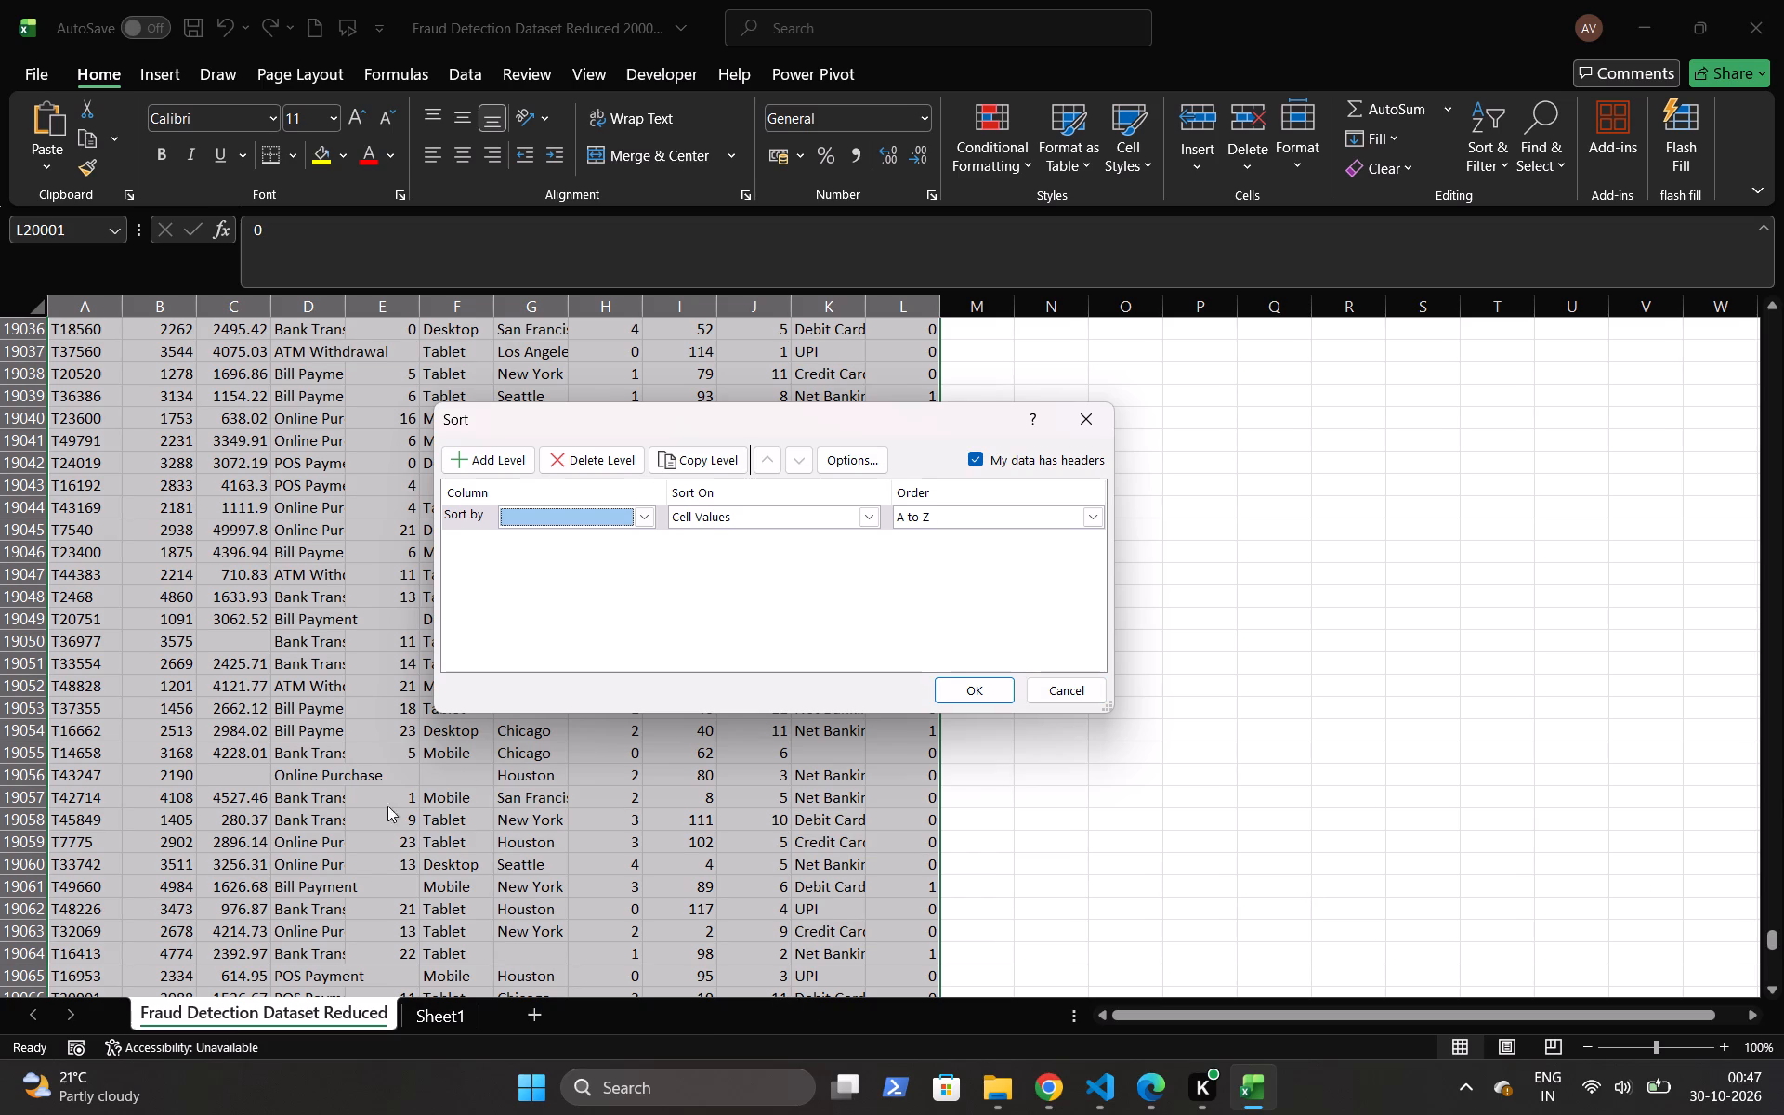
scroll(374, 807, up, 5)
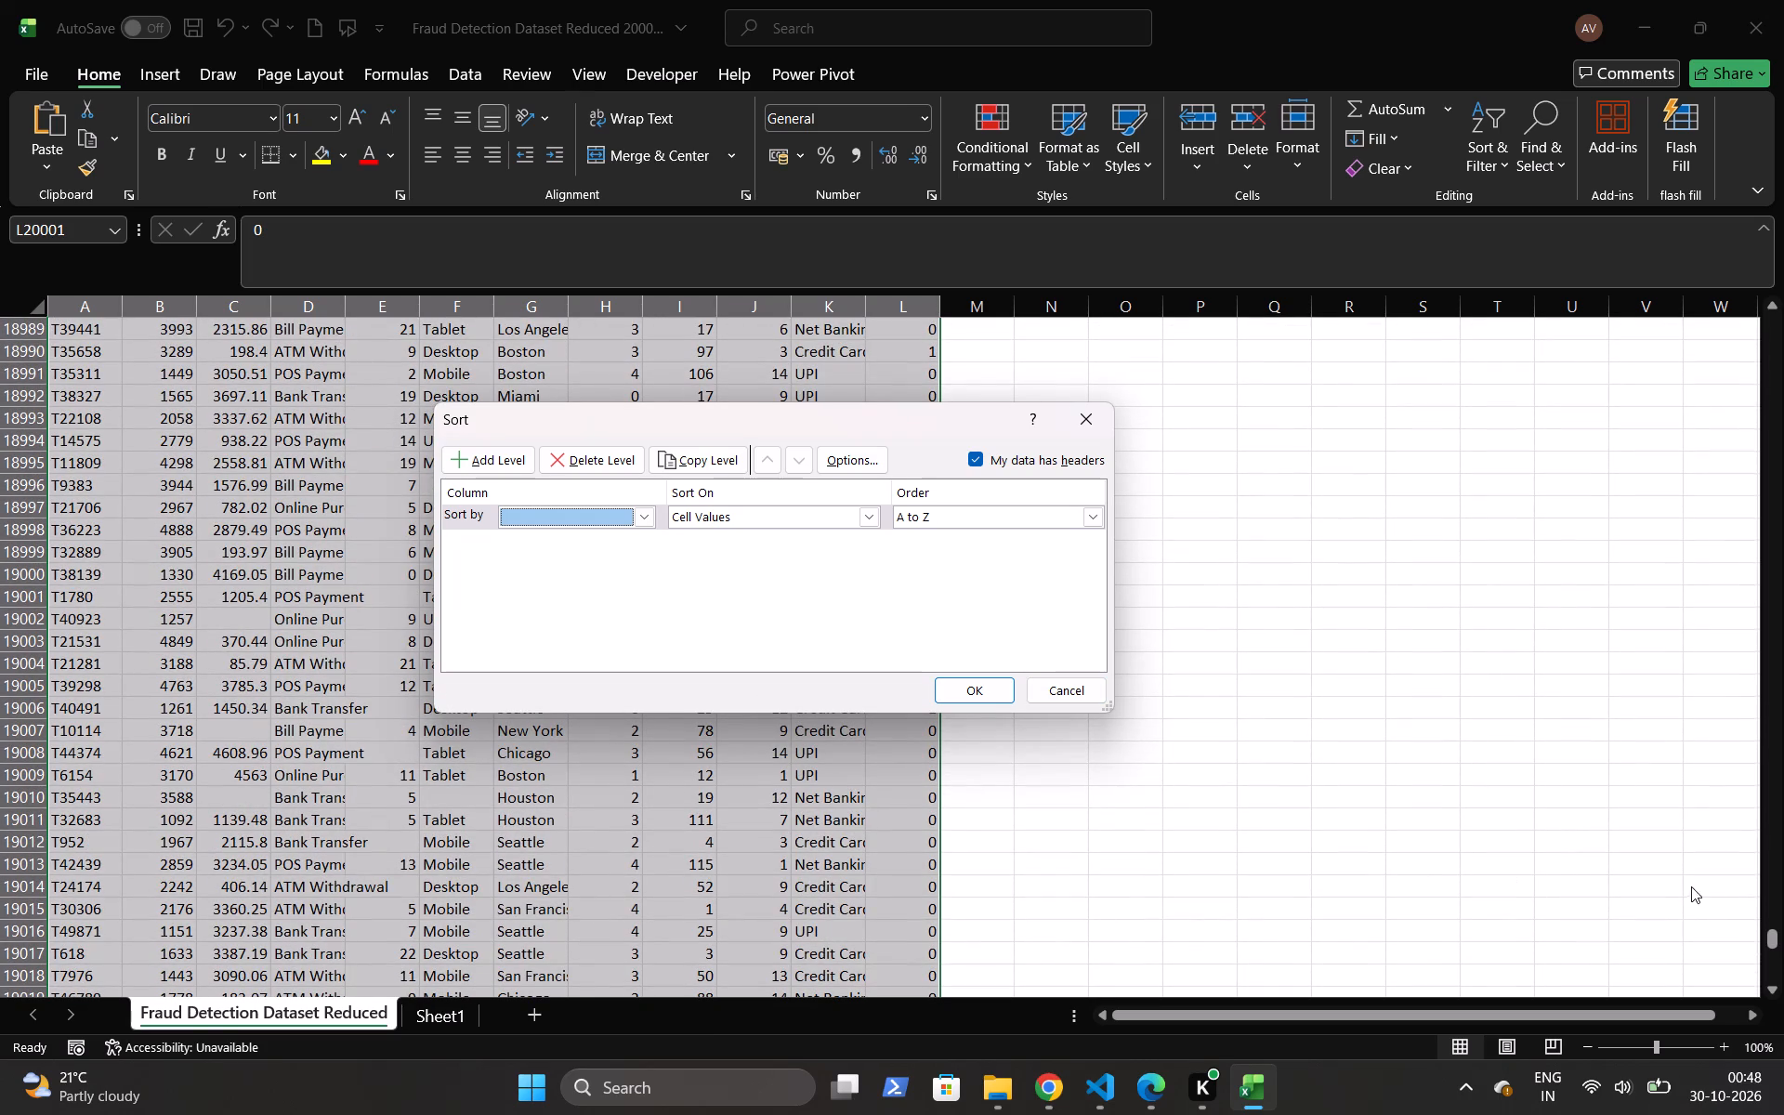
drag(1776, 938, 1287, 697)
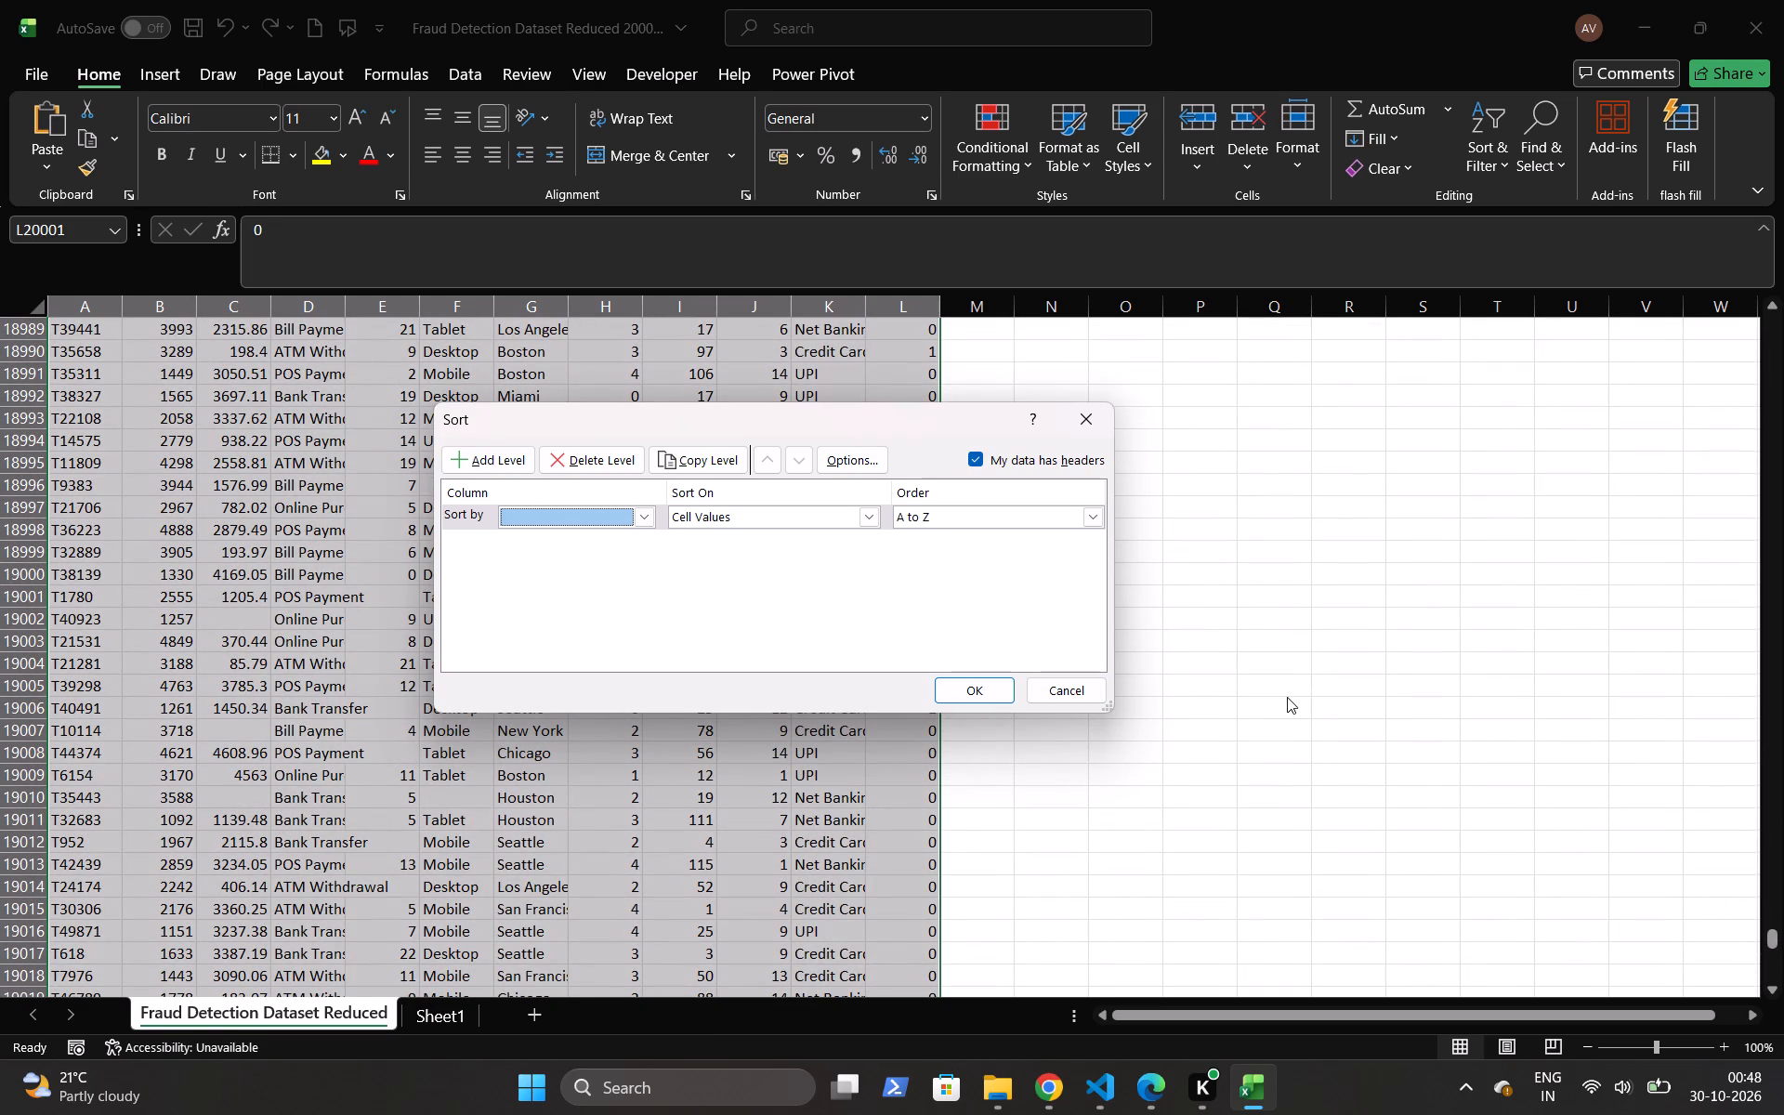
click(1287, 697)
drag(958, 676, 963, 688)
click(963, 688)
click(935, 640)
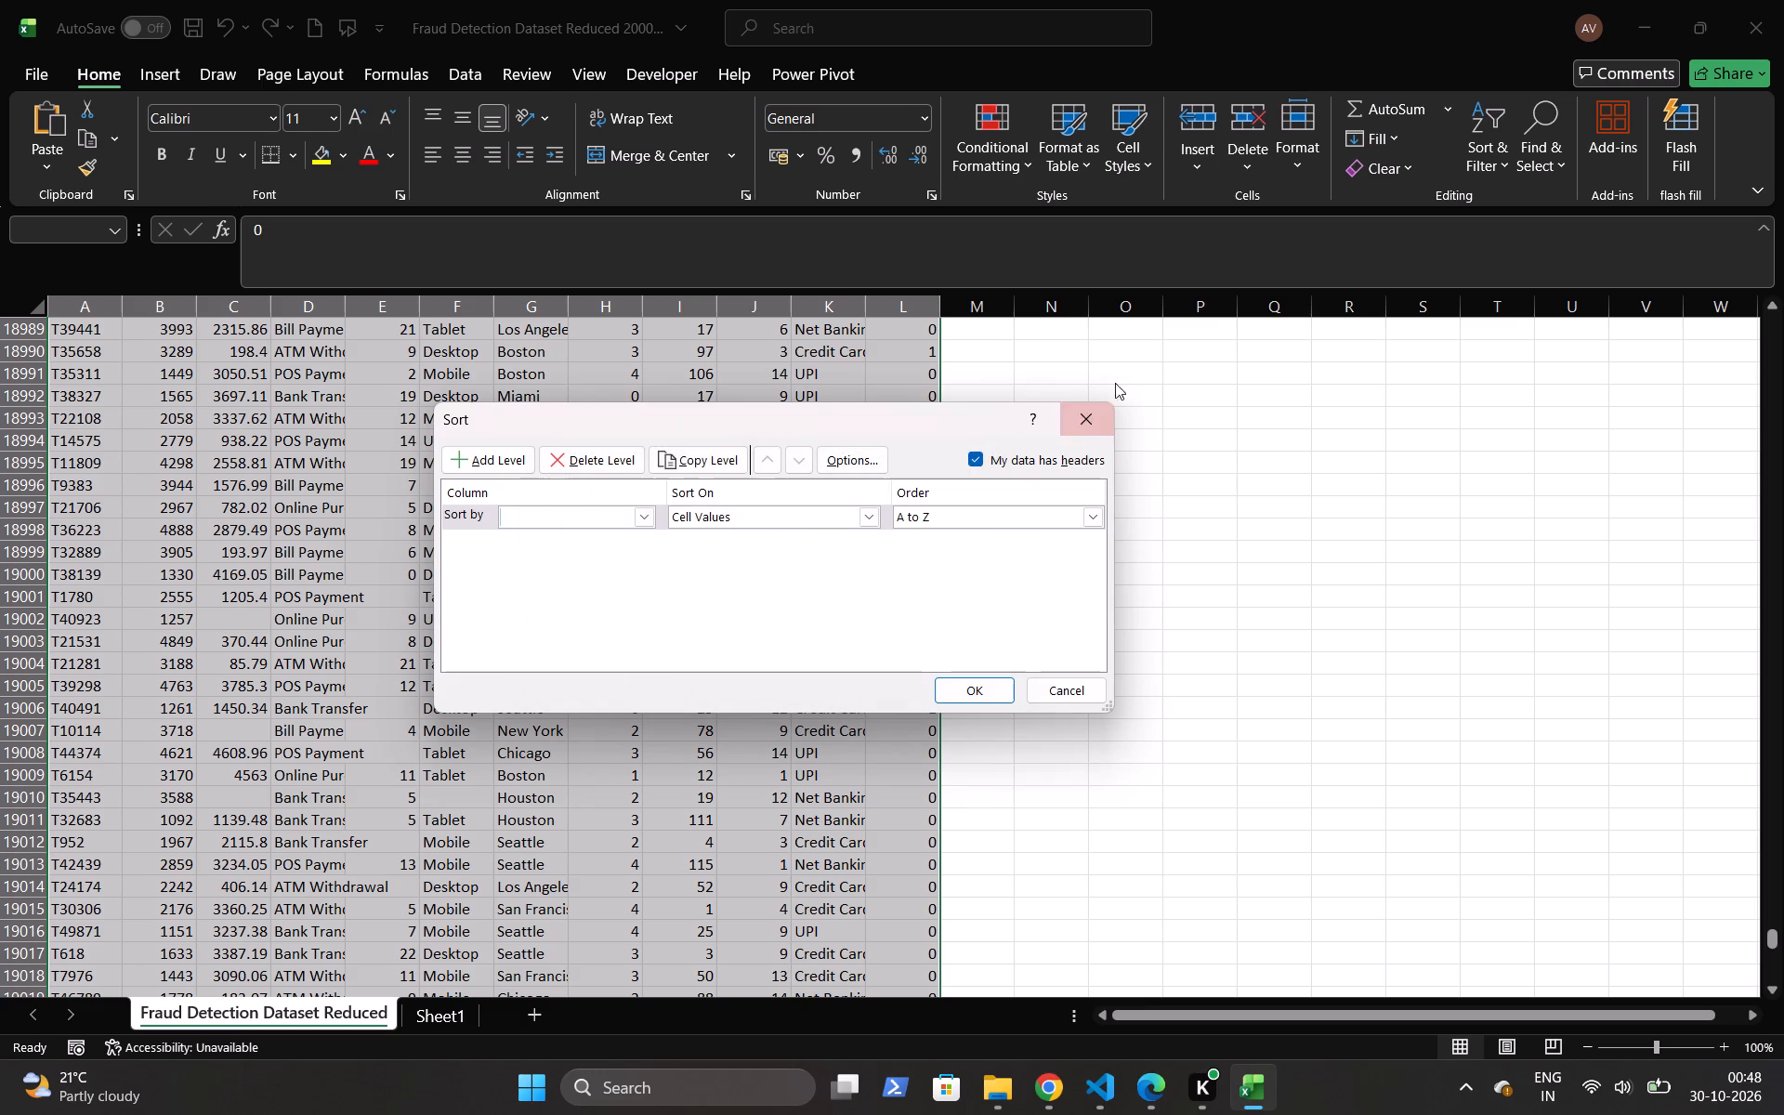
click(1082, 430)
Turn on filtering for the dataset's header row and filter the Fraudulent column to show only value 1.
key(ctrl+Up)
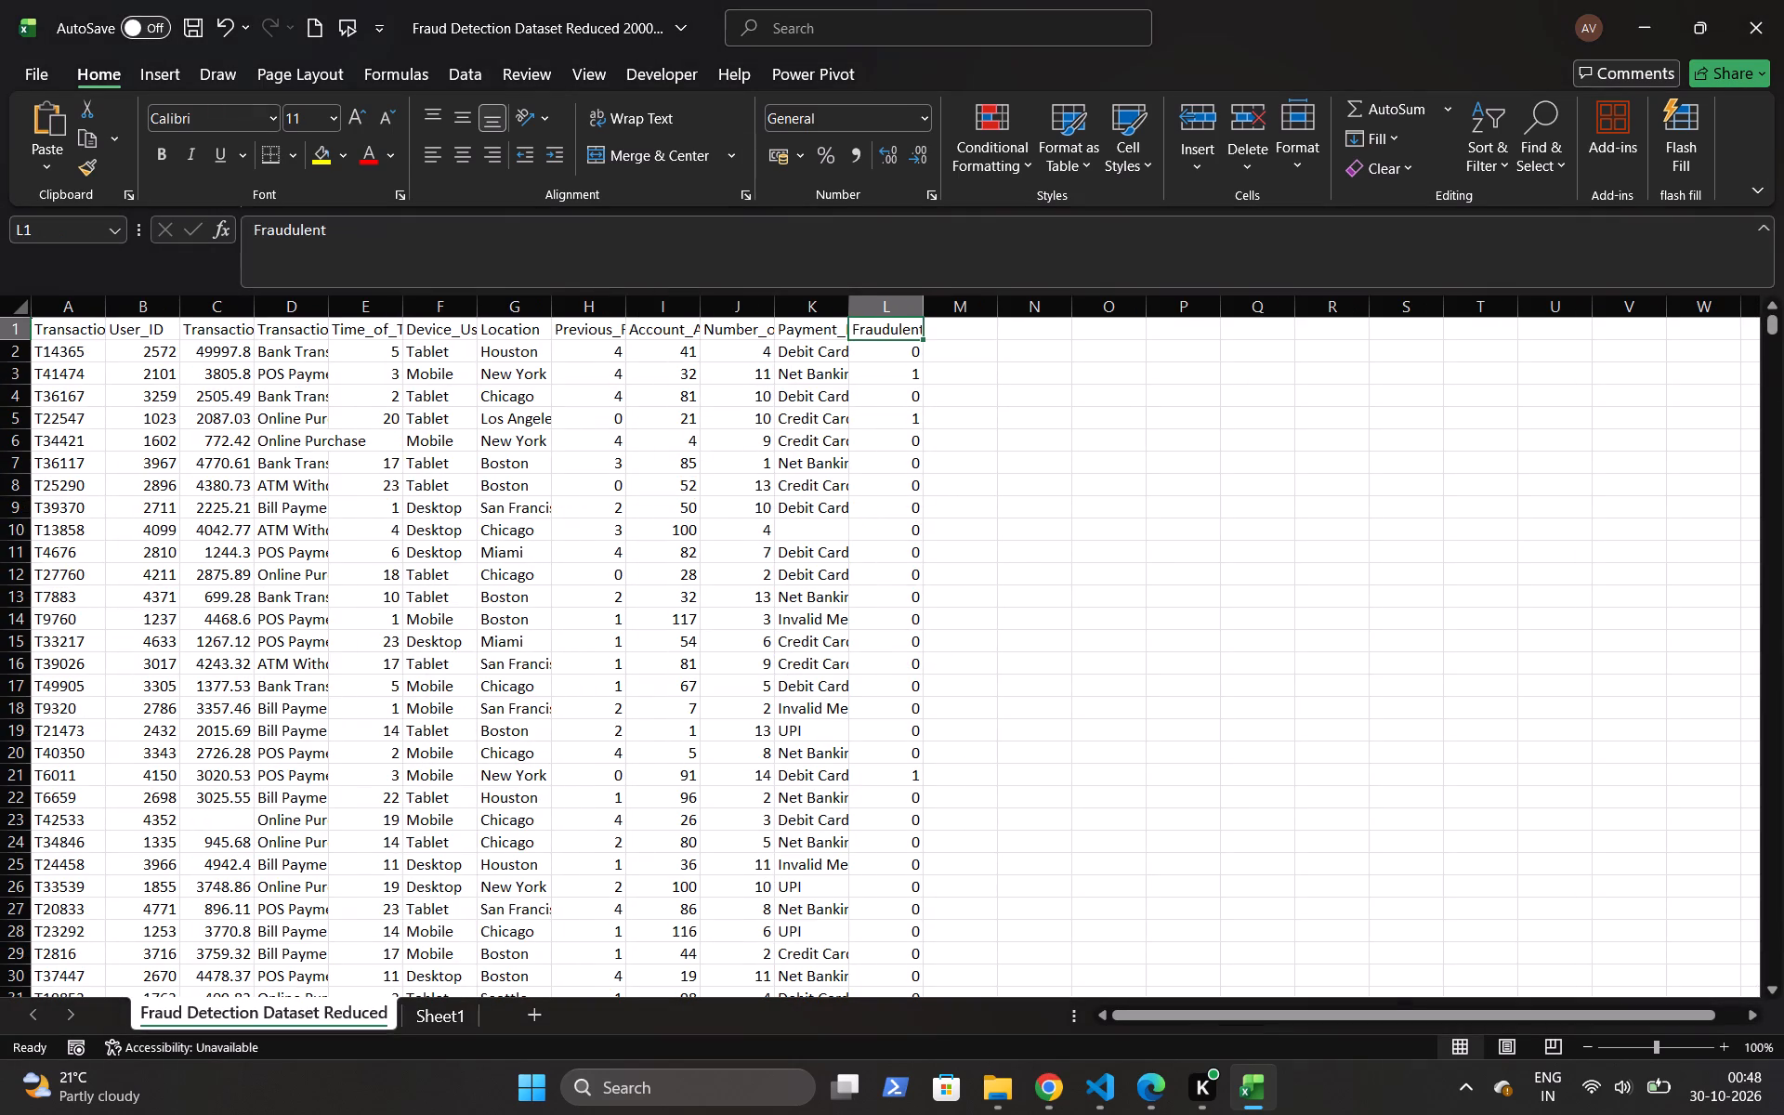
click(1500, 168)
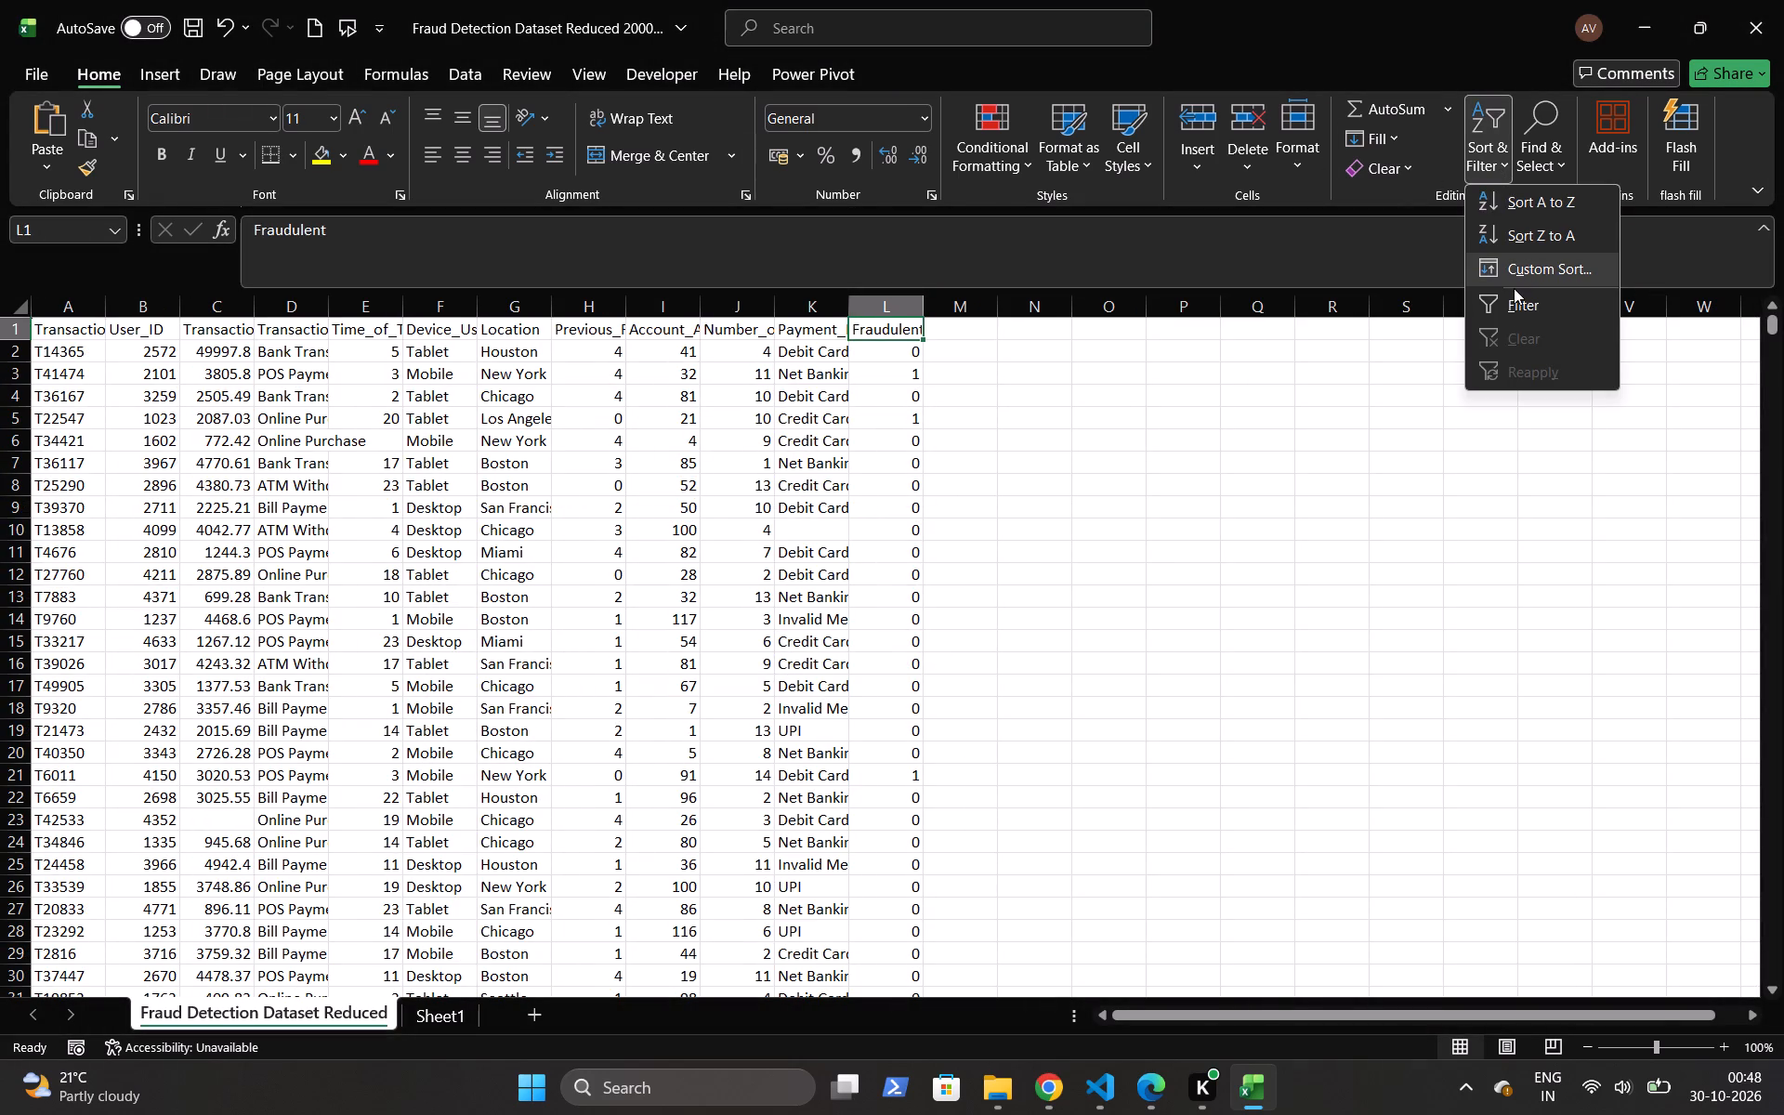
click(1513, 308)
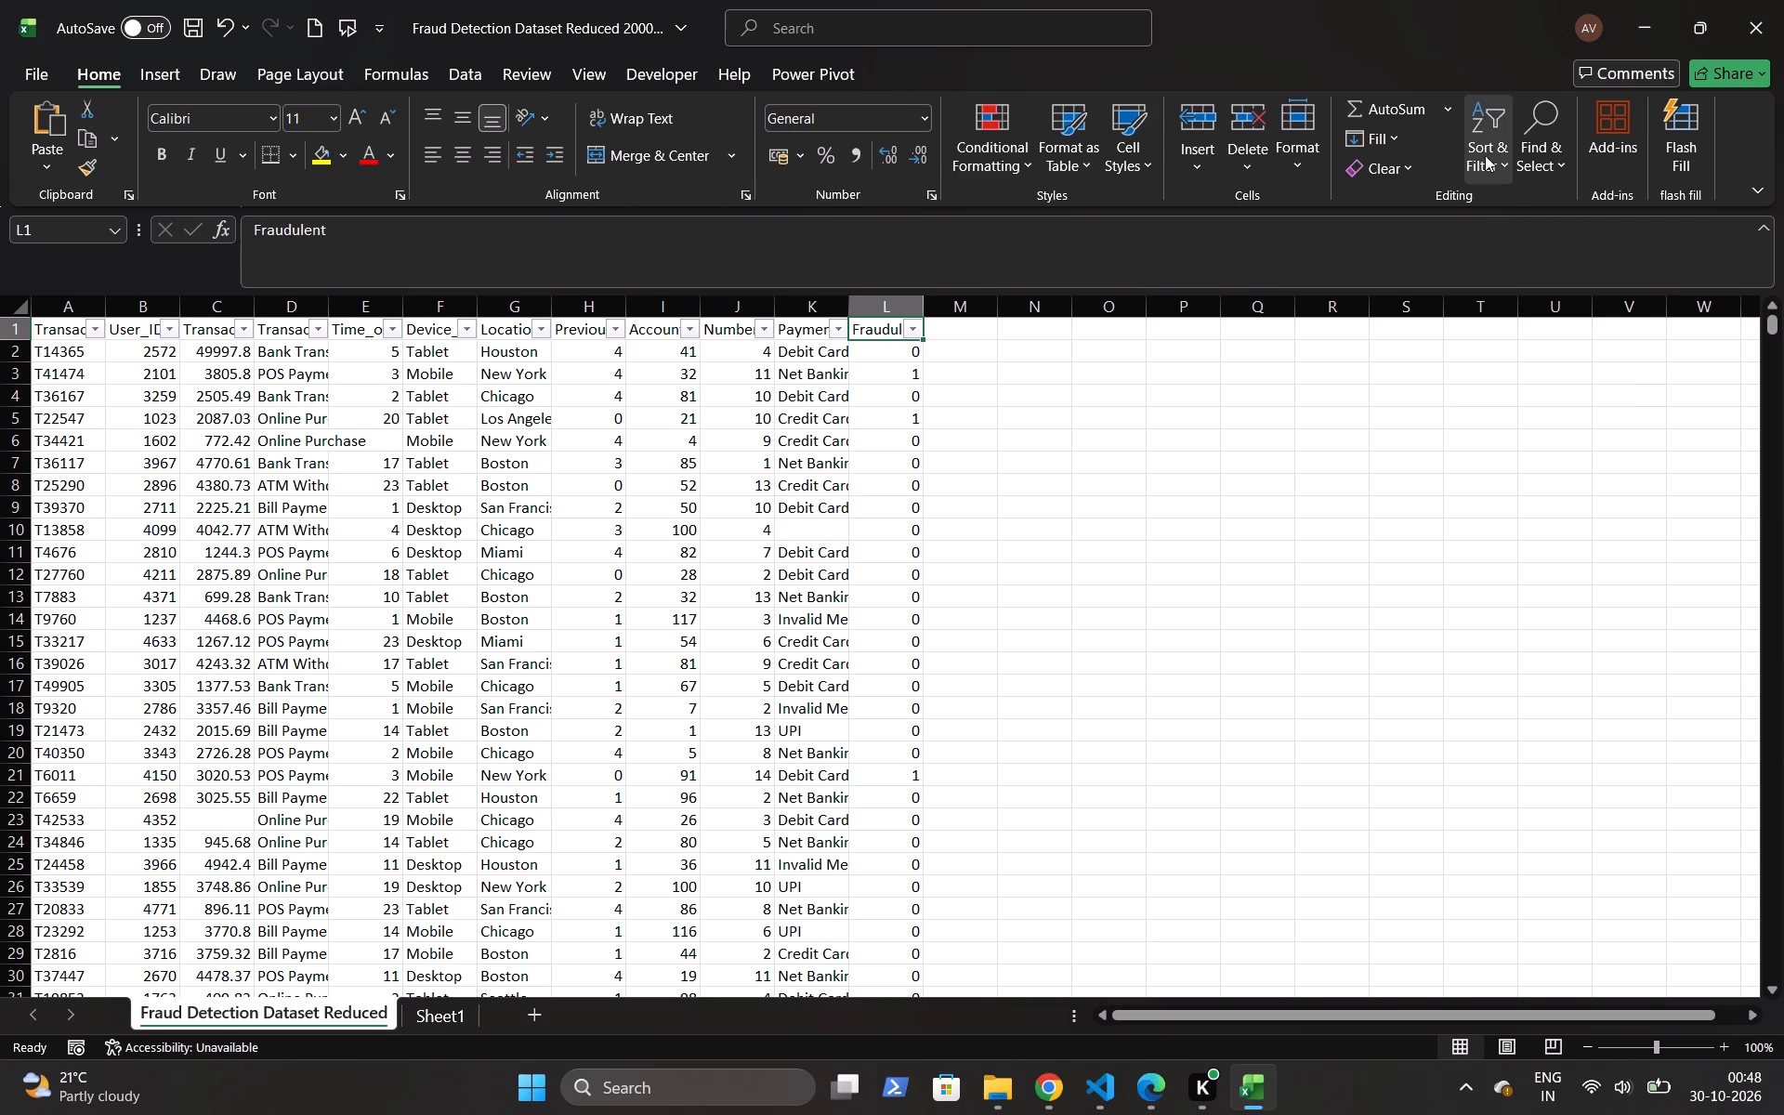
click(918, 328)
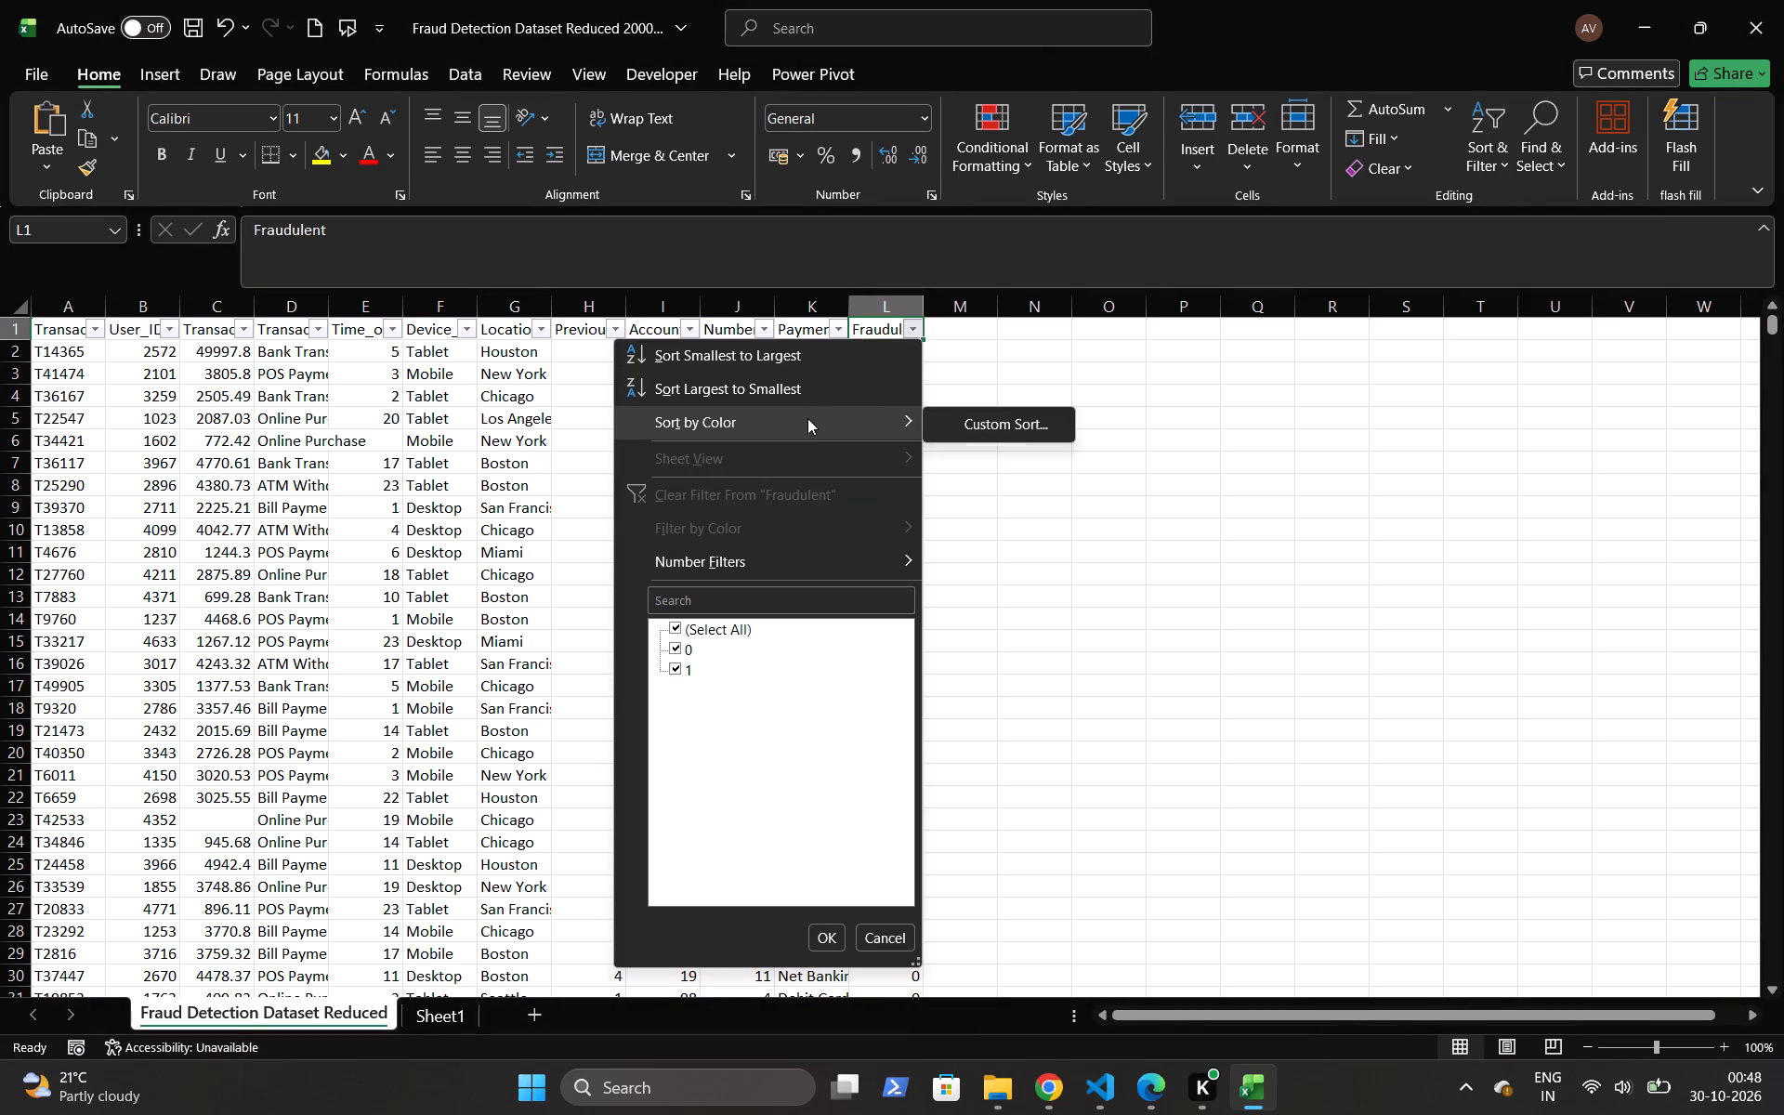
click(677, 646)
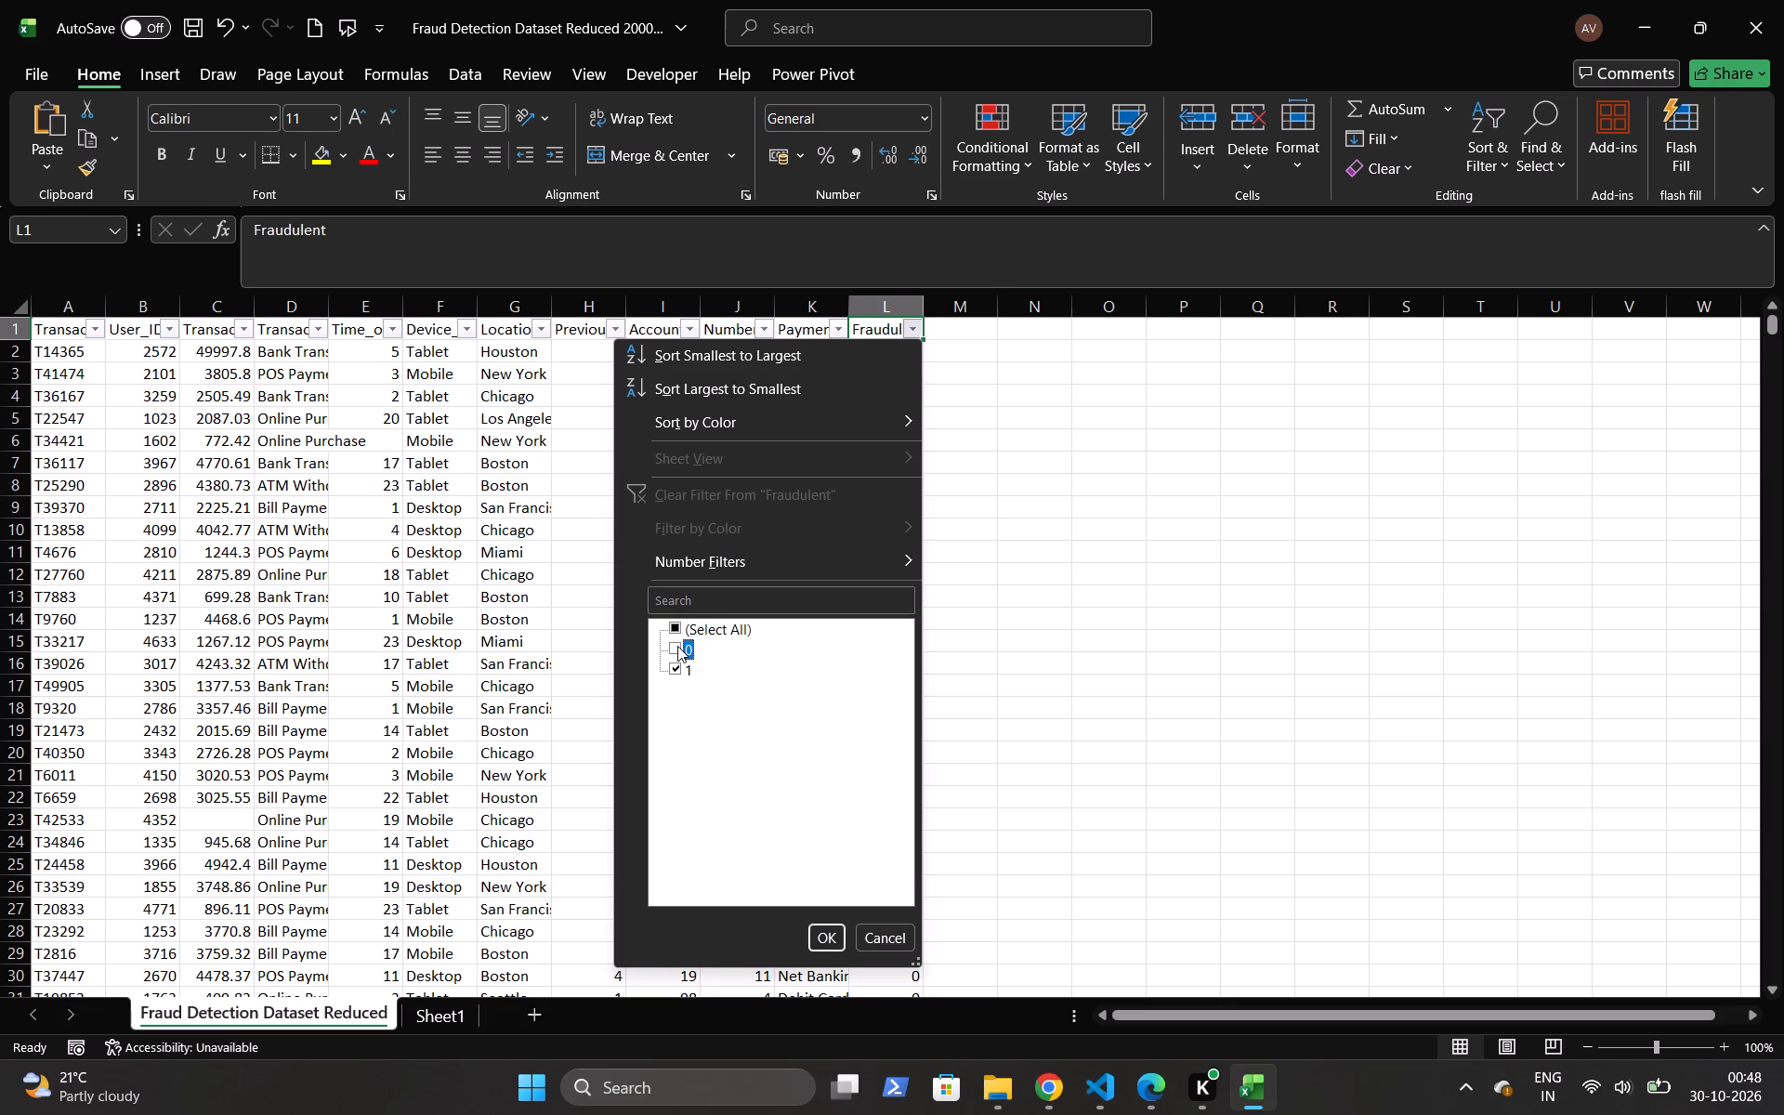
click(829, 933)
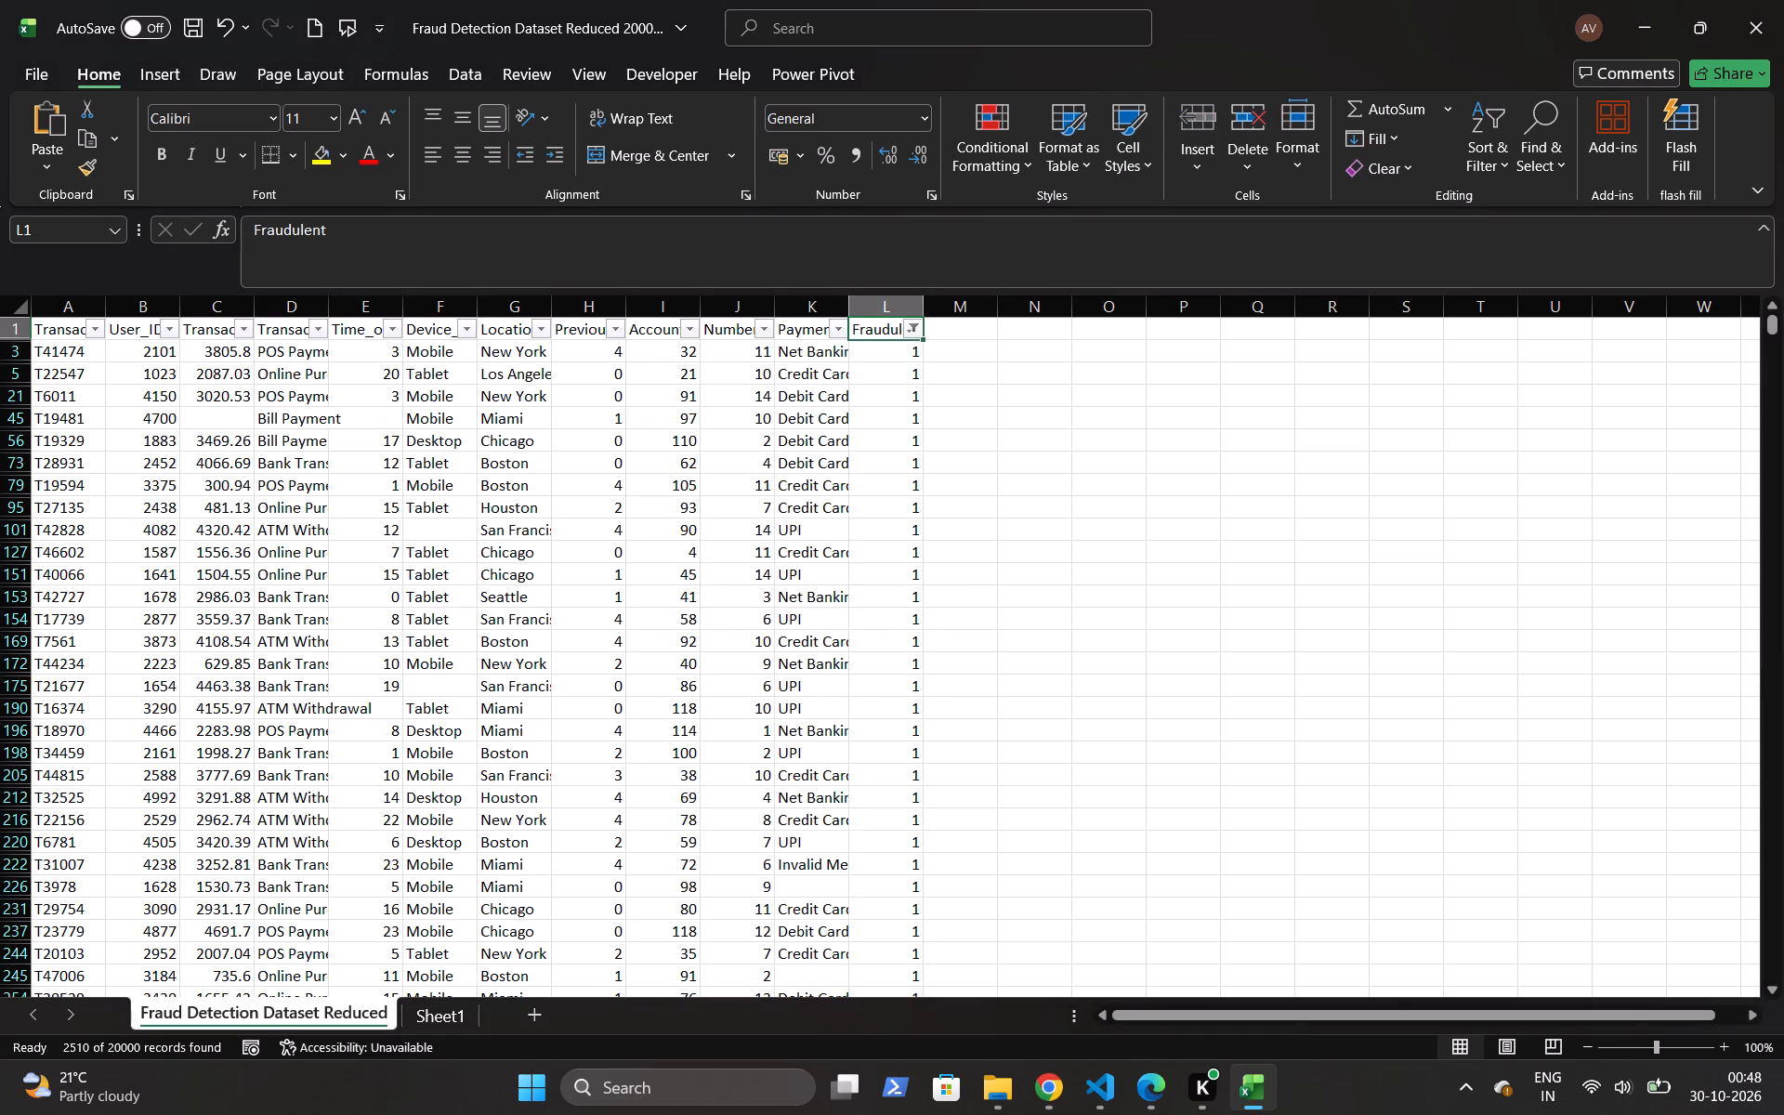
Custom-sort the filtered dataset by the Fraudulent column's cell values, ordered largest to smallest.
scroll(829, 851, down, 14)
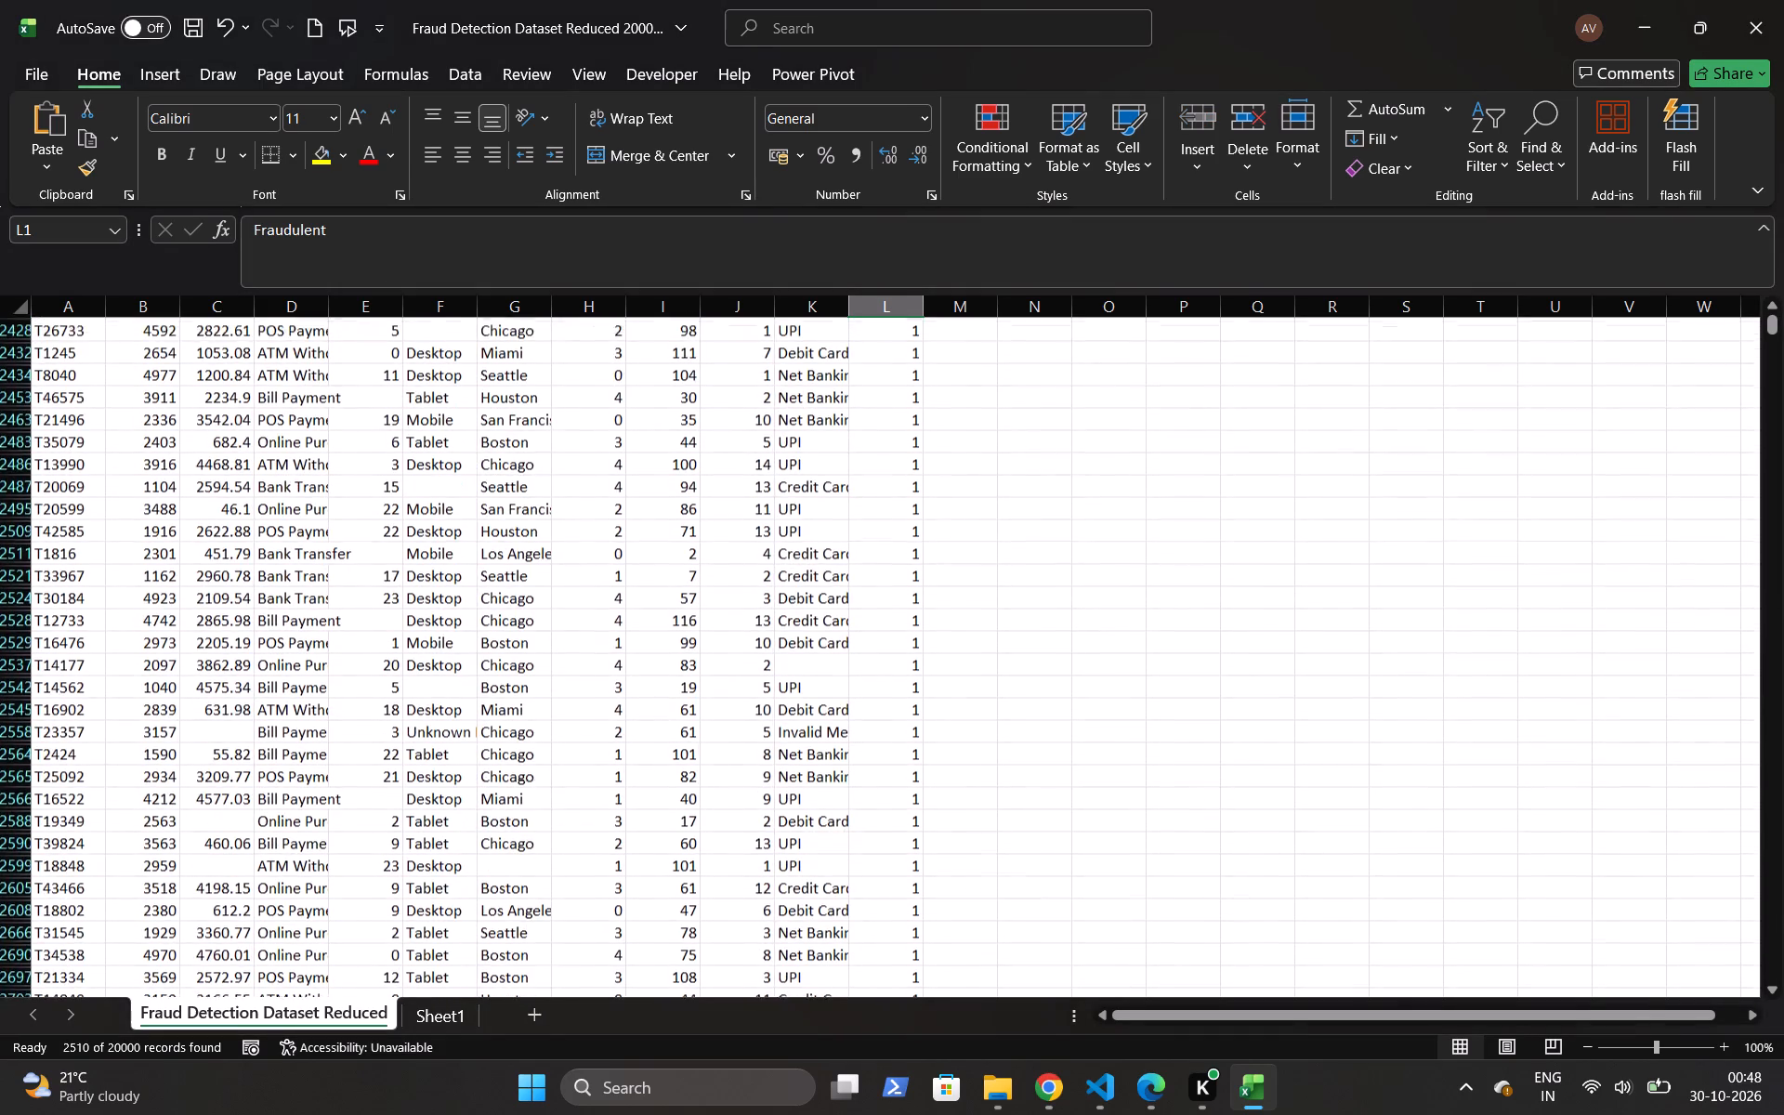
scroll(829, 851, down, 2)
click(1492, 138)
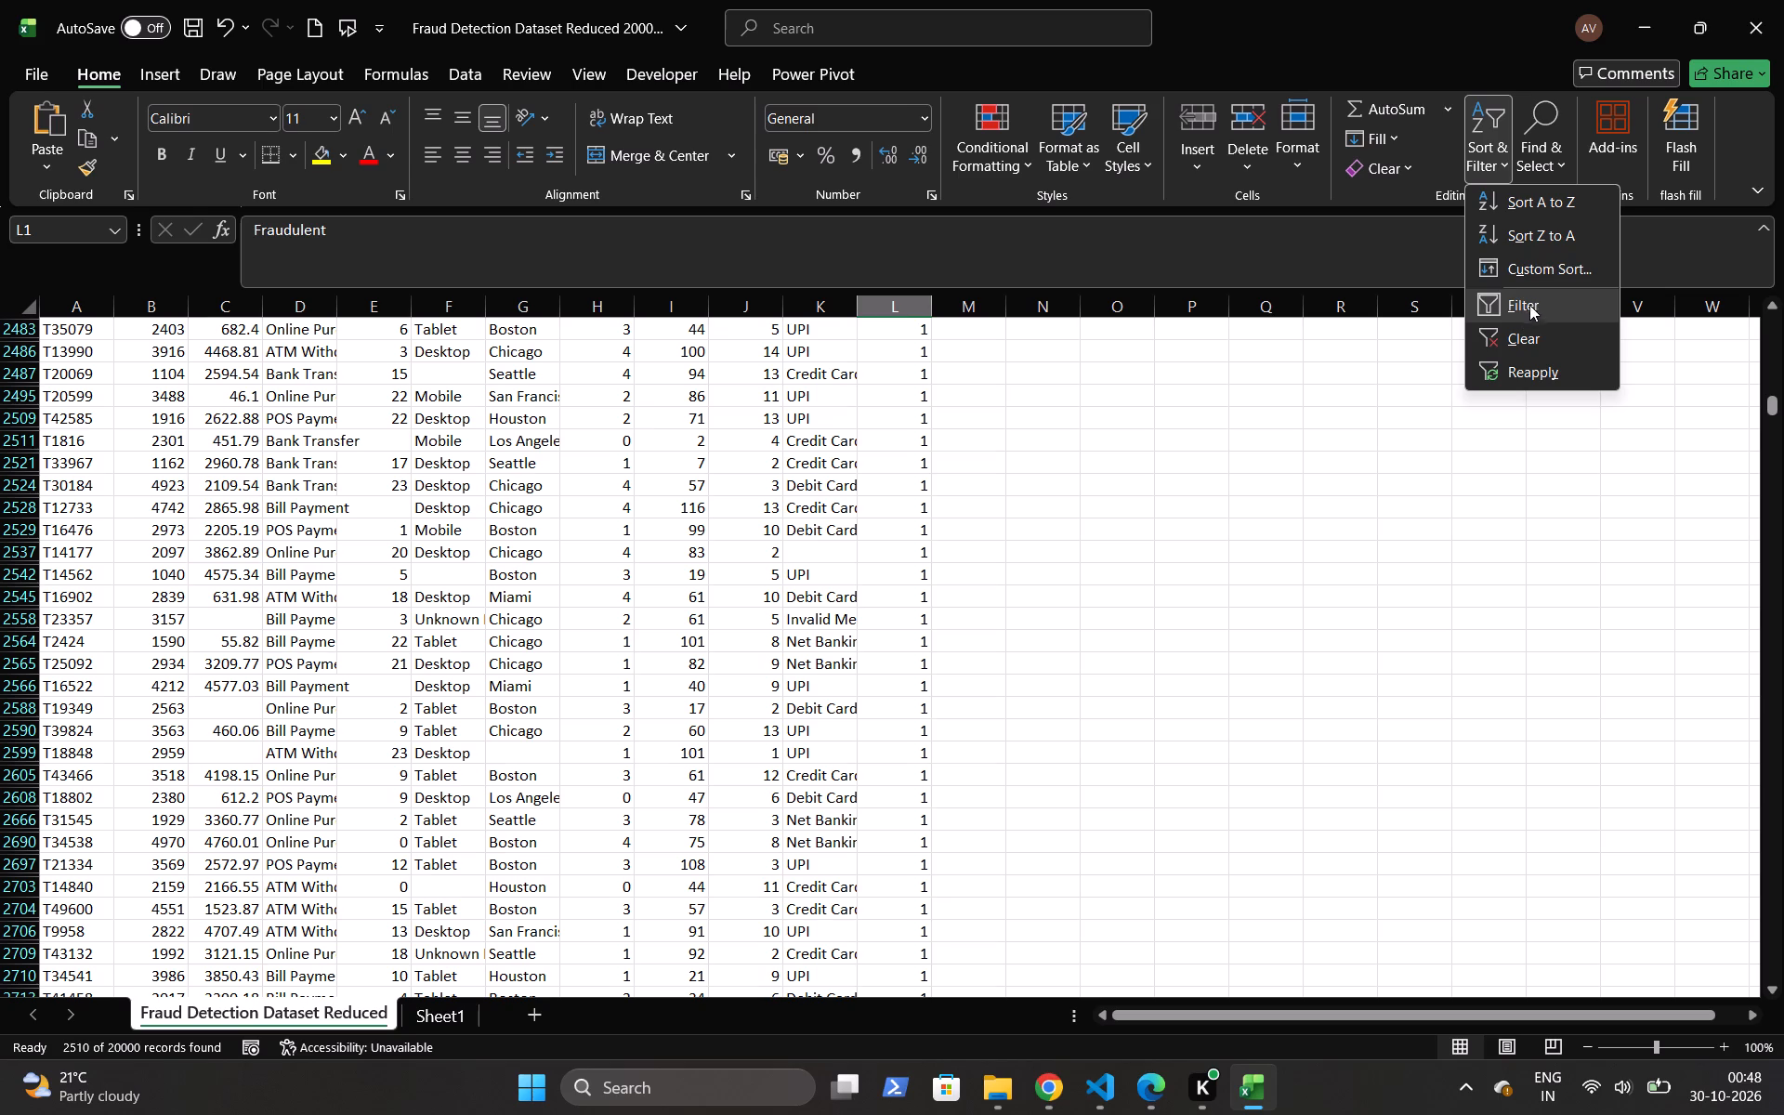
click(1544, 269)
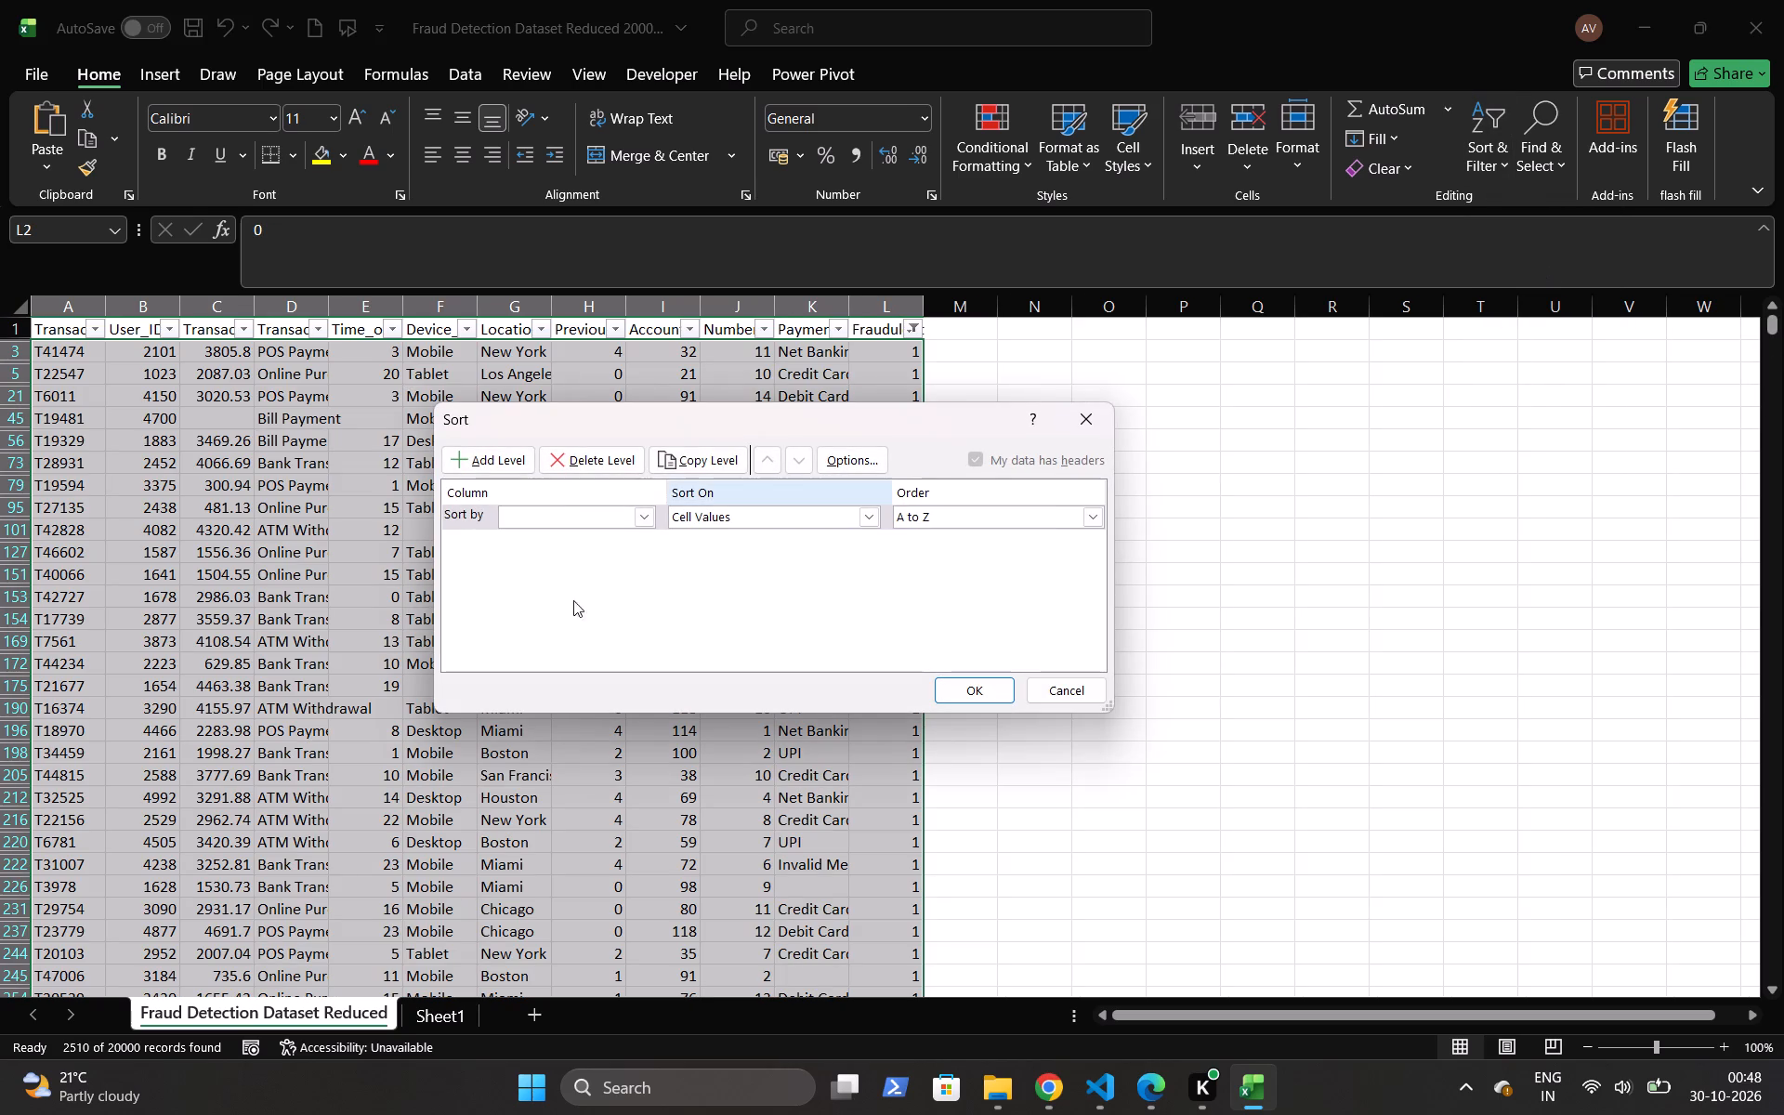
click(554, 515)
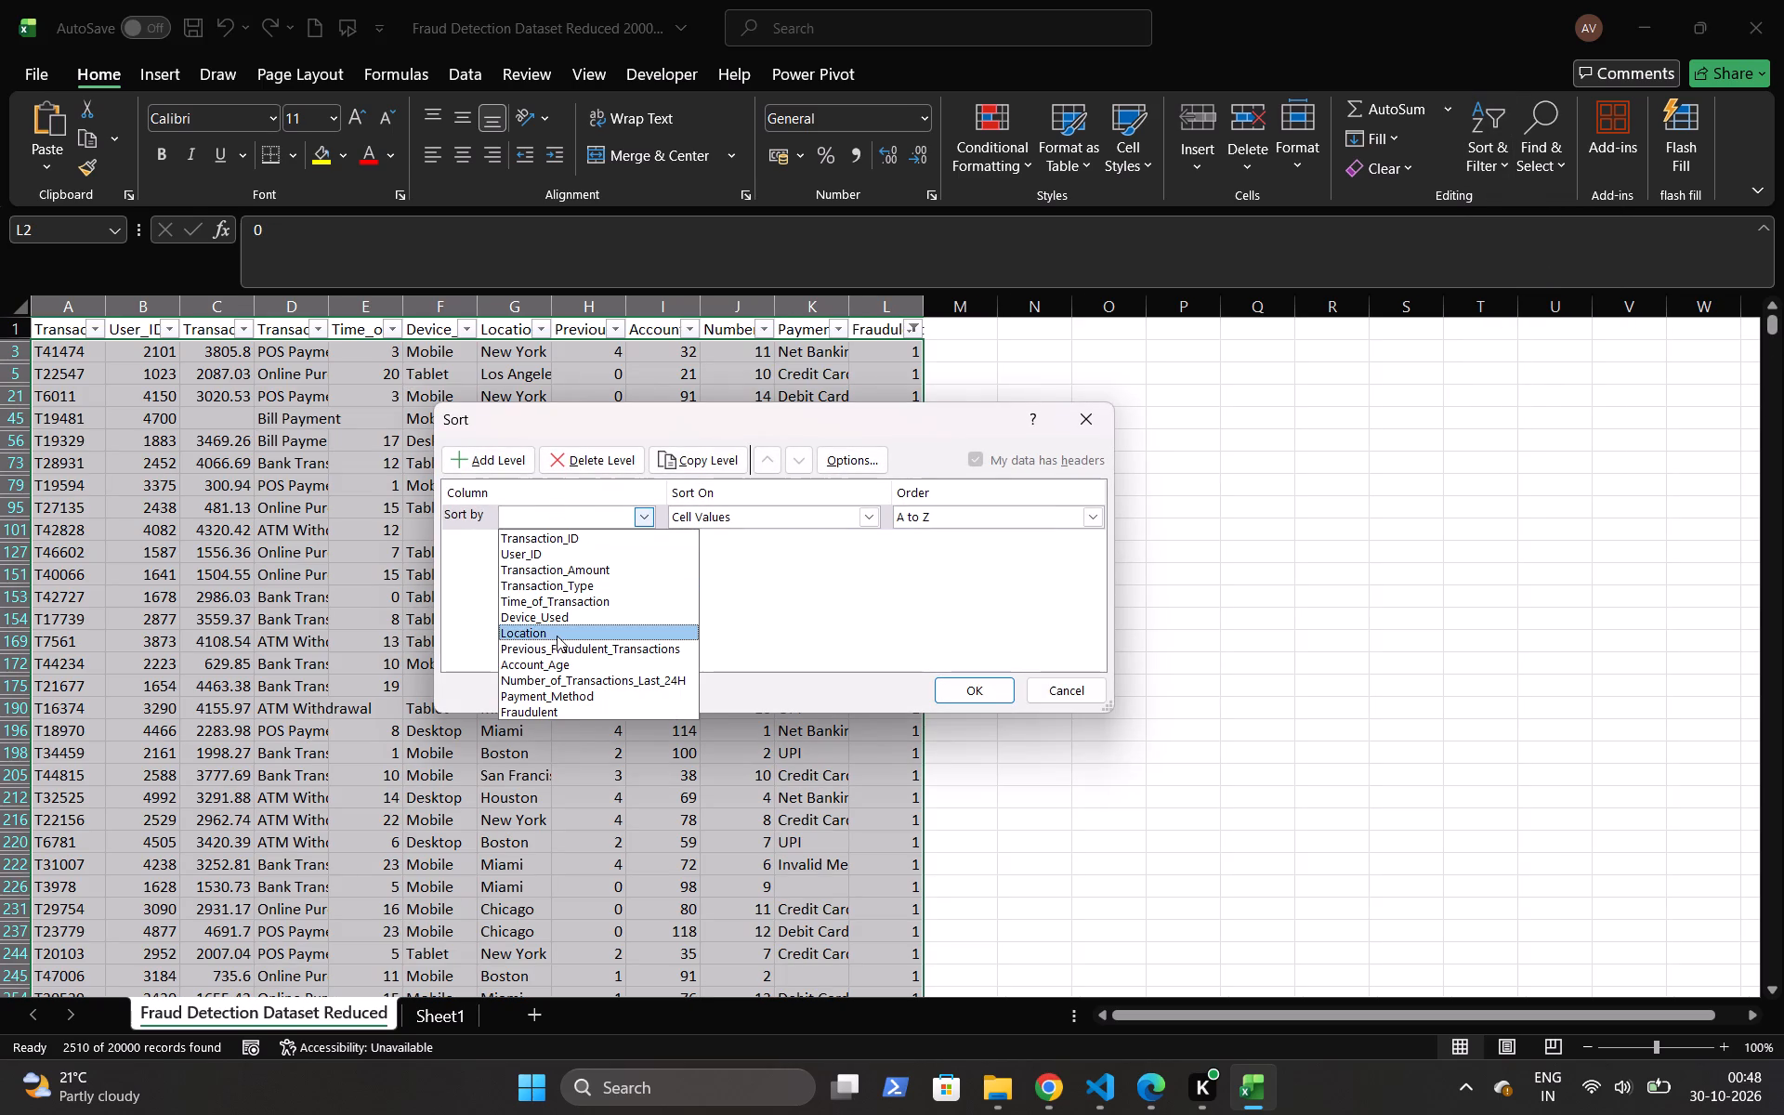
click(537, 704)
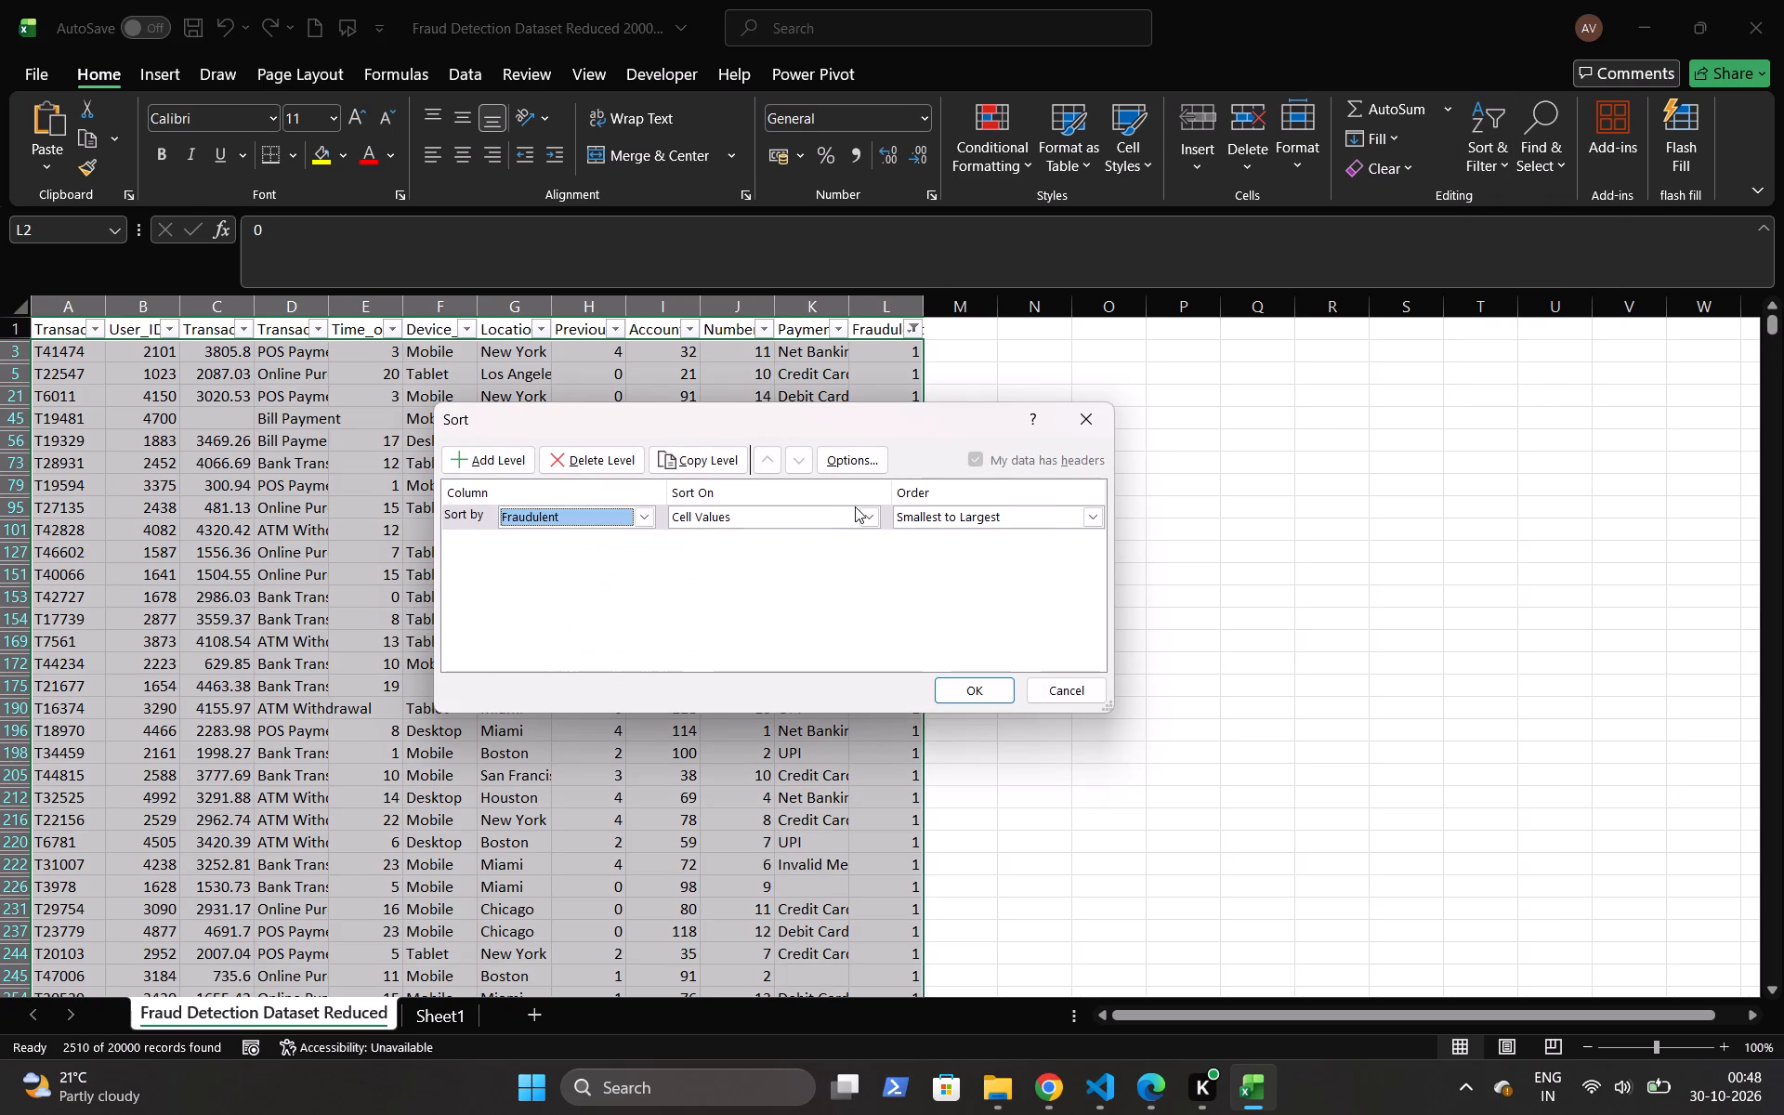
click(849, 510)
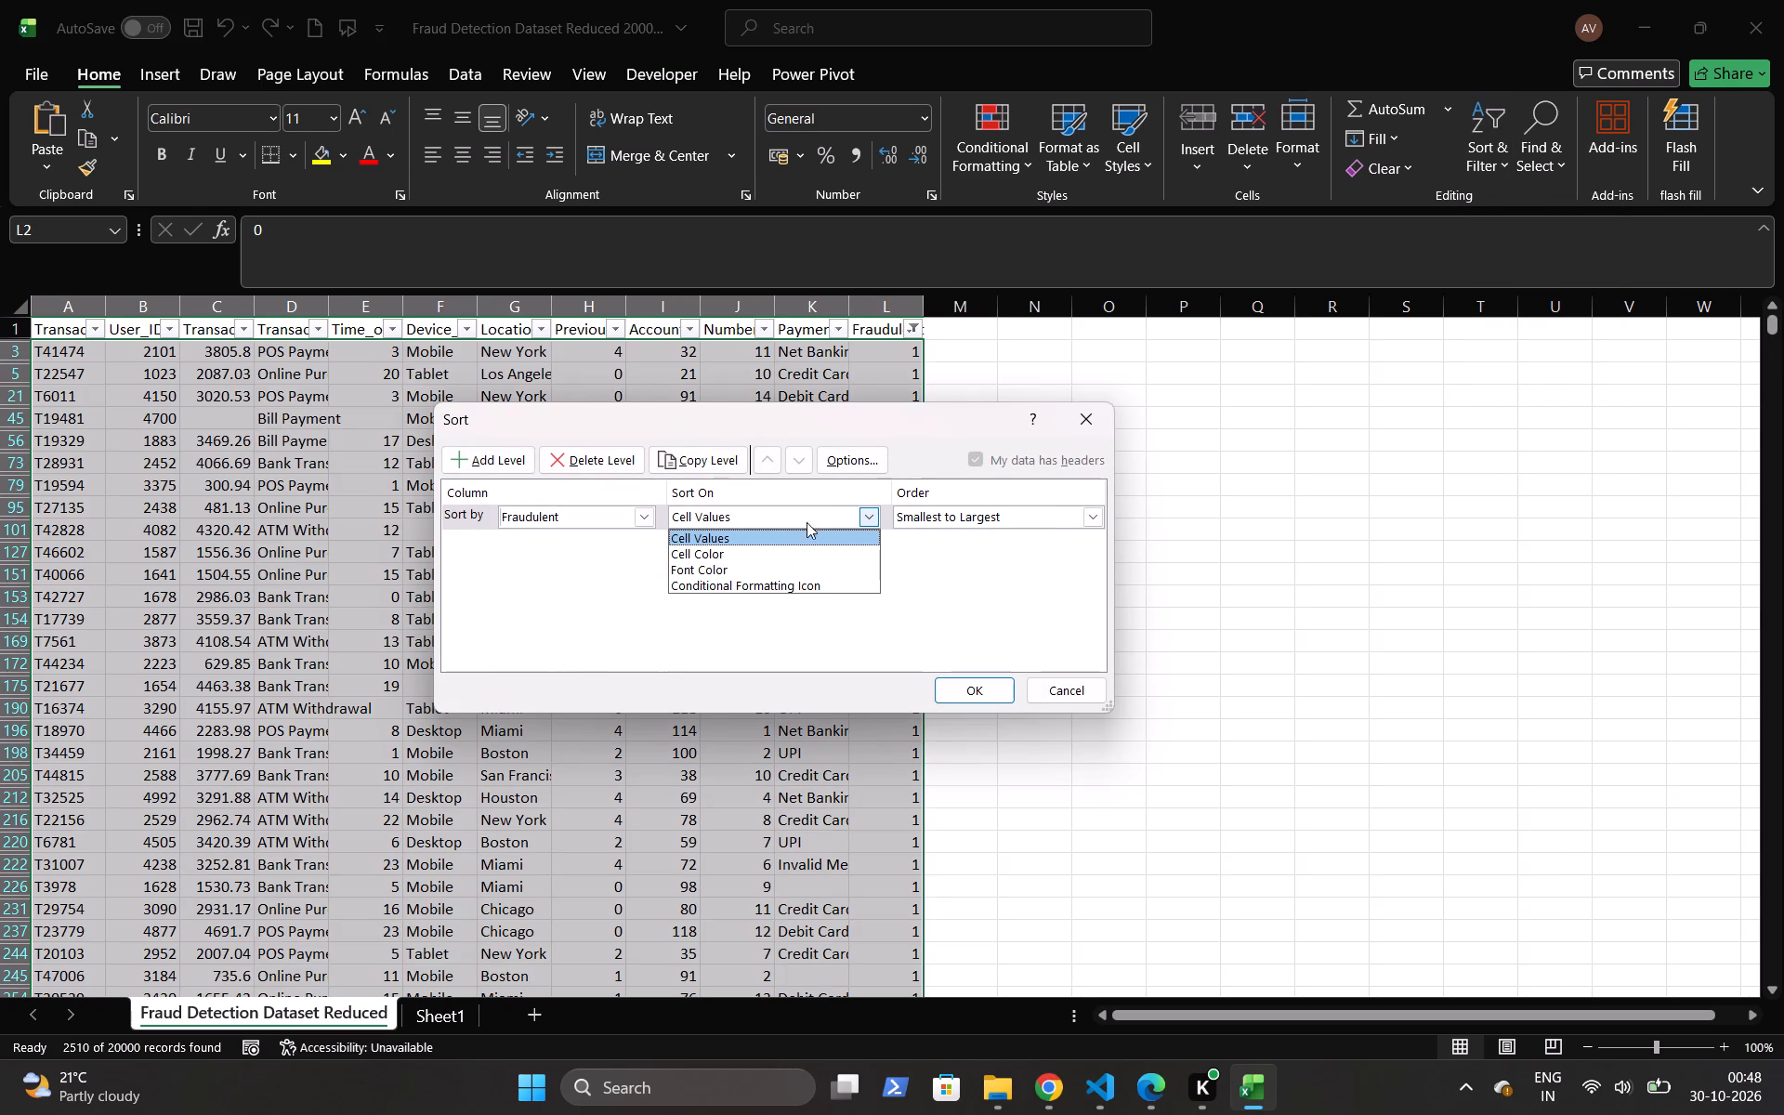
click(828, 512)
click(917, 513)
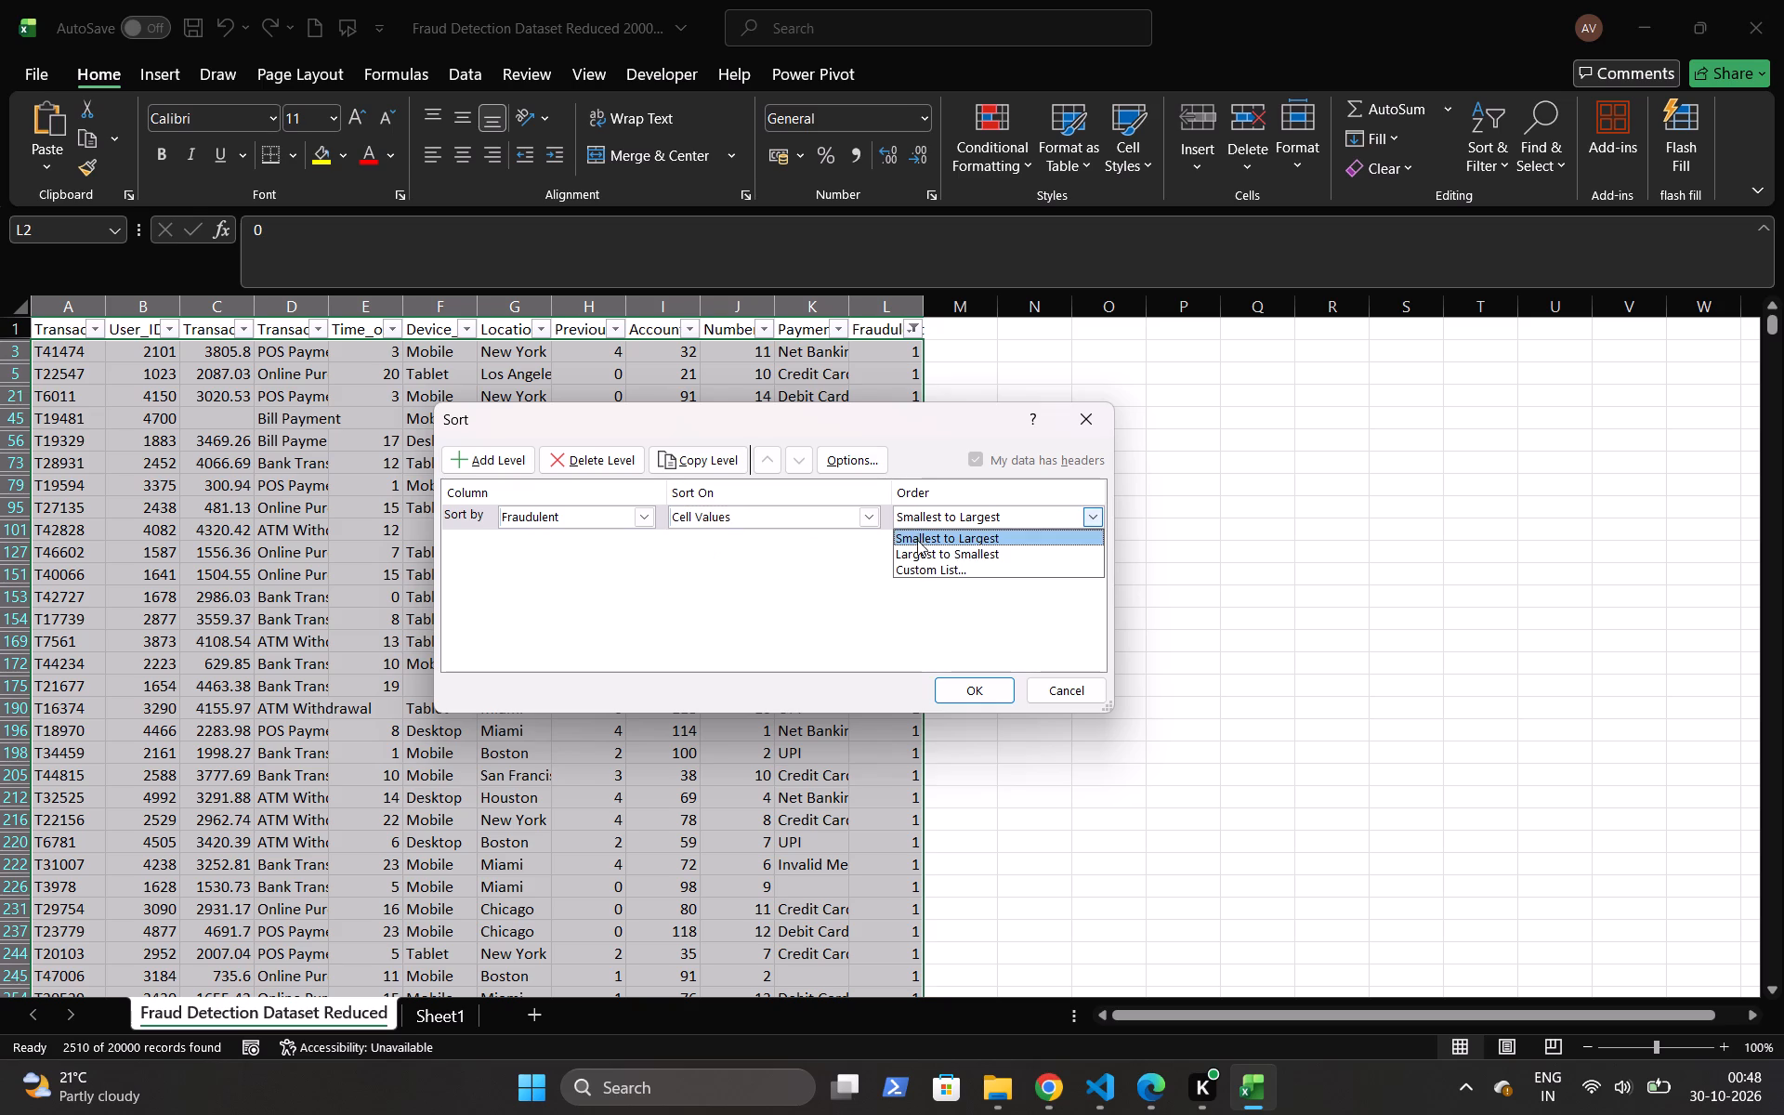
click(917, 568)
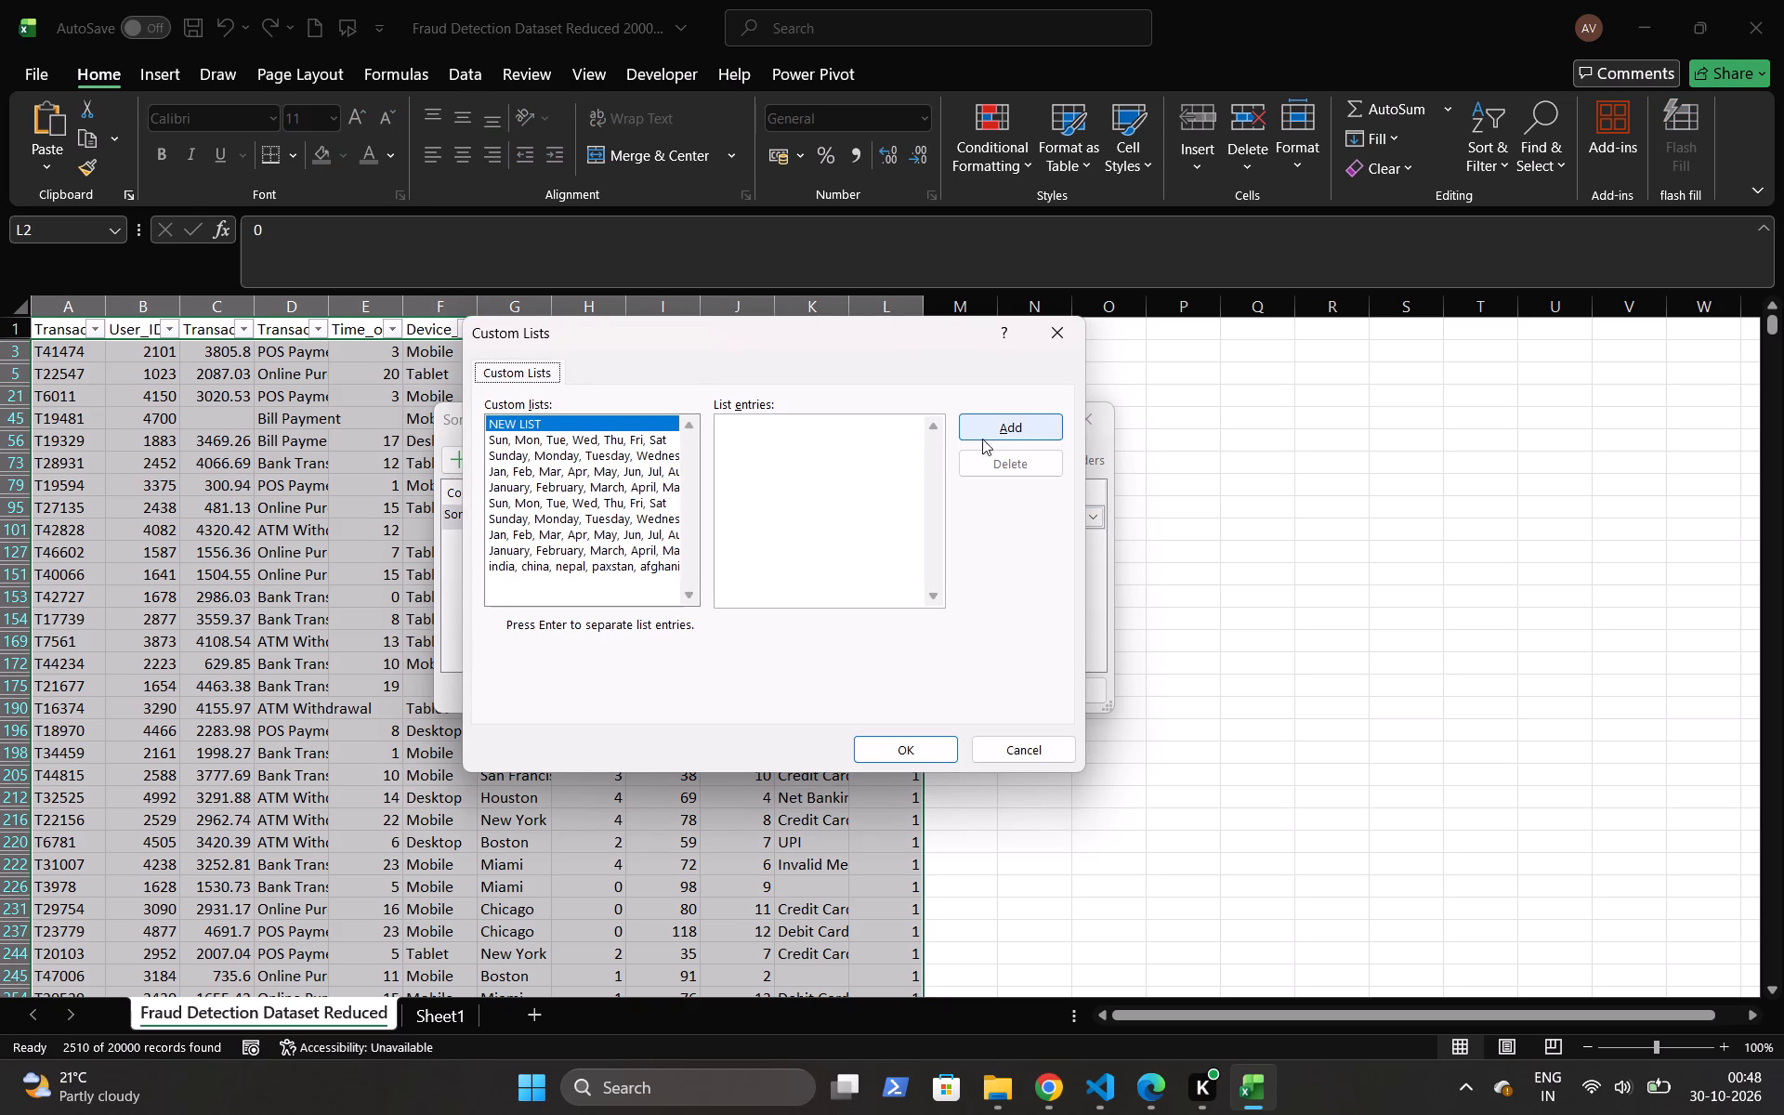
click(889, 748)
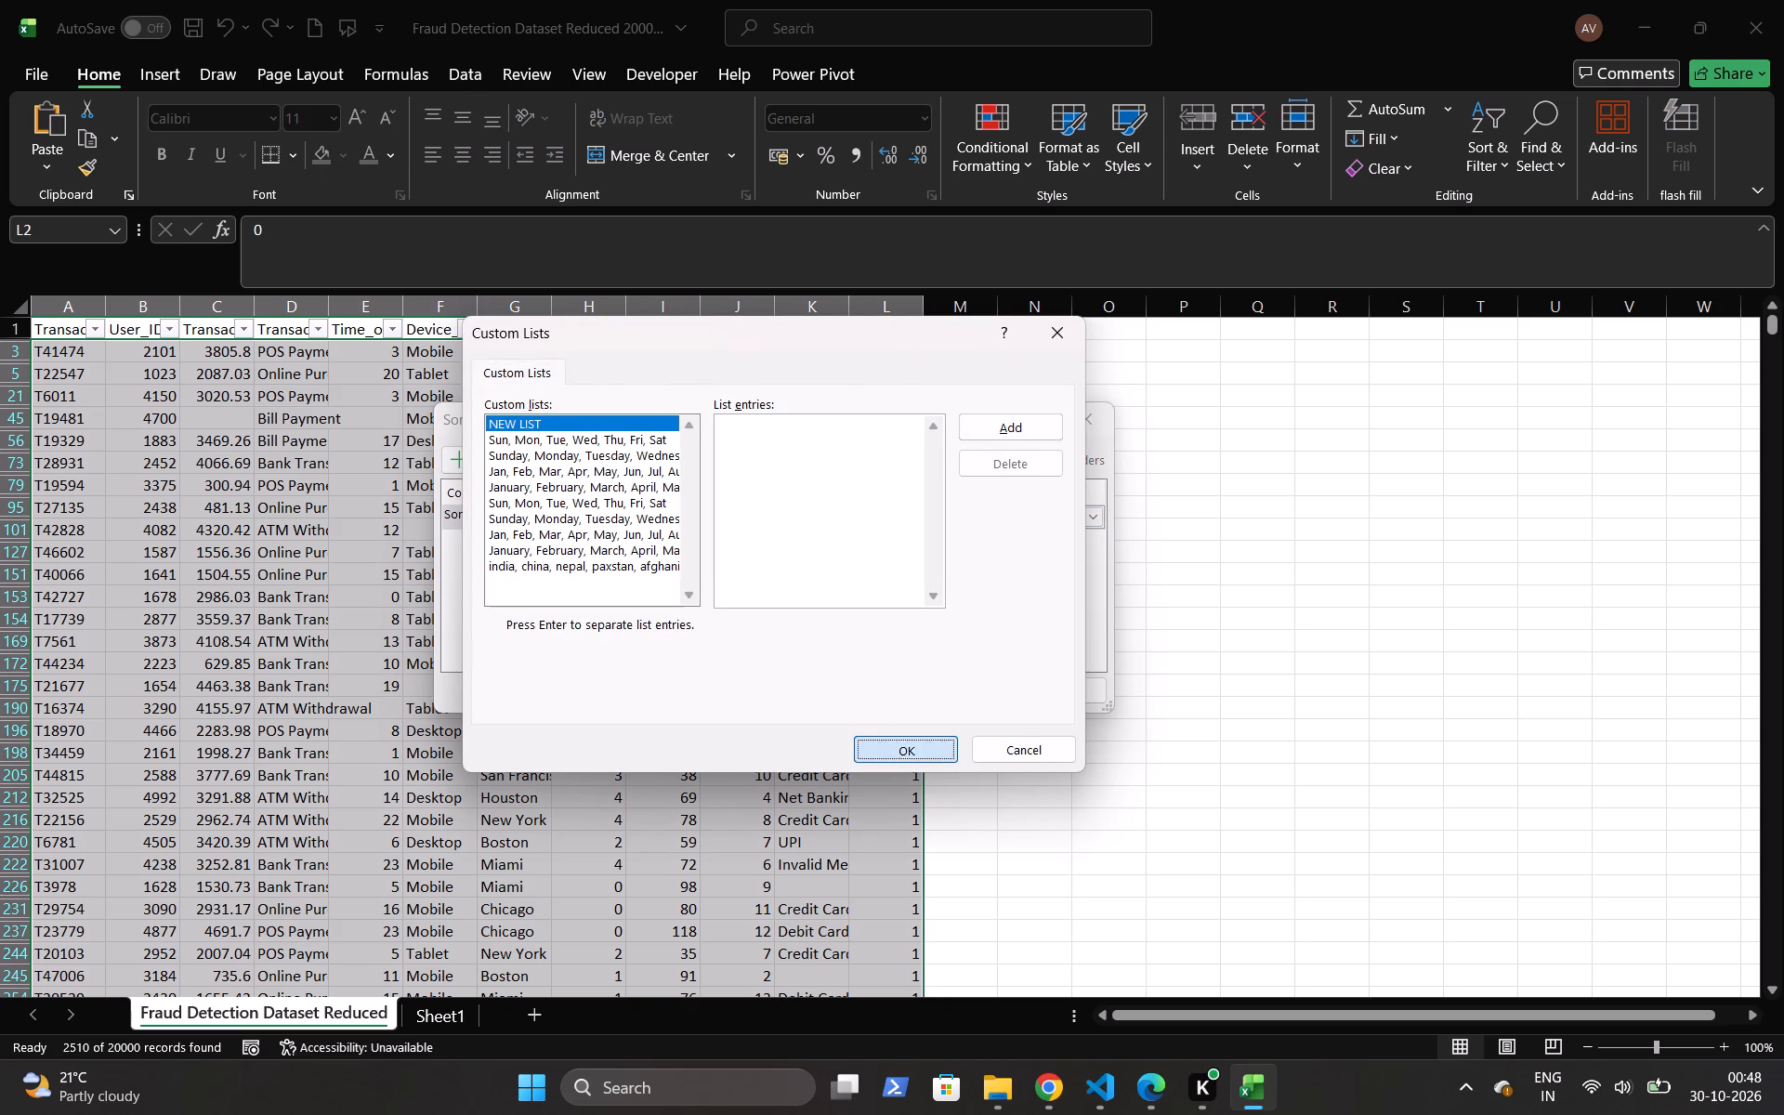
click(1045, 505)
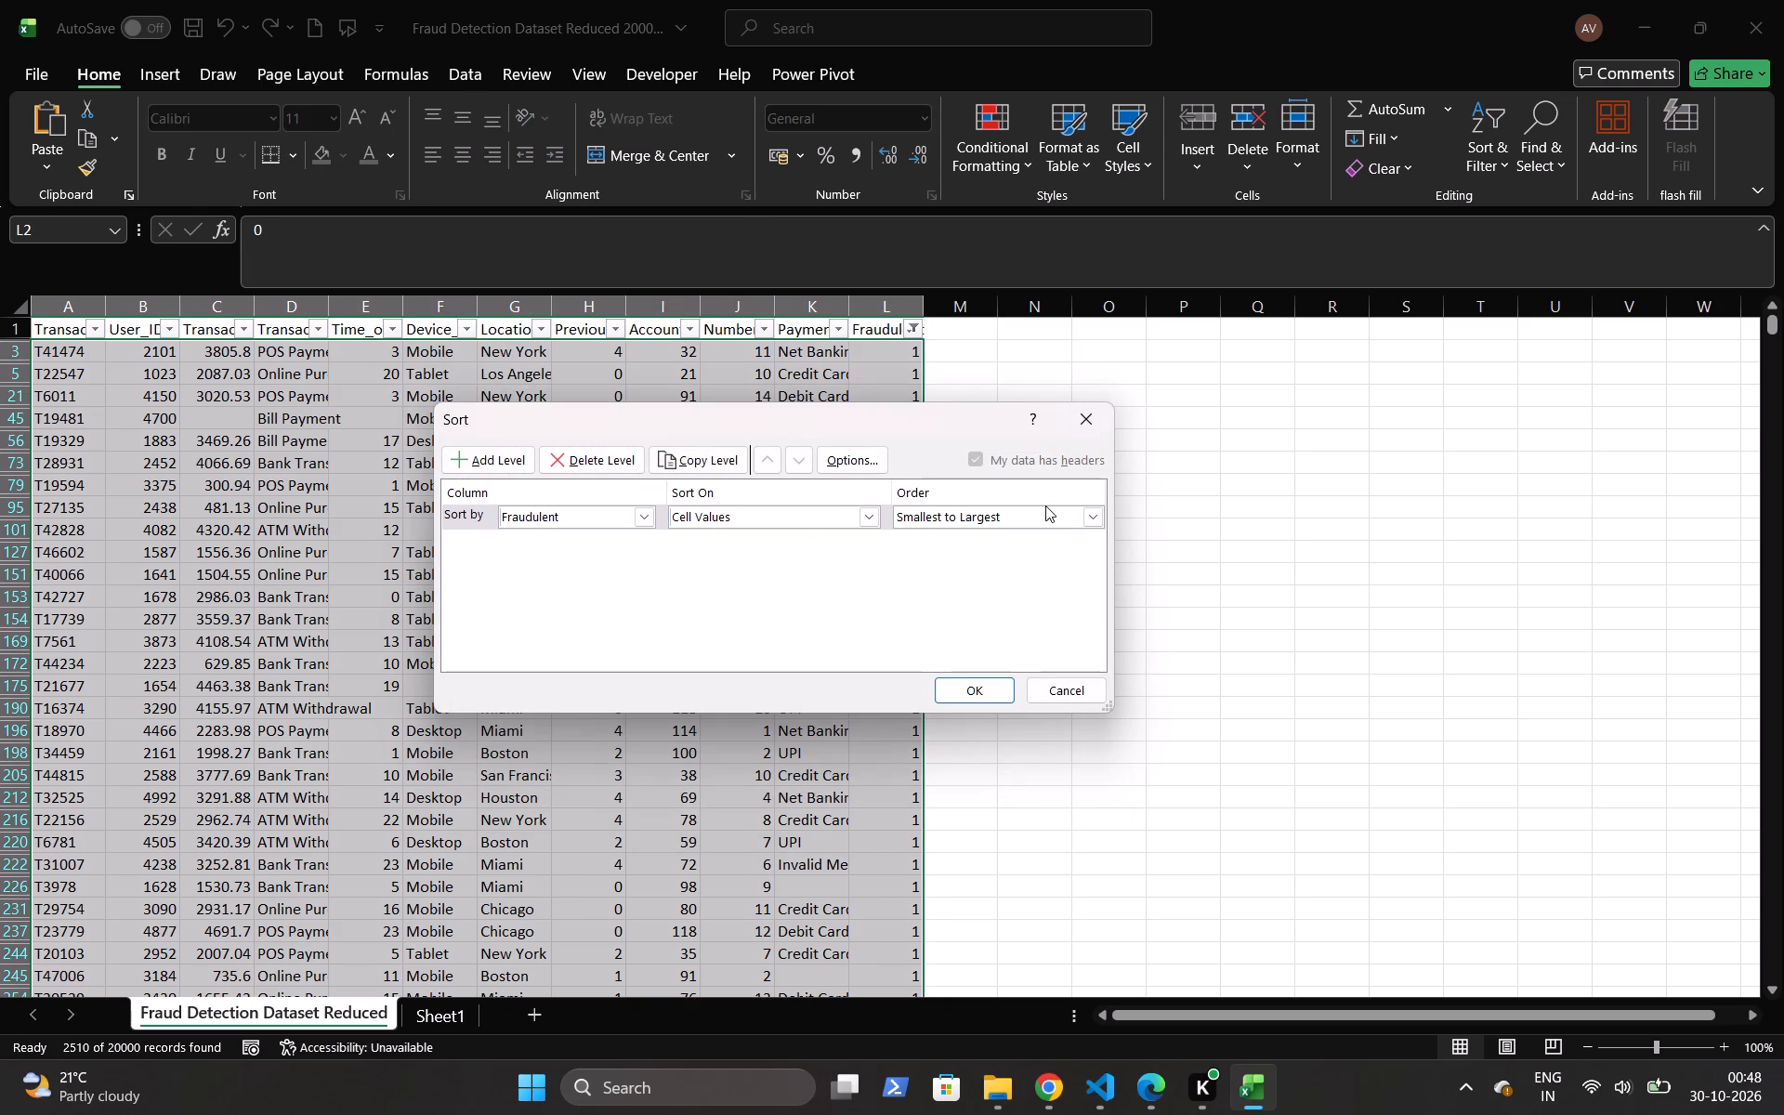
click(1022, 518)
click(988, 551)
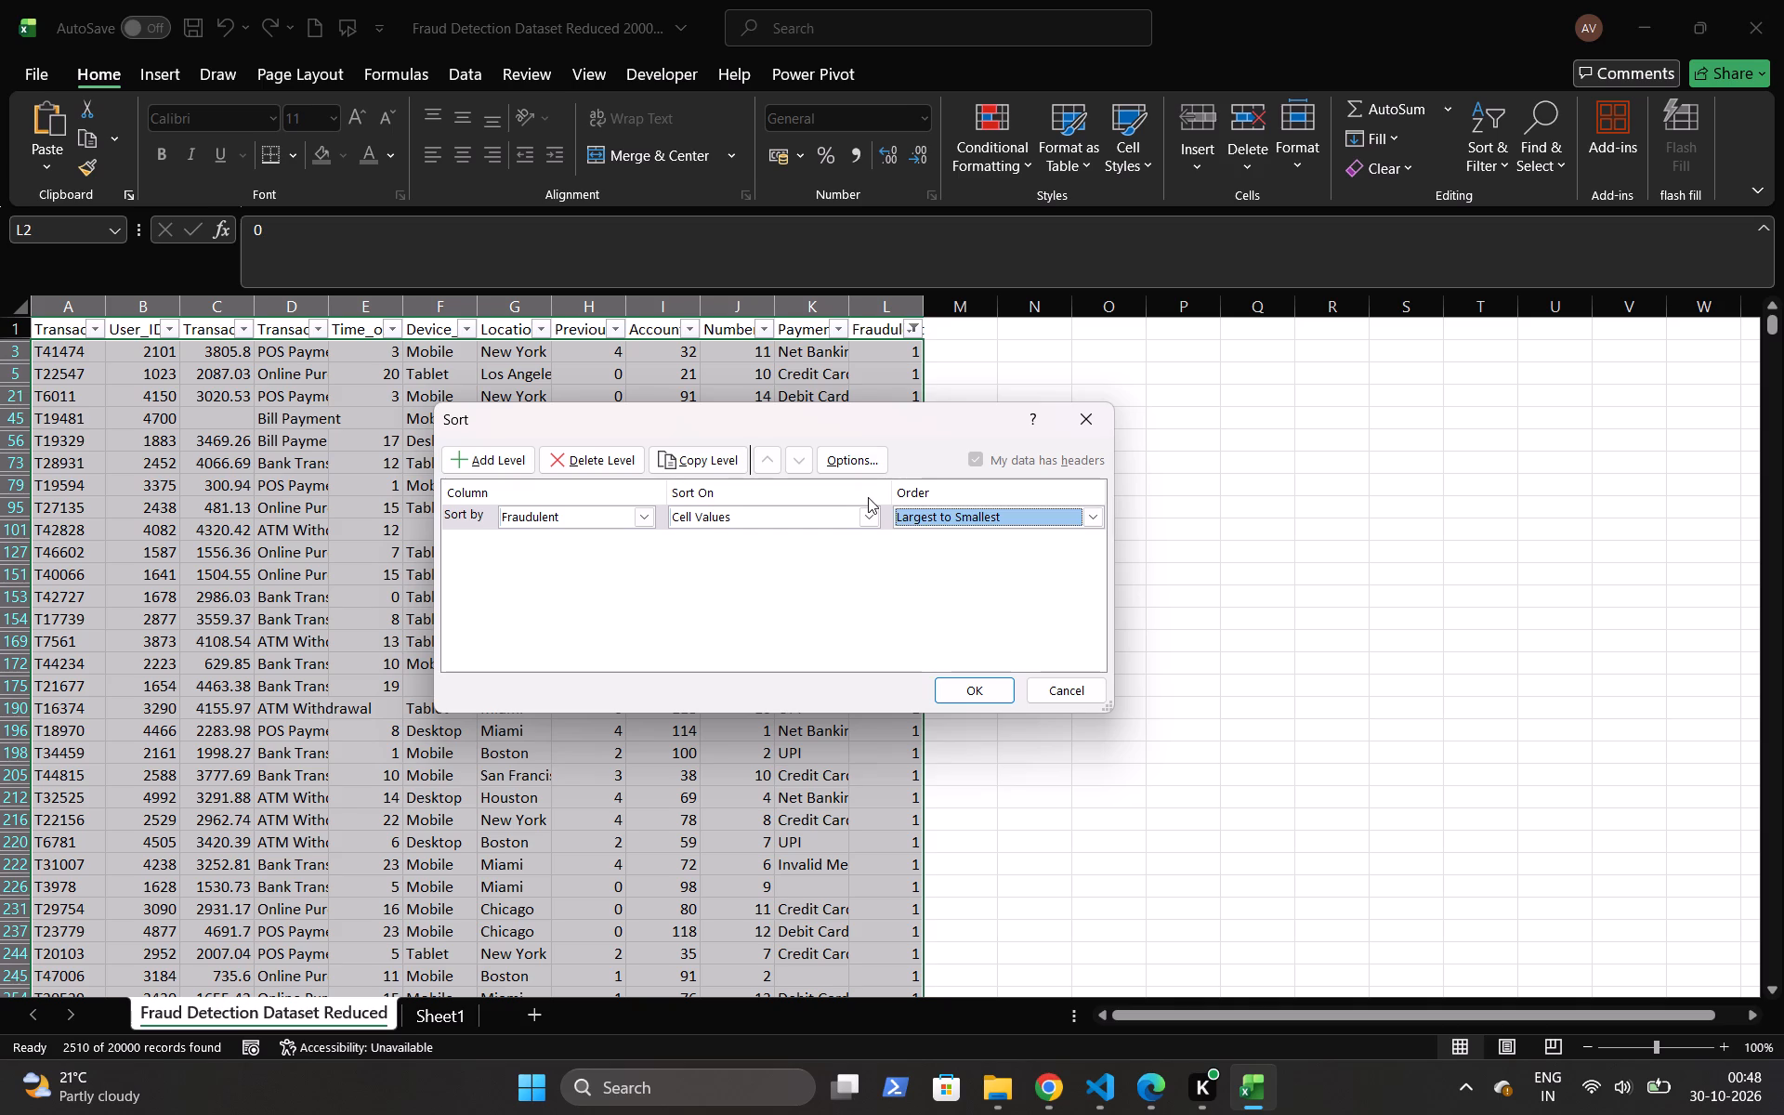
click(971, 692)
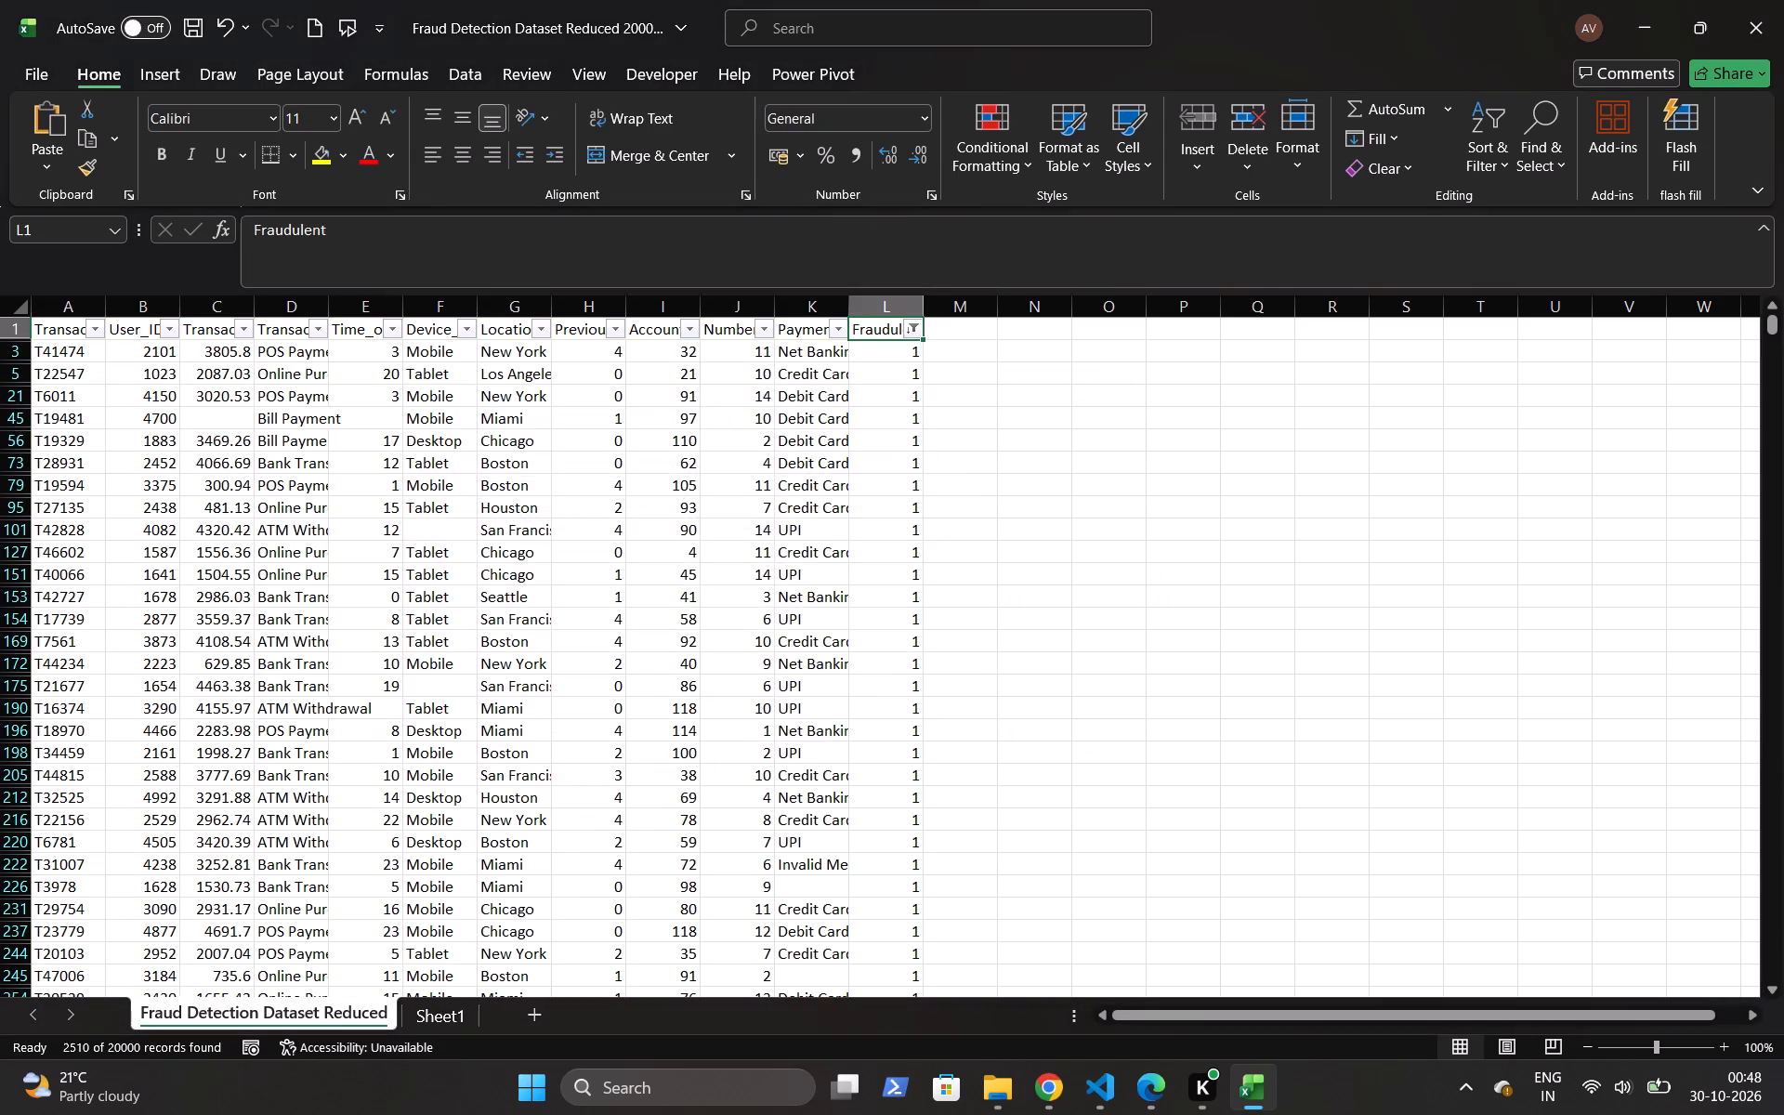
Examine the sorted and filtered transaction records, checking the row order and the values in the Fraudulent column.
scroll(709, 695, down, 20)
scroll(709, 695, down, 2)
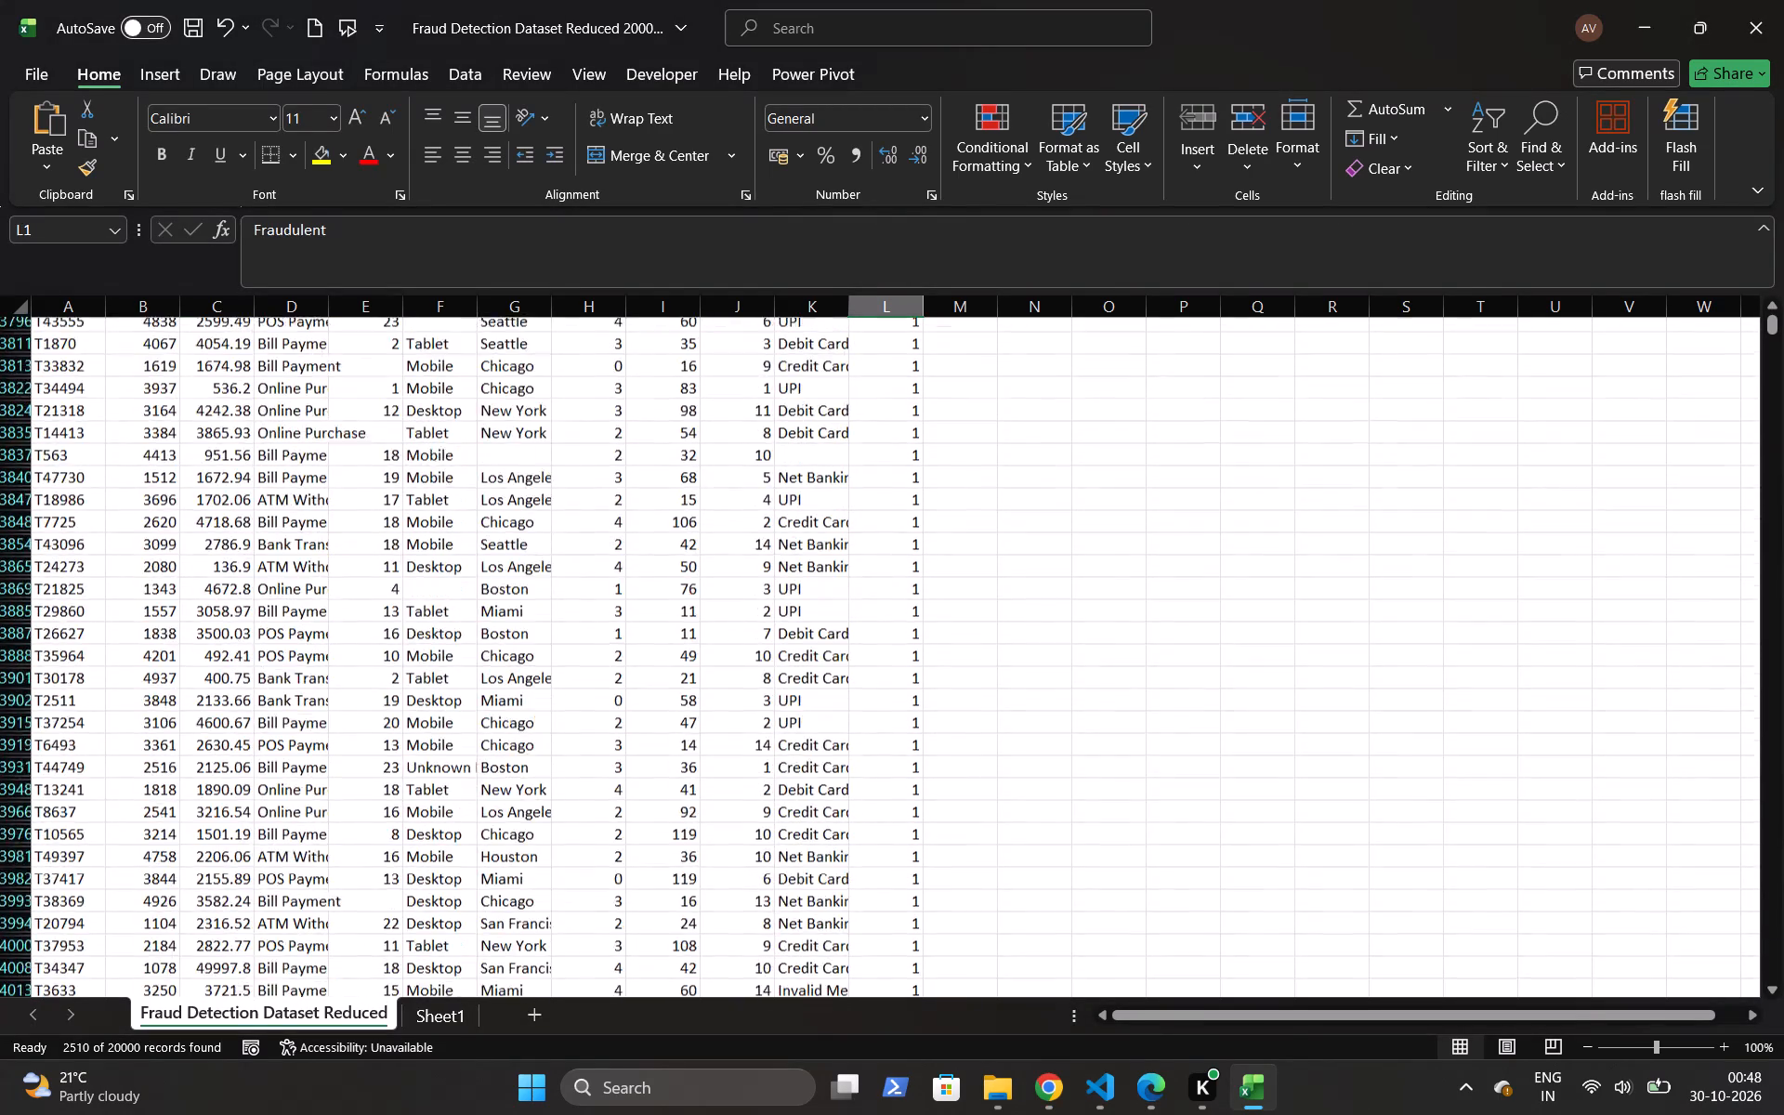
scroll(709, 695, down, 3)
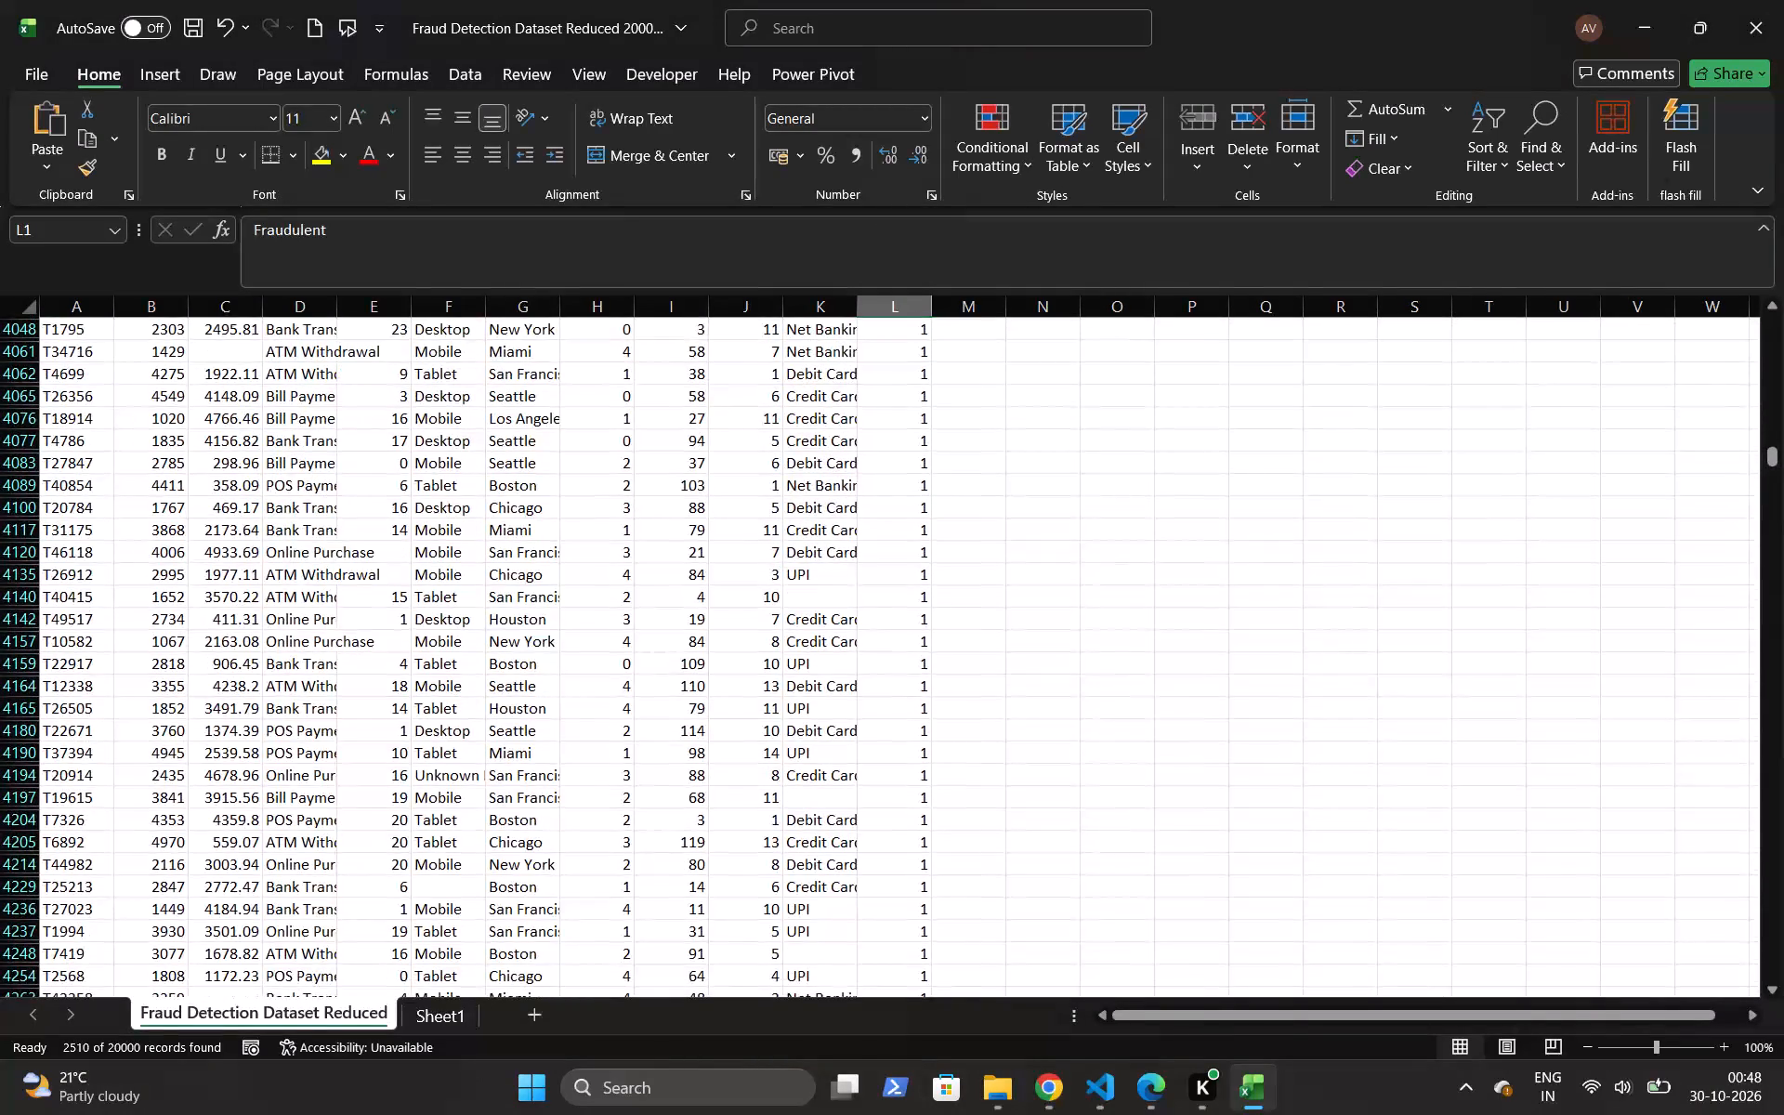
scroll(671, 500, up, 10)
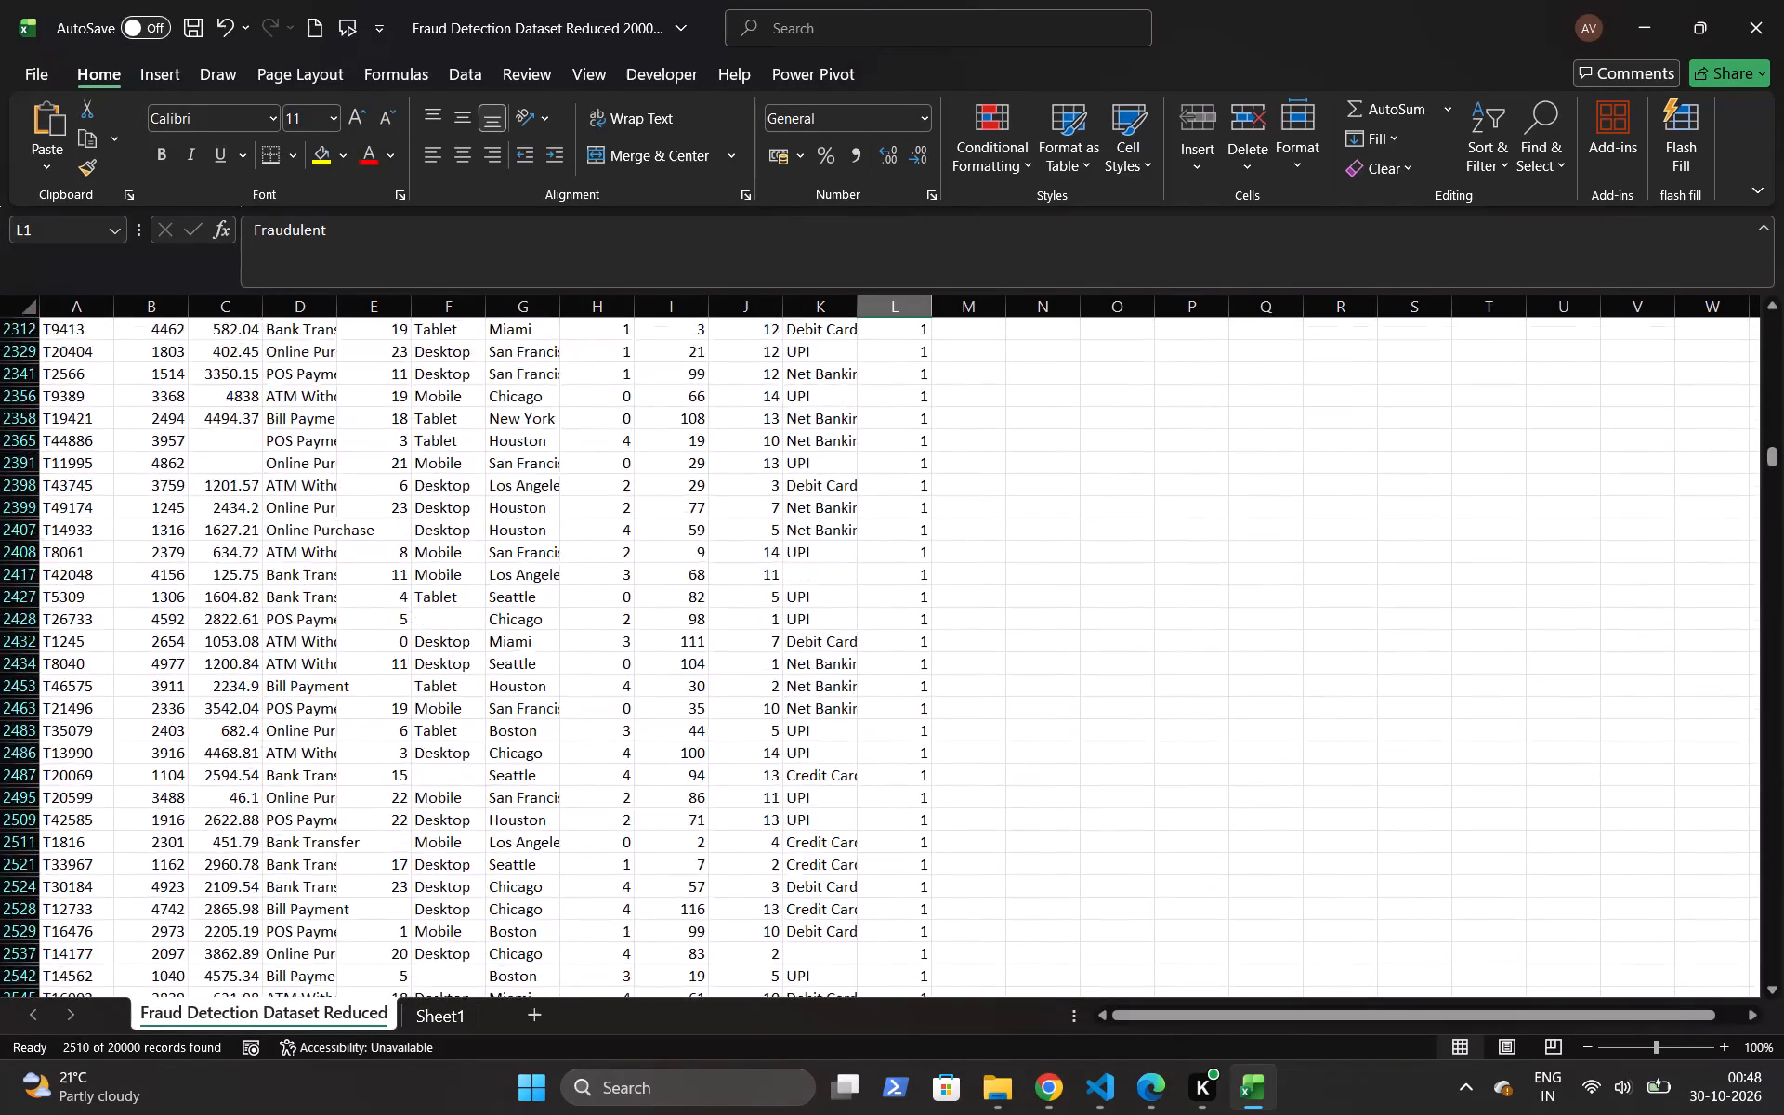
scroll(671, 500, up, 6)
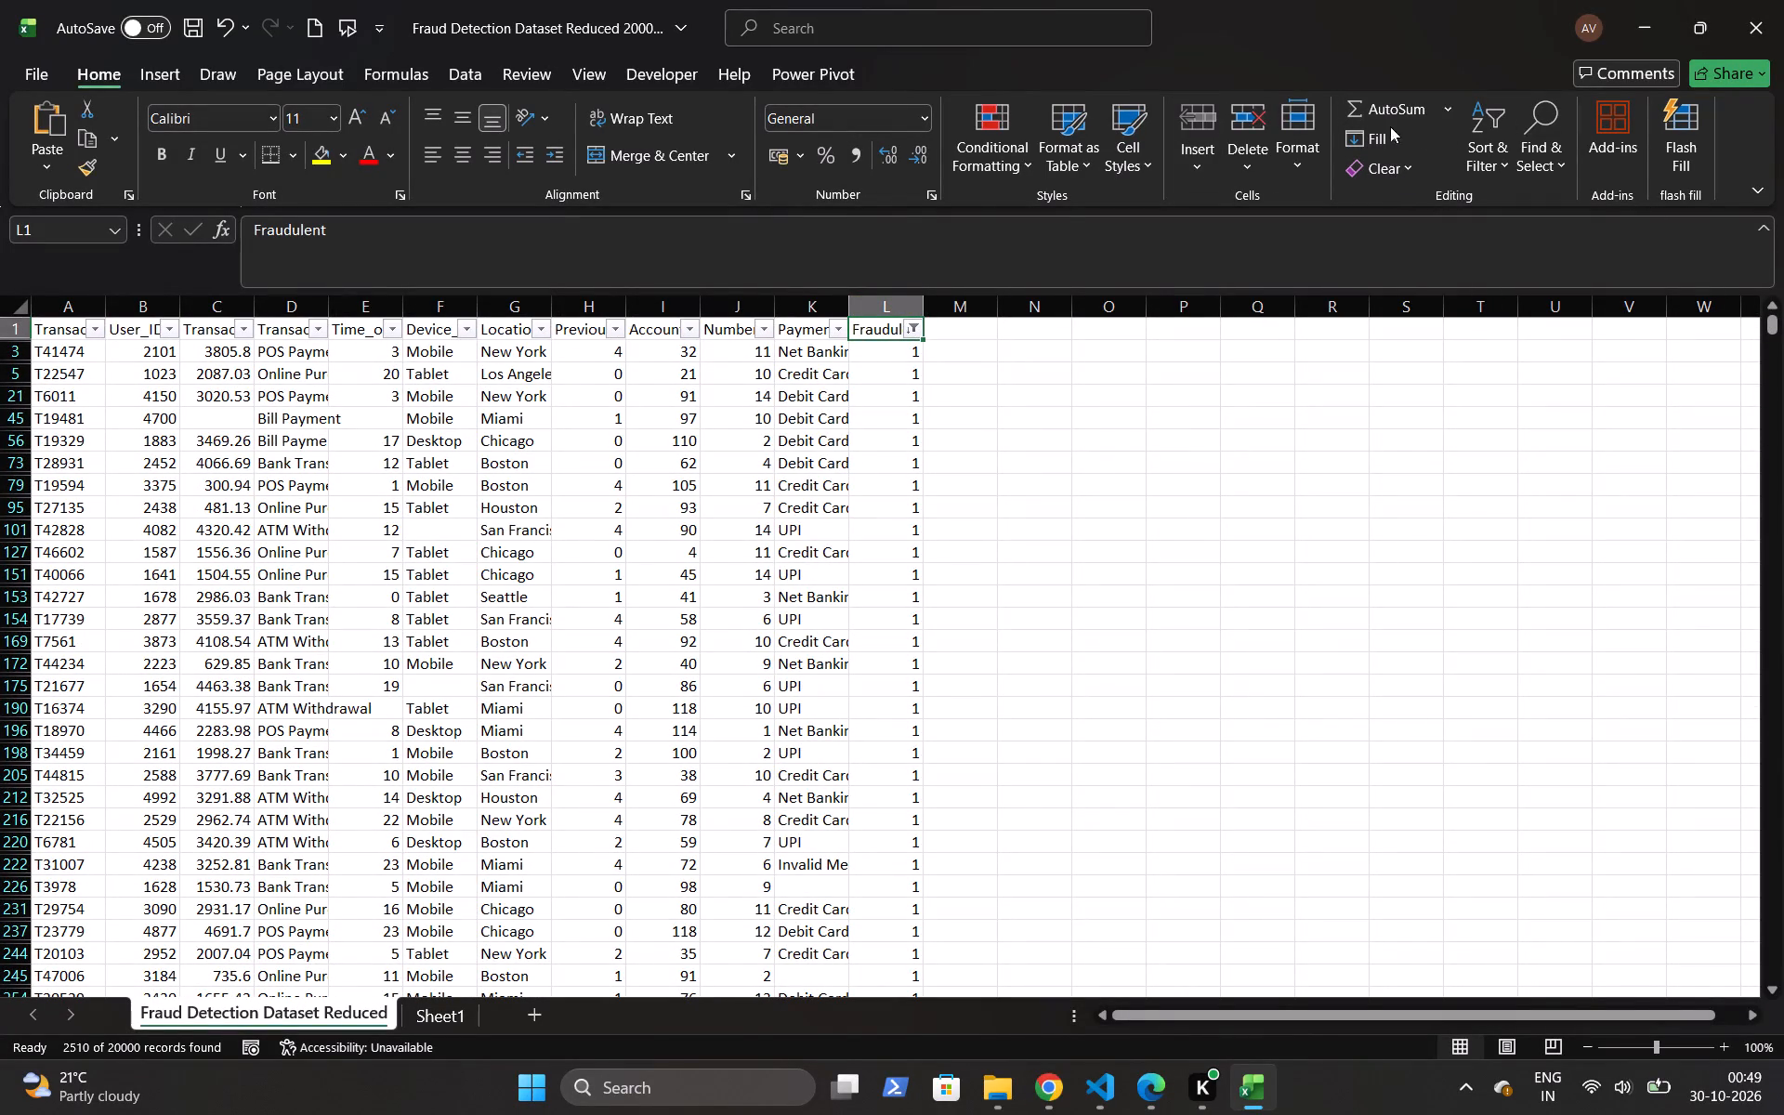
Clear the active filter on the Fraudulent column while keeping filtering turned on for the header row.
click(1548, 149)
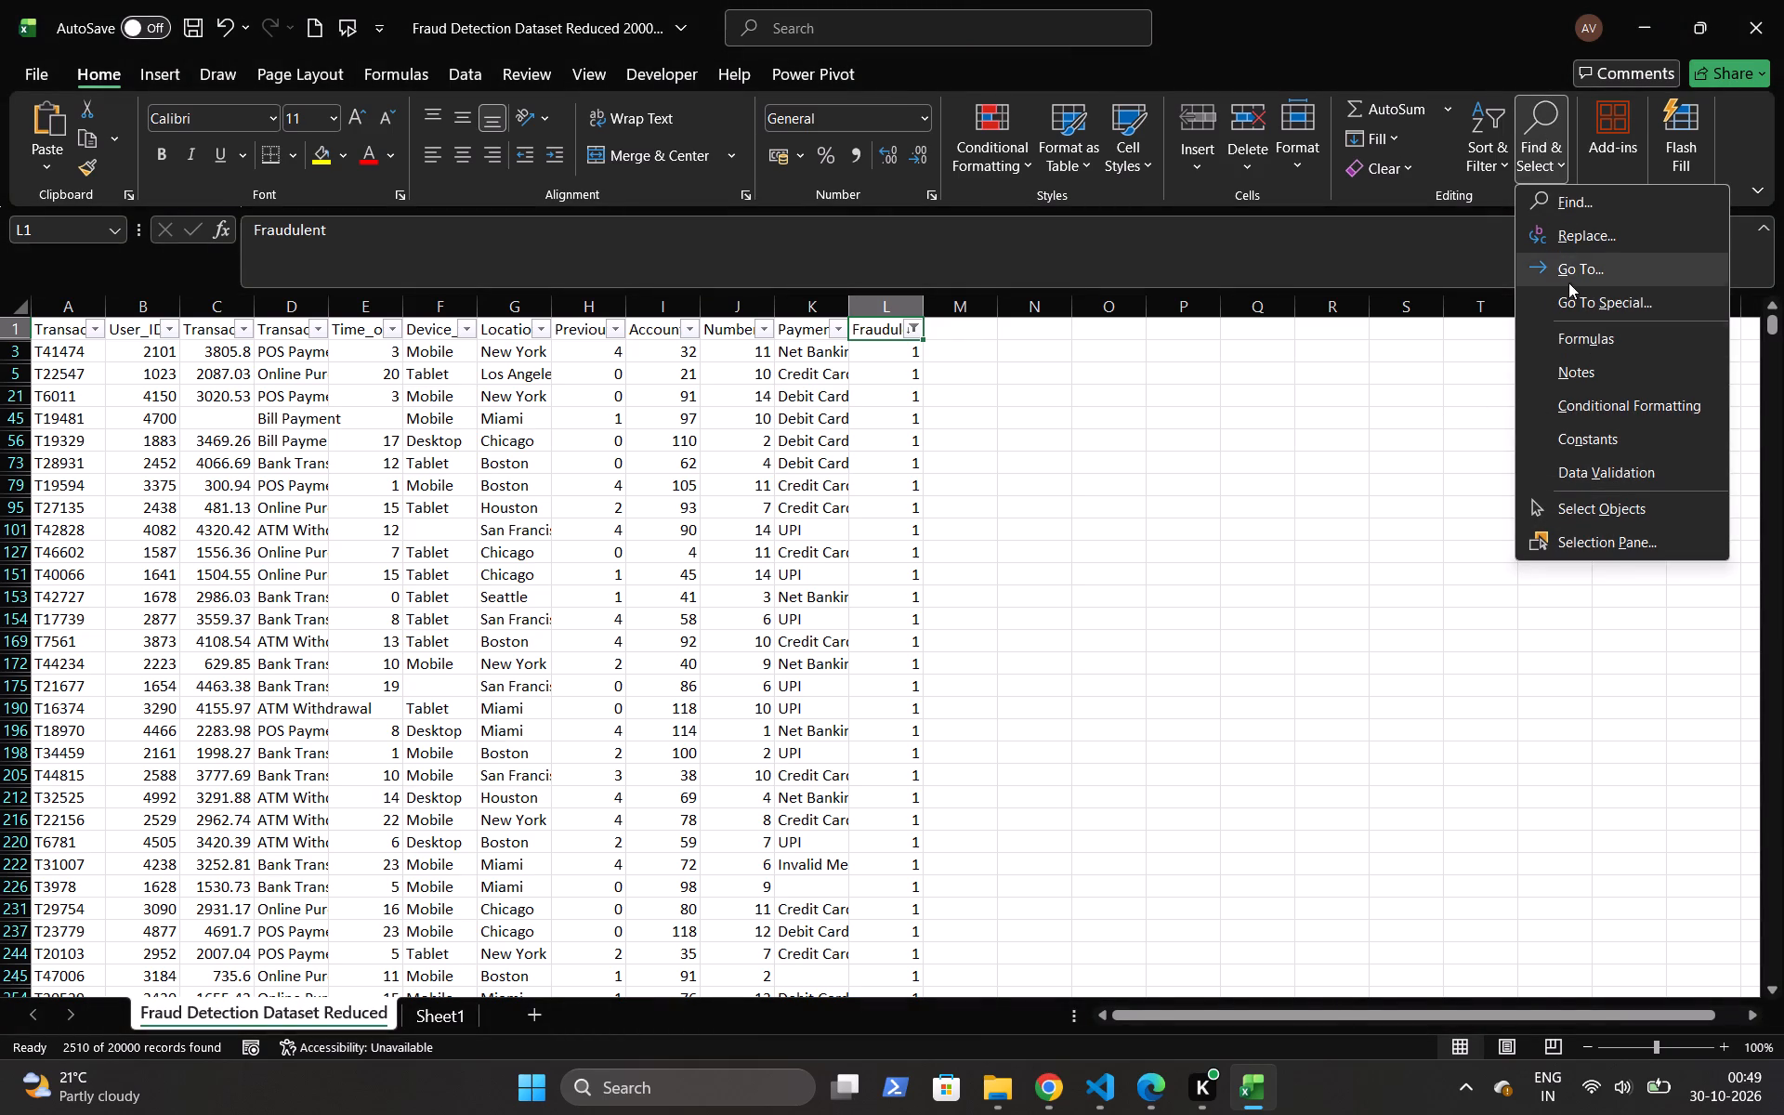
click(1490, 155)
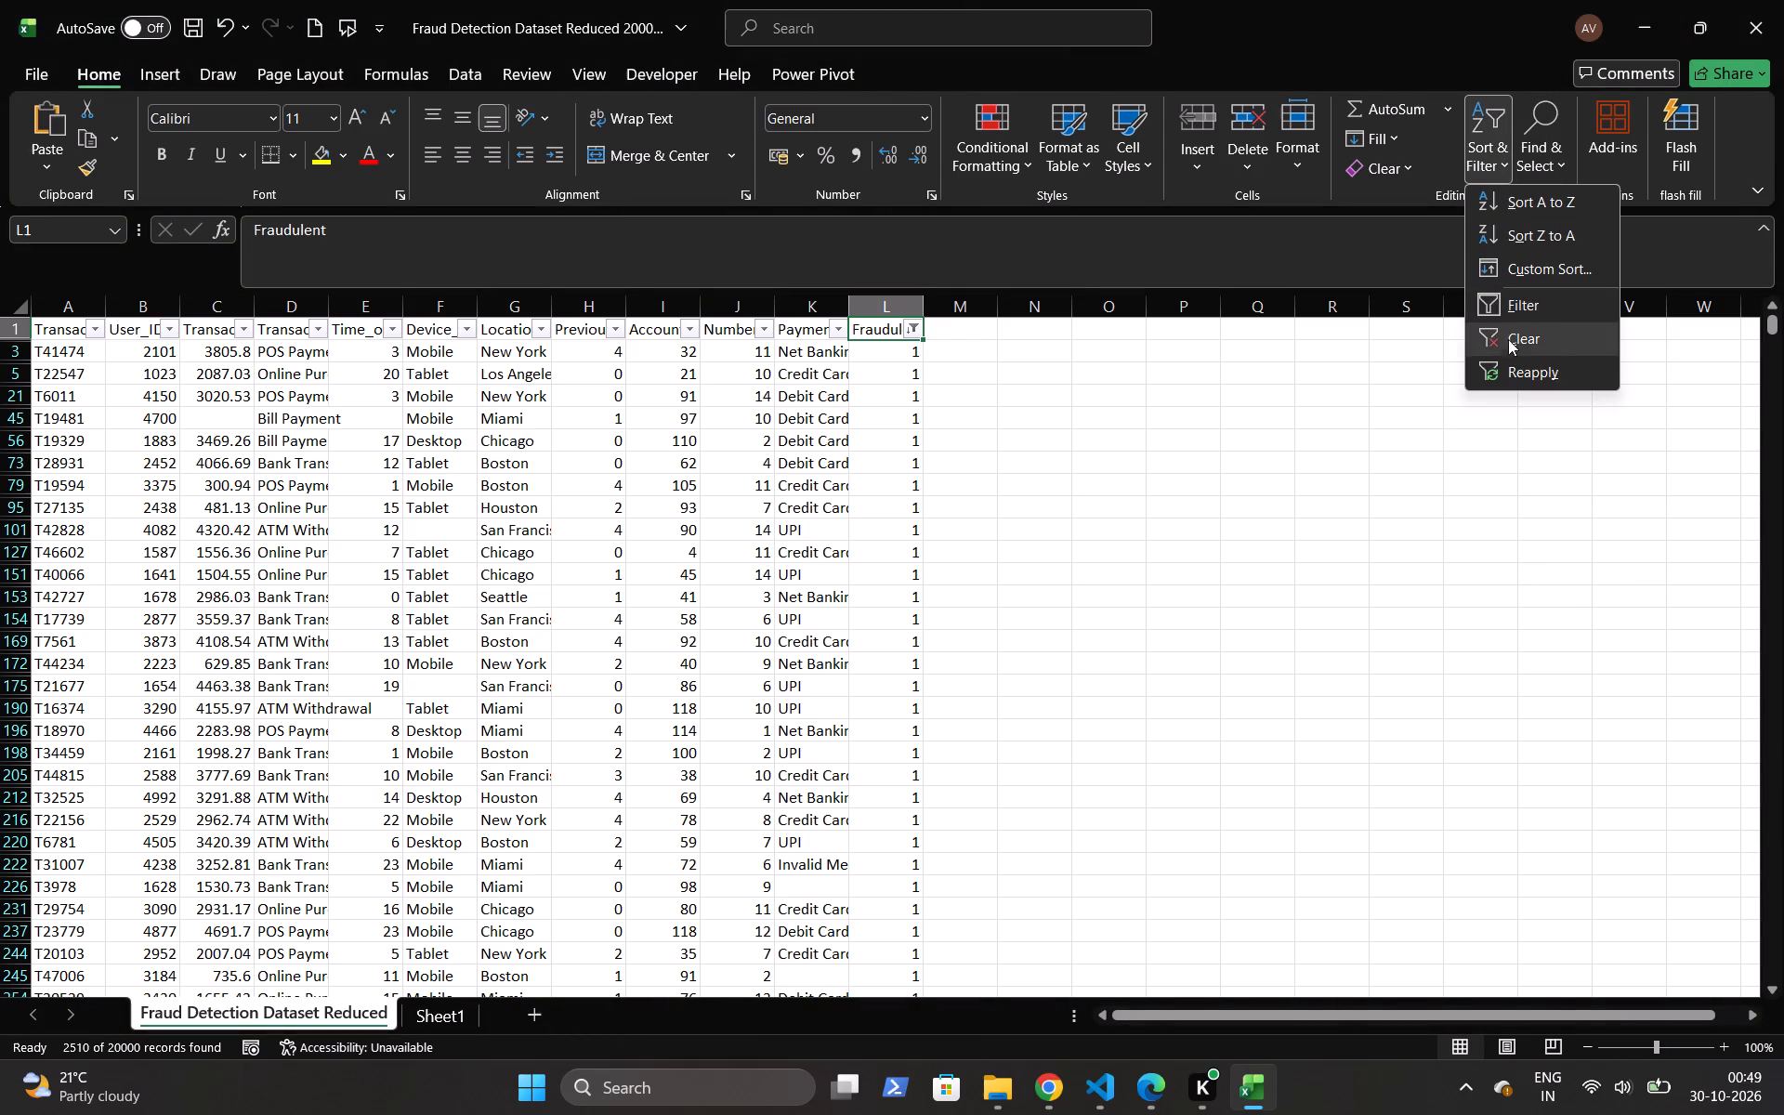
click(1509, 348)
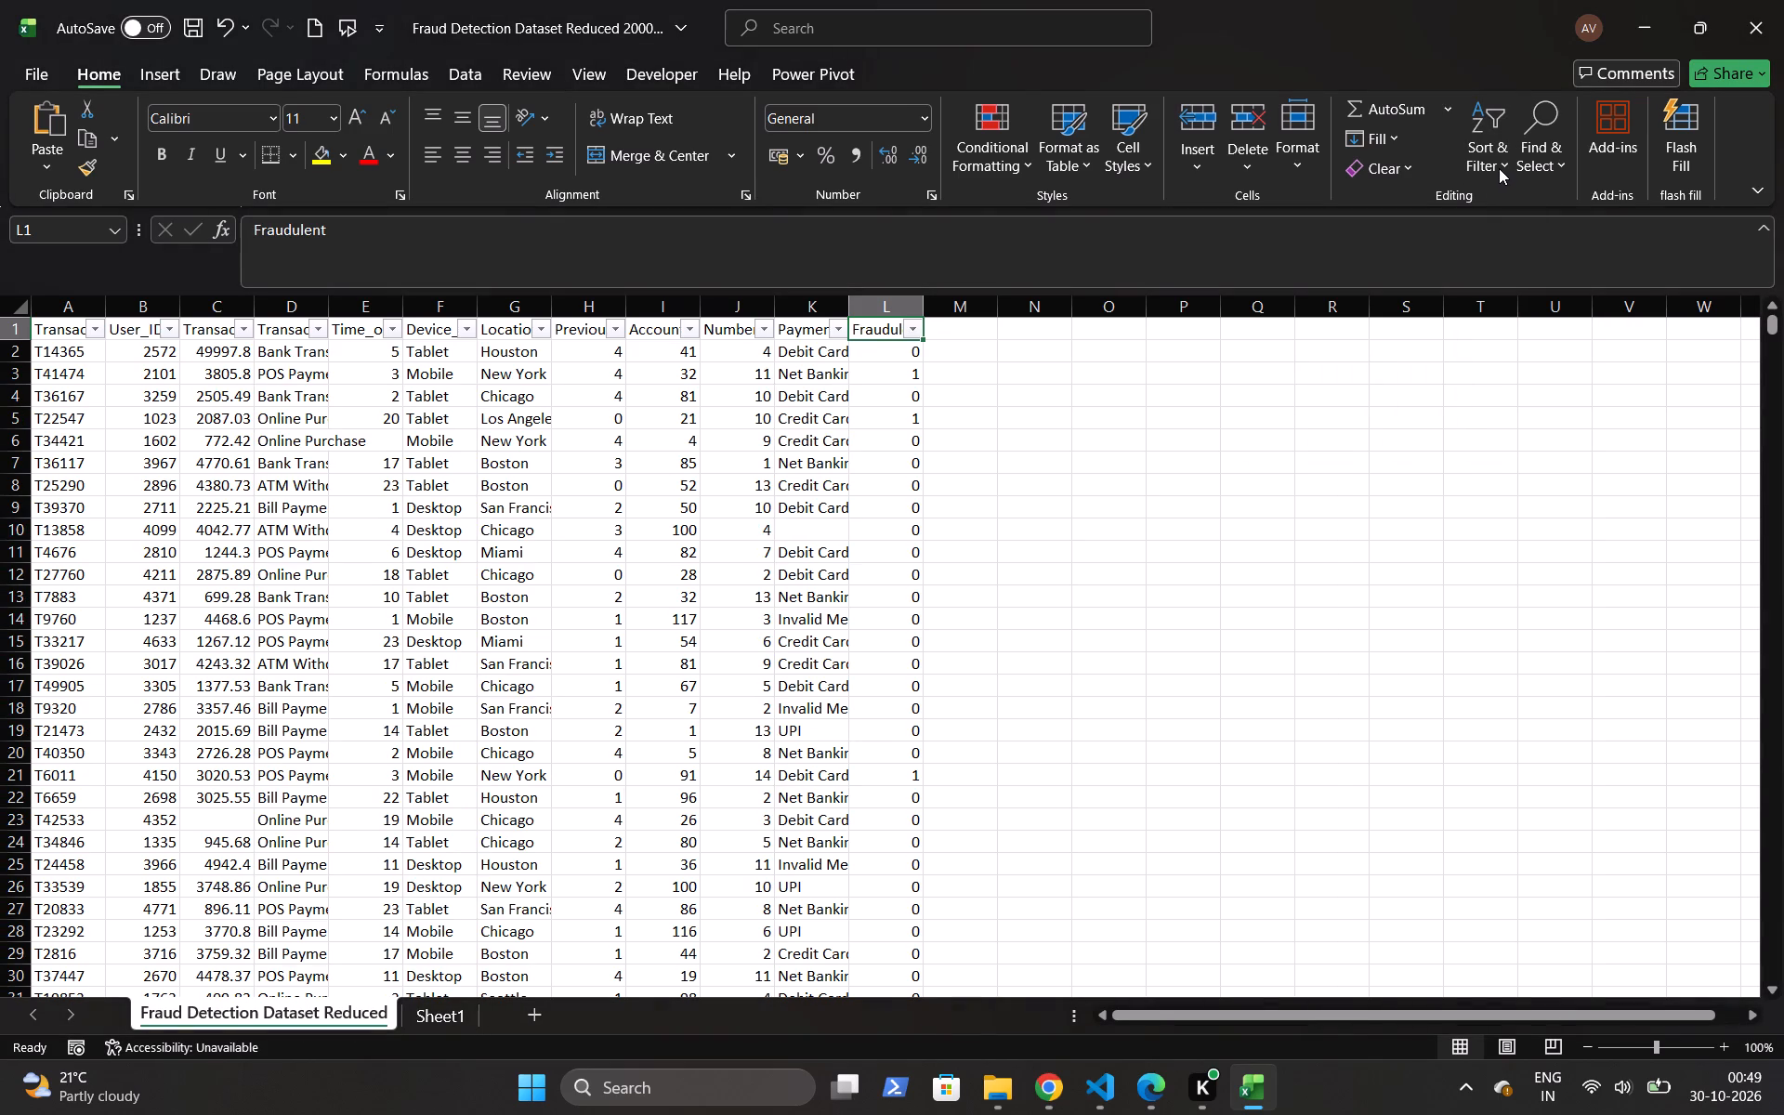
Filter the Fraudulent column to show only value 1, excluding value 0.
click(1499, 168)
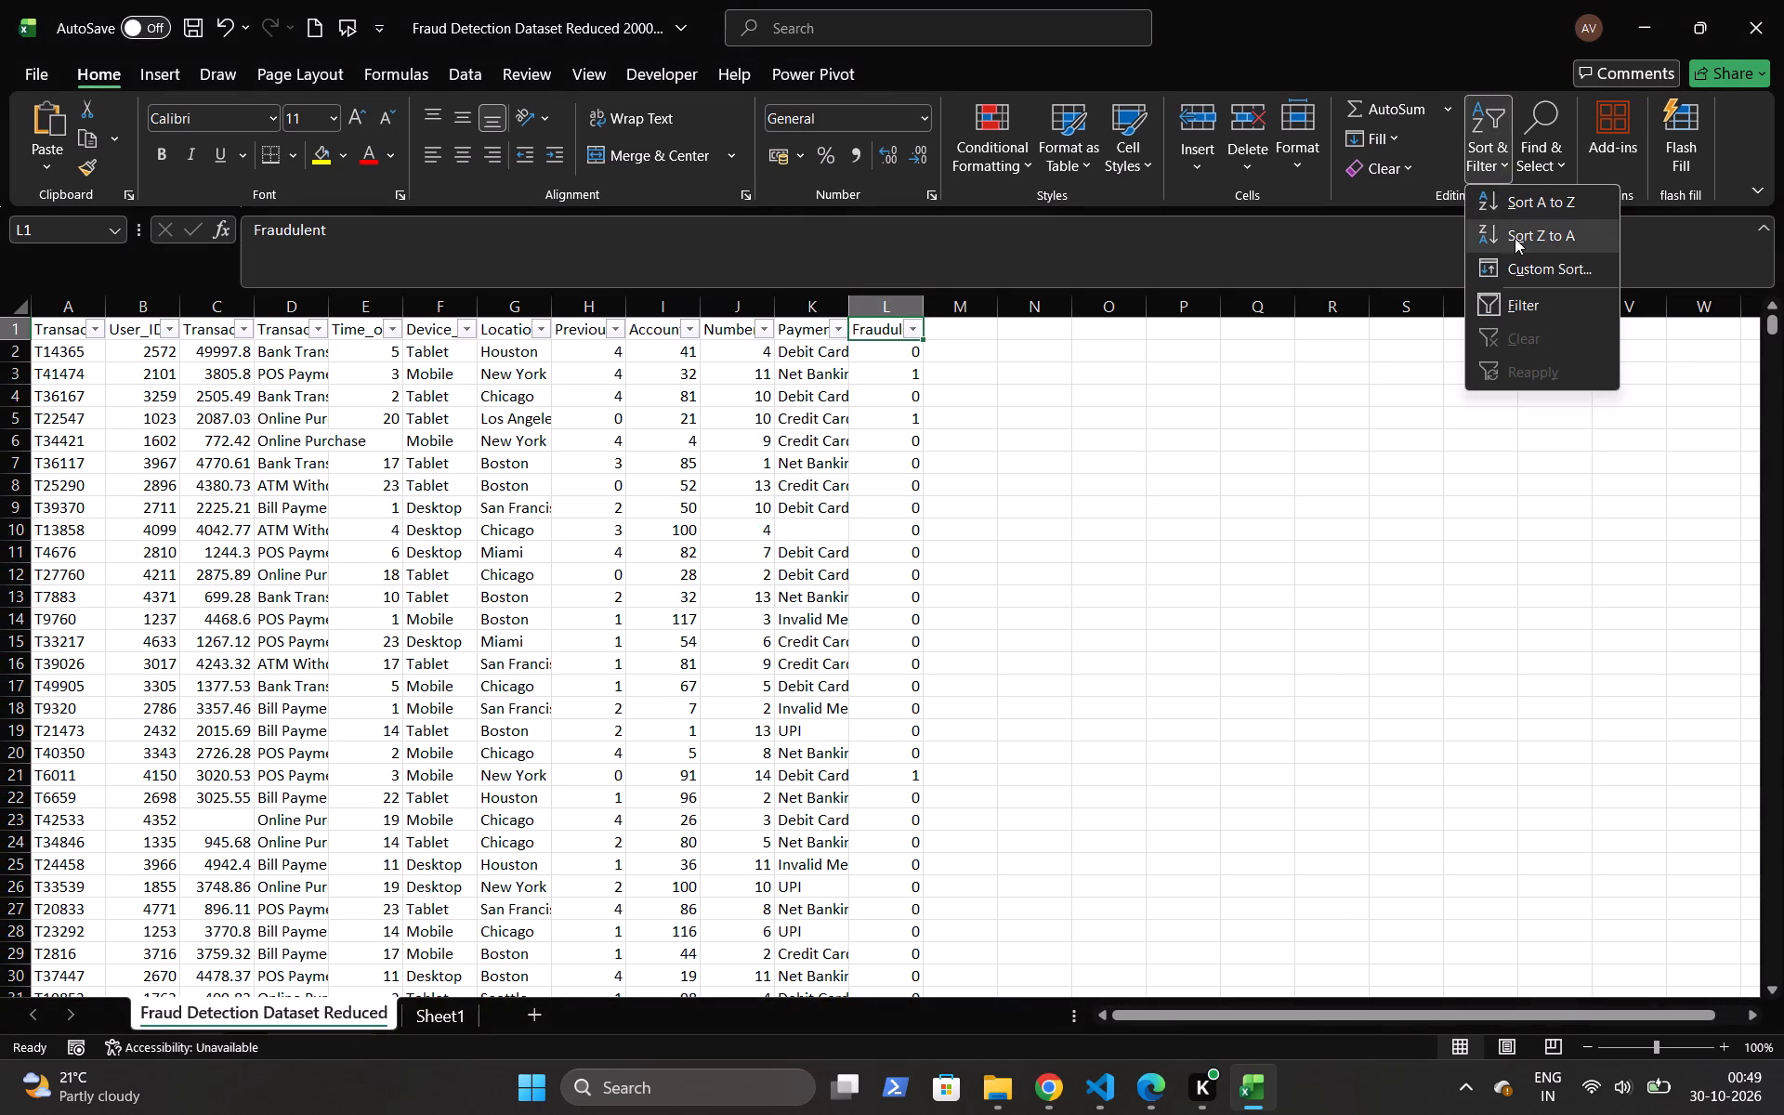
click(911, 325)
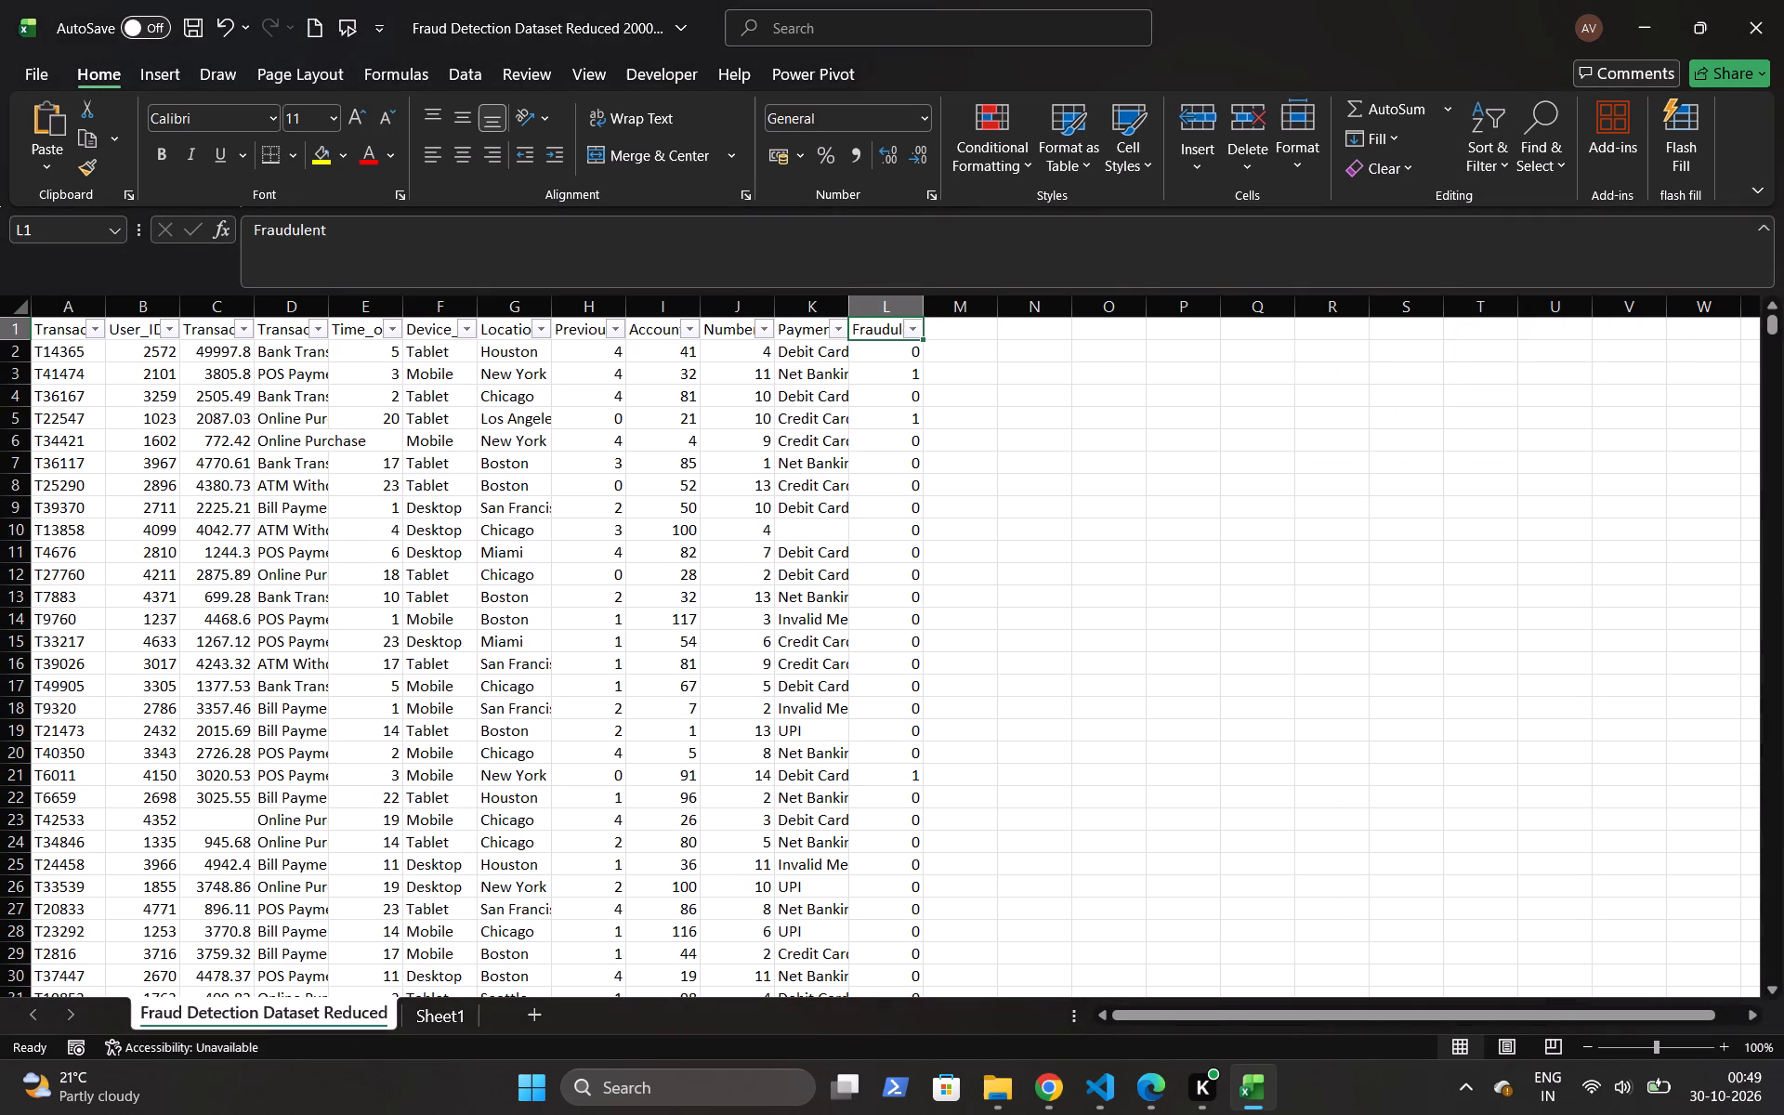
click(911, 325)
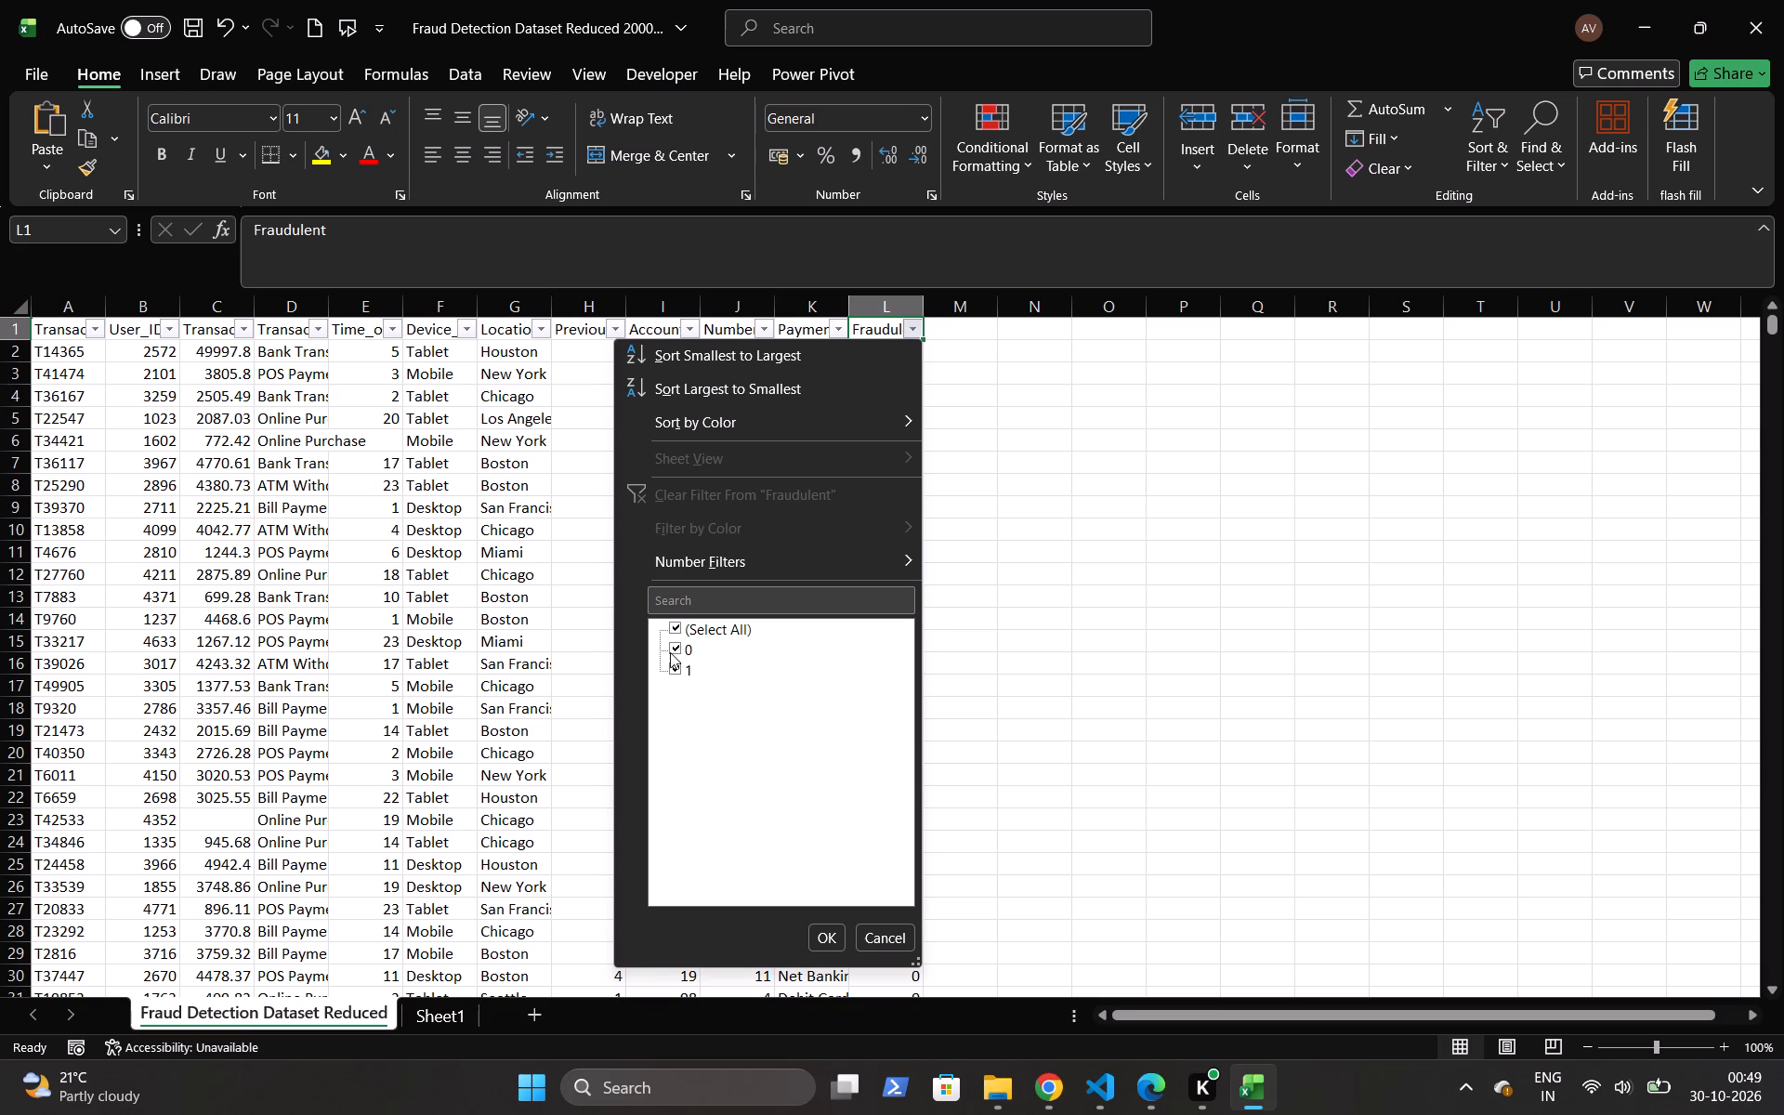
click(677, 641)
click(807, 570)
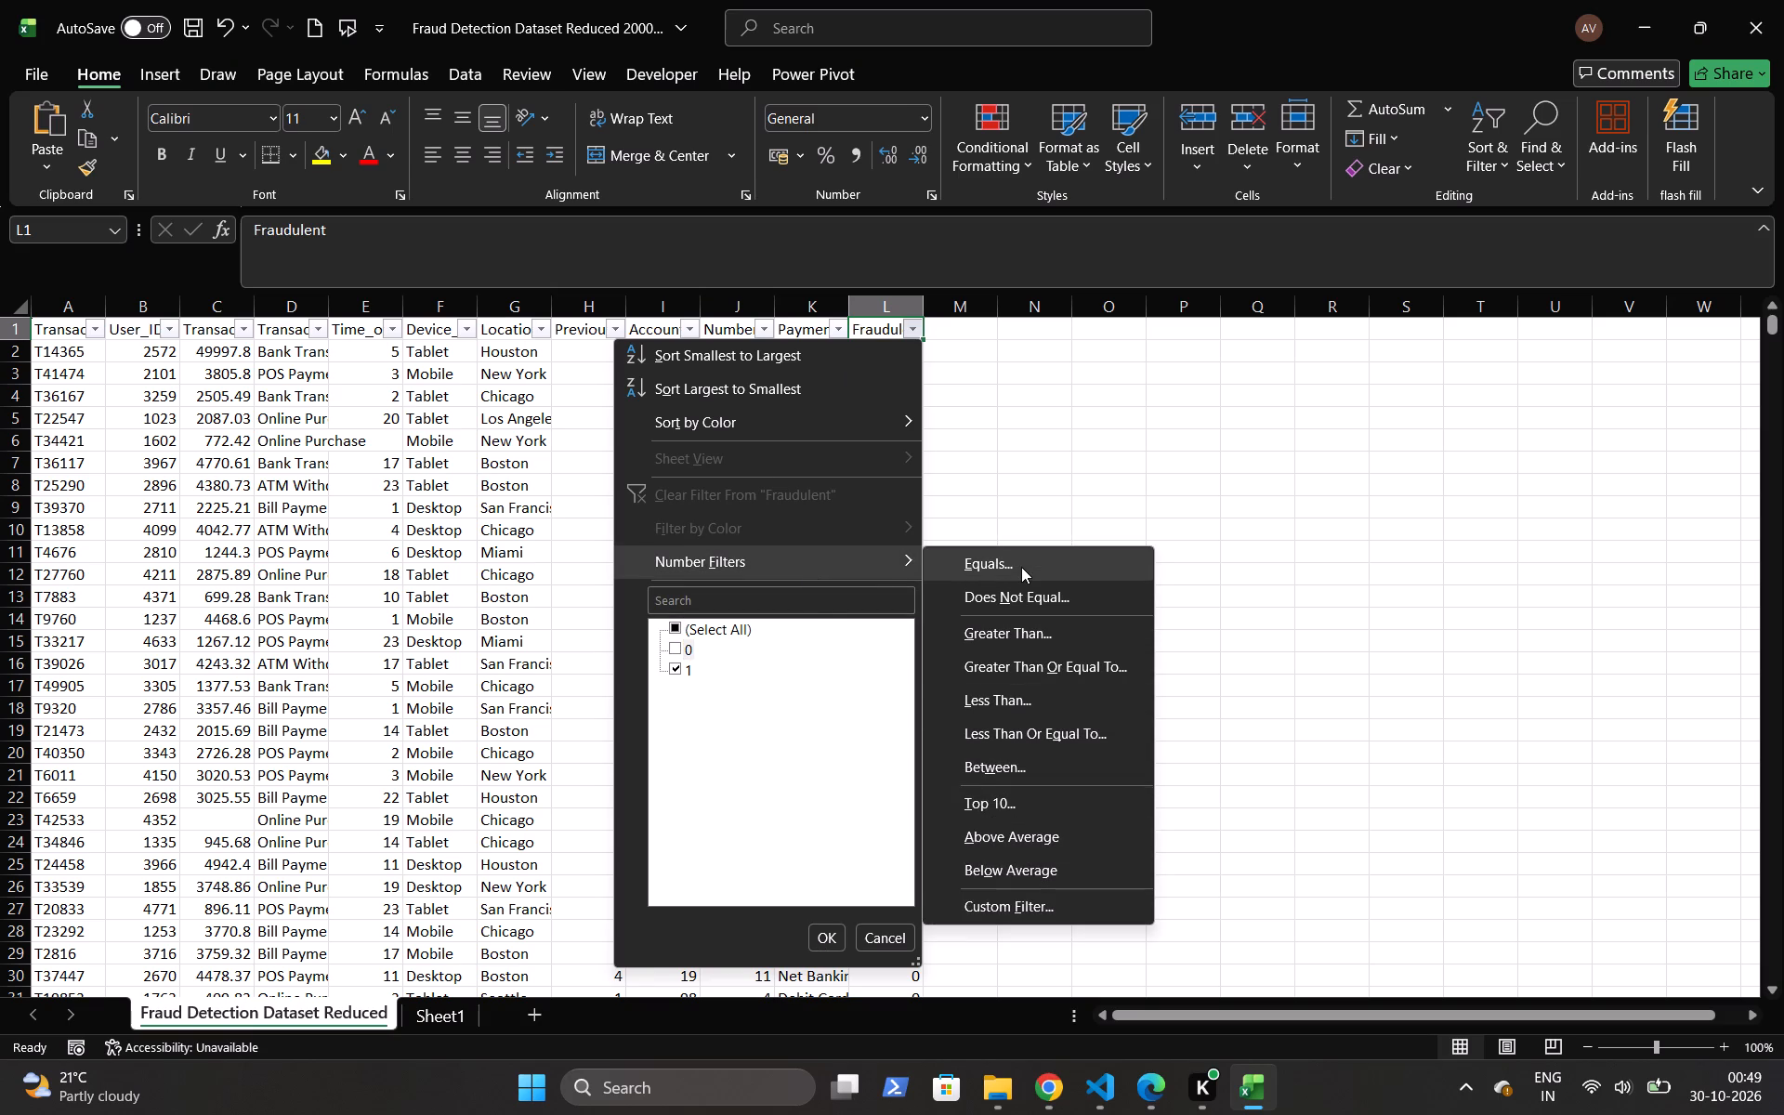
click(833, 932)
Examine the transaction records filtered to Fraudulent value 1, from the first rows to the last and back to the header row.
scroll(927, 829, down, 20)
scroll(927, 829, down, 1)
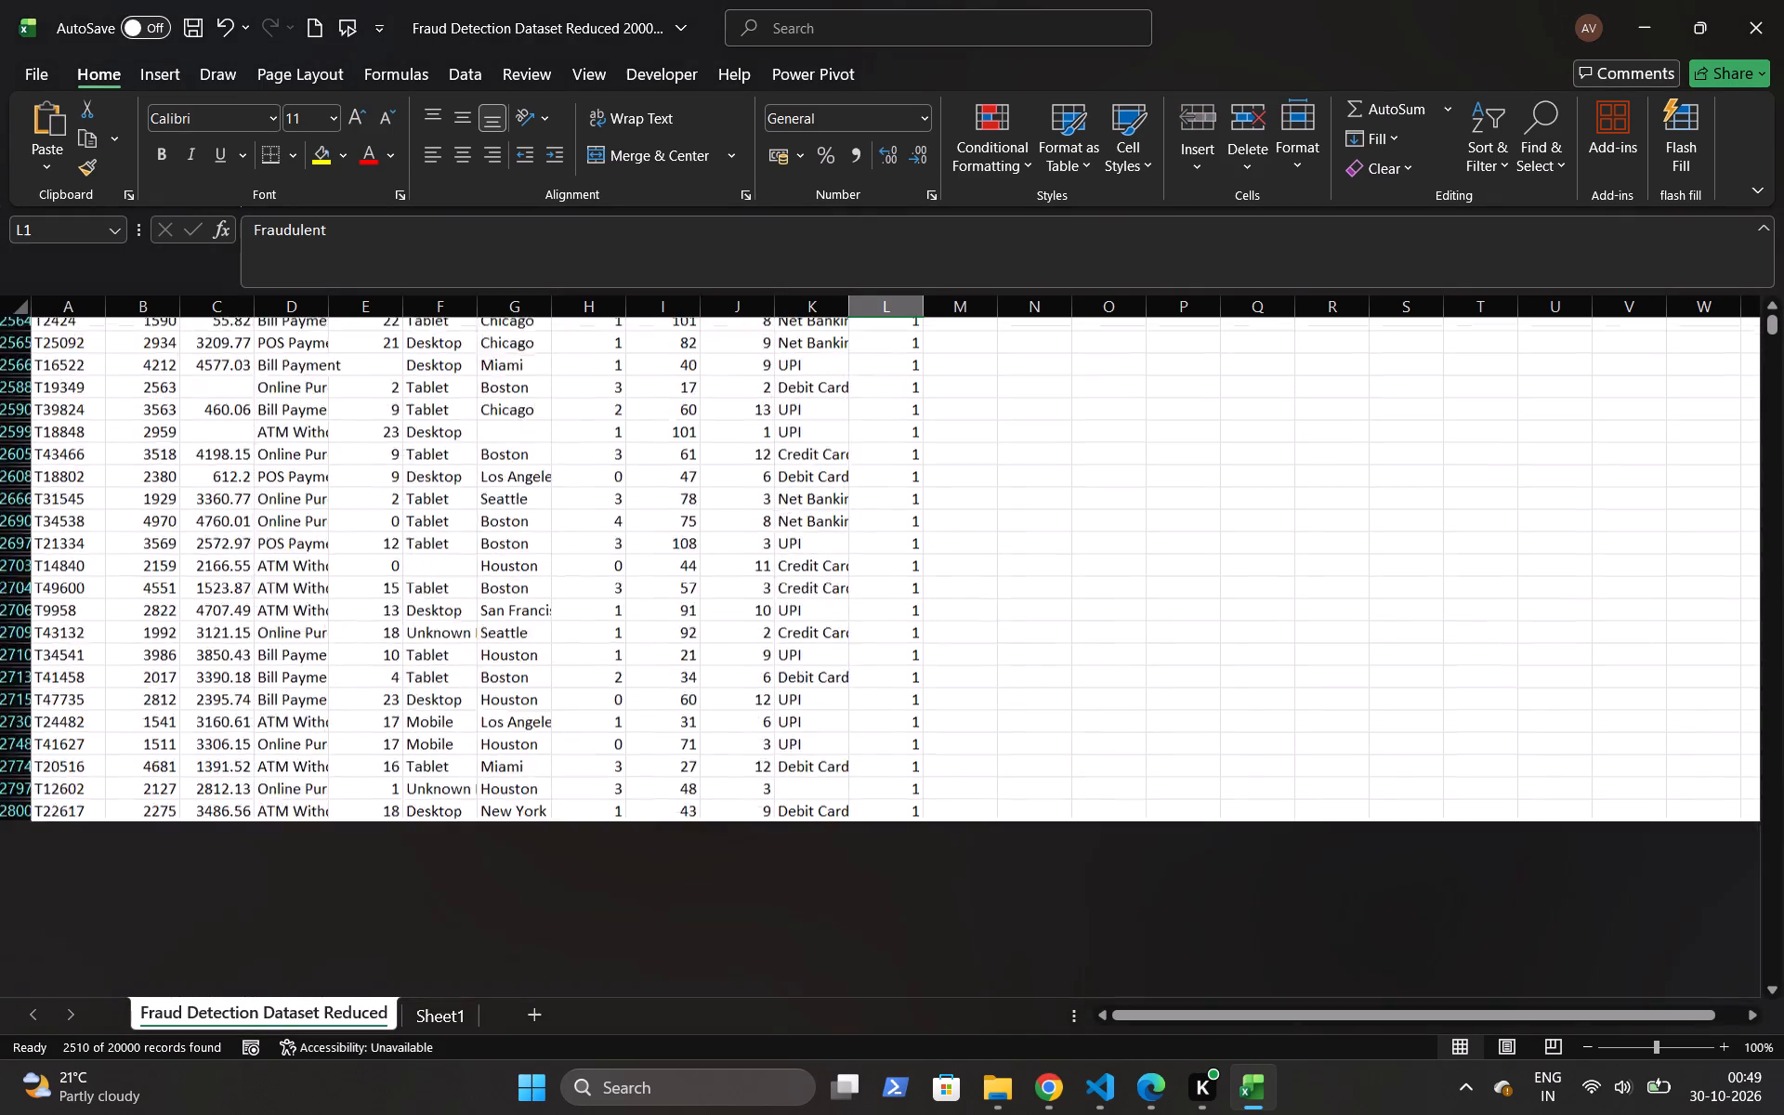
scroll(927, 829, down, 18)
scroll(927, 829, down, 20)
scroll(927, 829, down, 2)
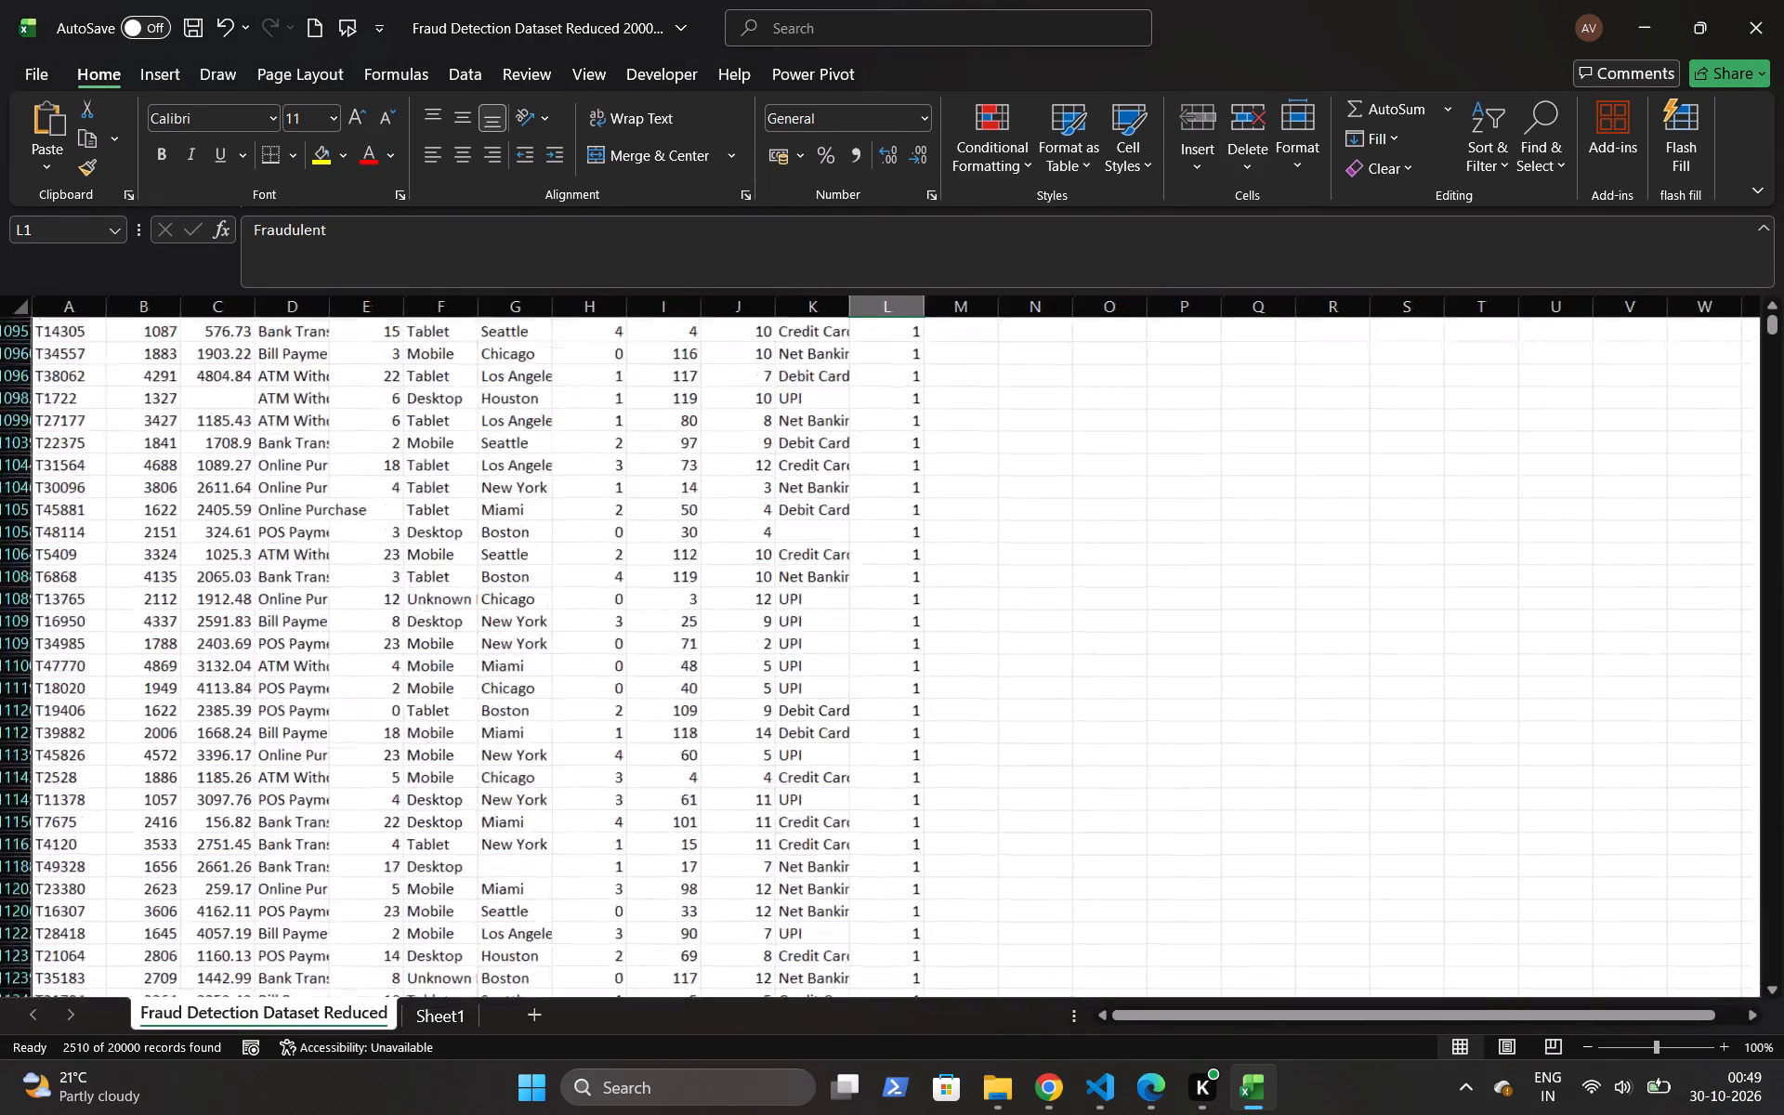
scroll(927, 829, down, 20)
scroll(927, 829, down, 17)
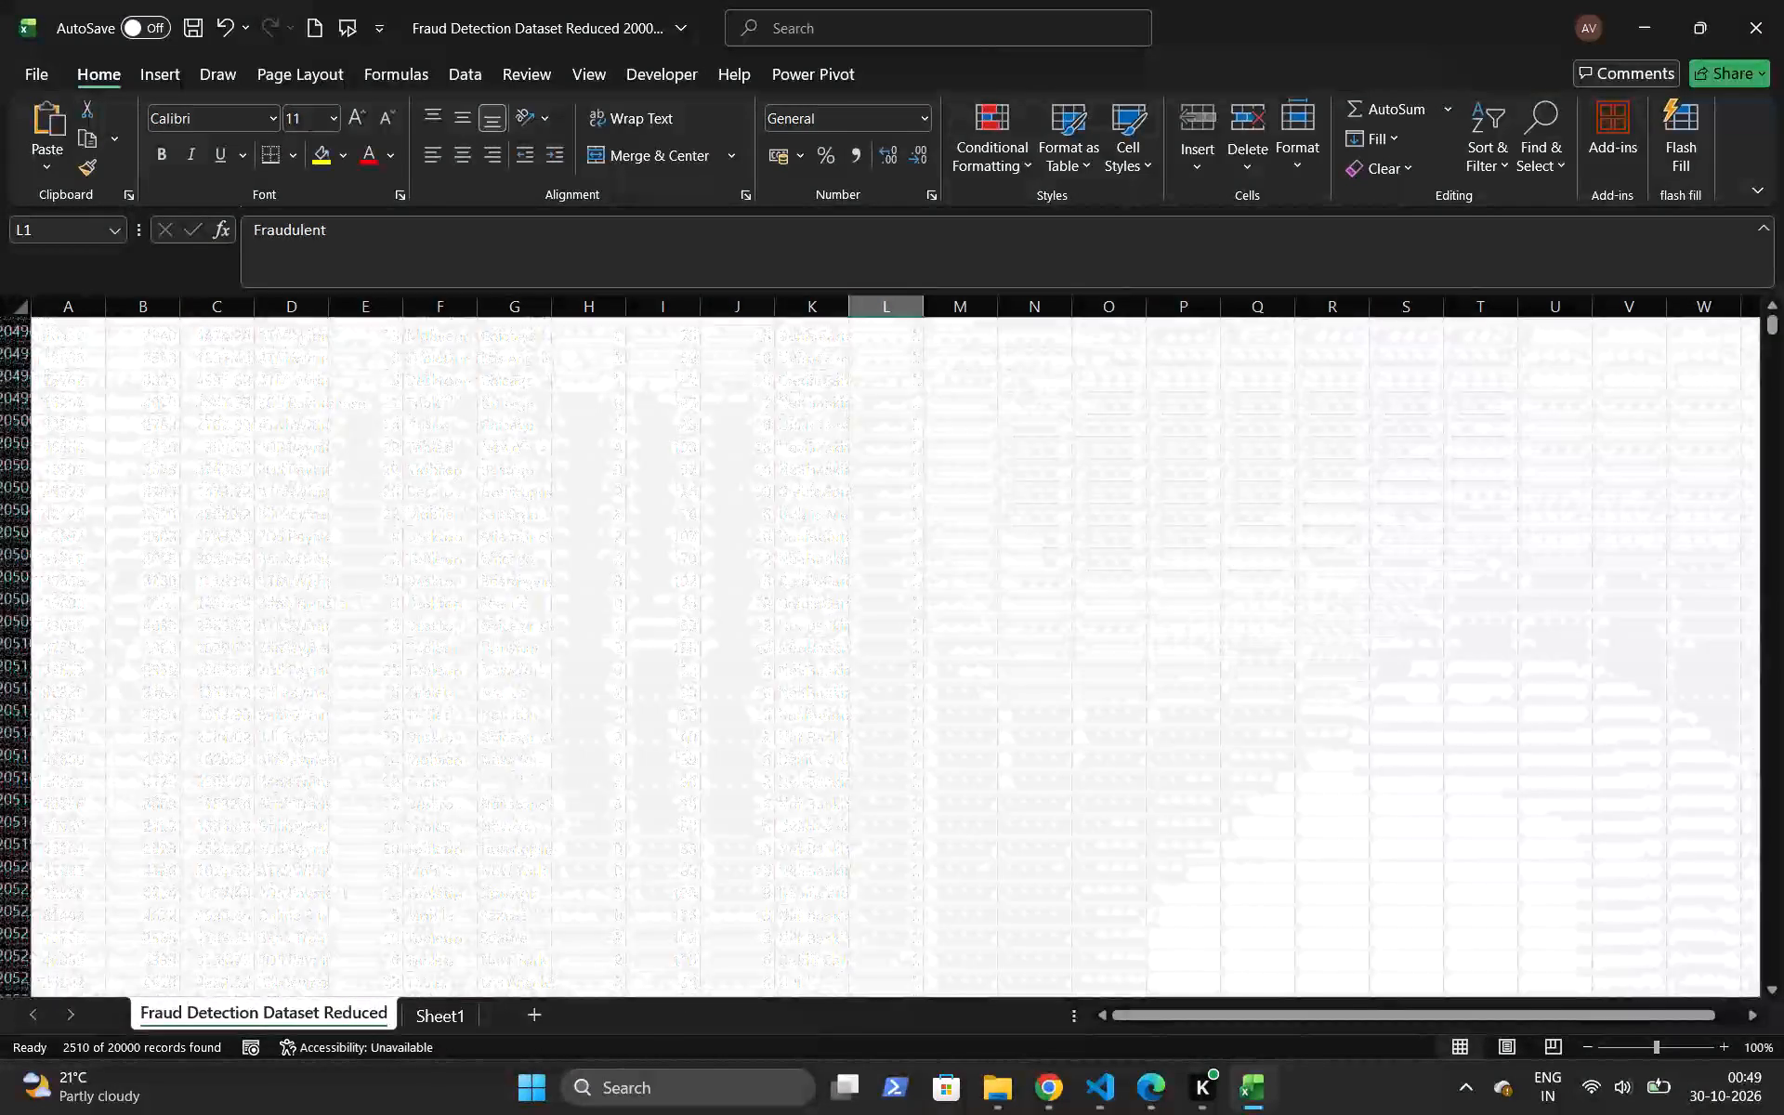
scroll(927, 829, up, 5)
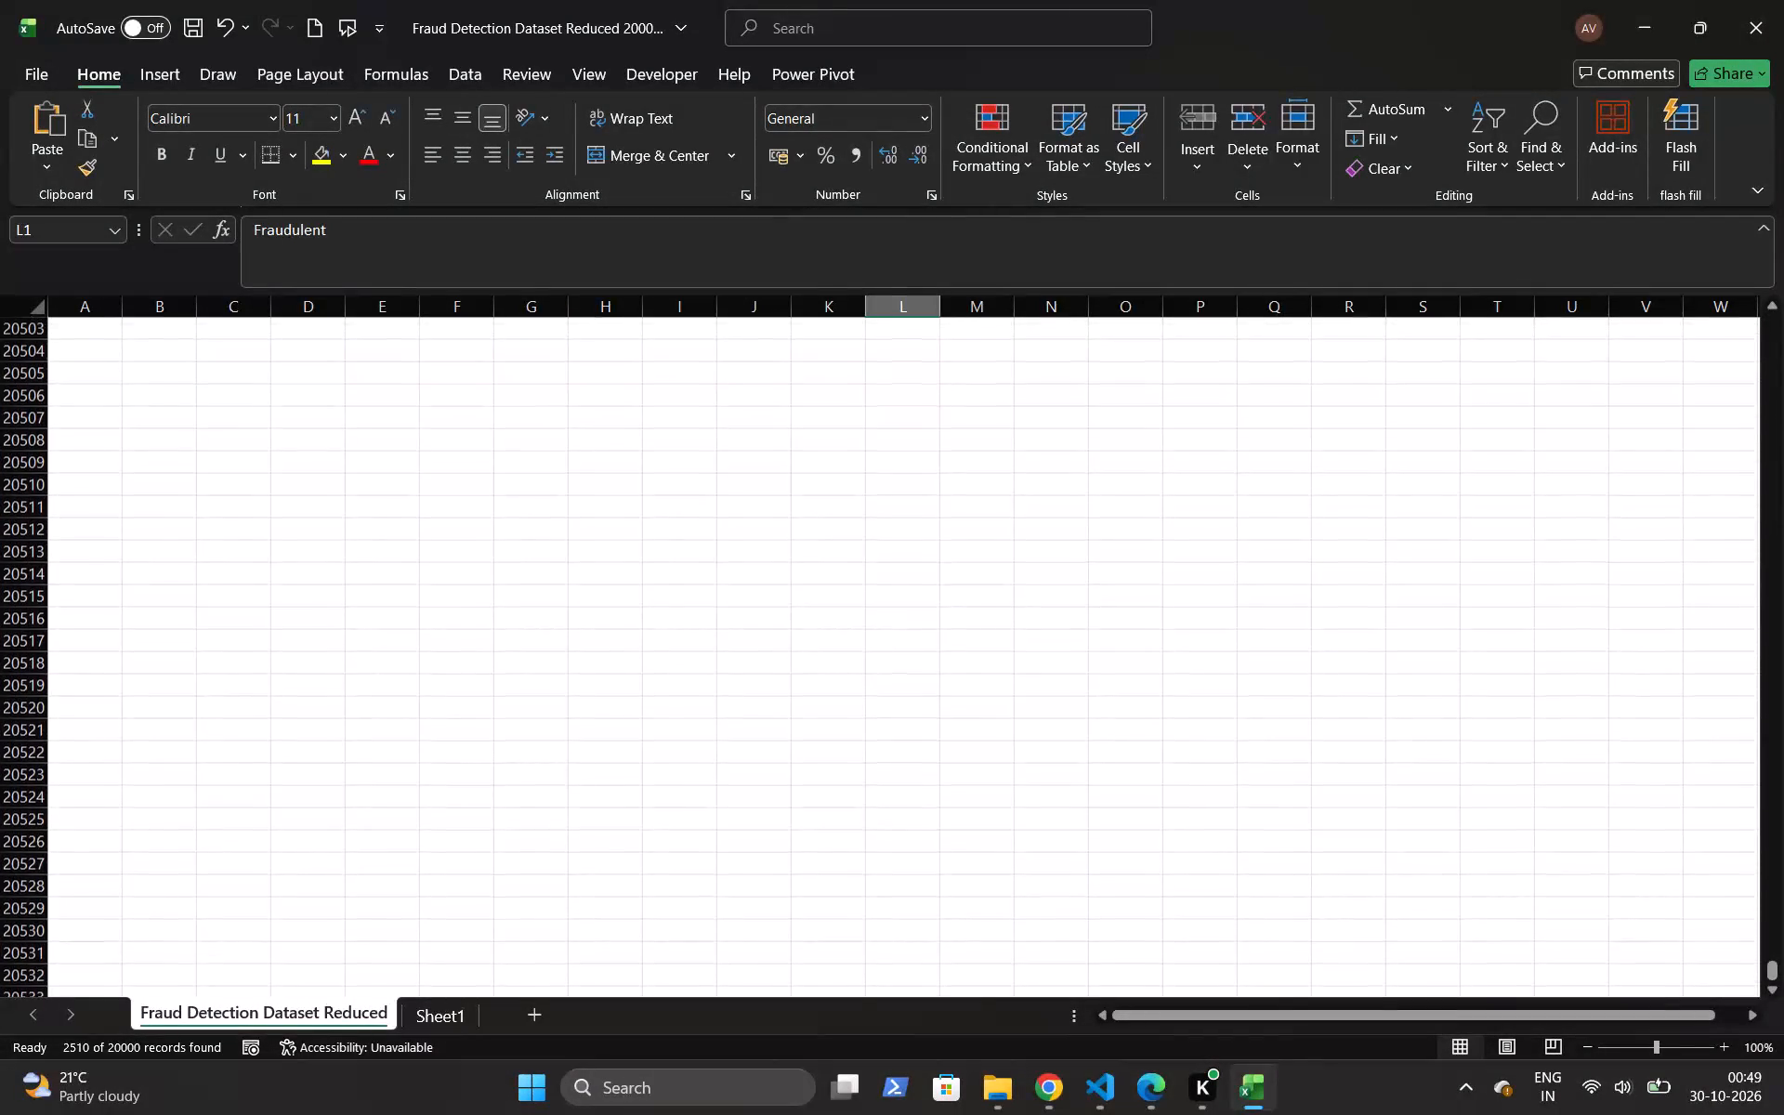
scroll(927, 829, up, 10)
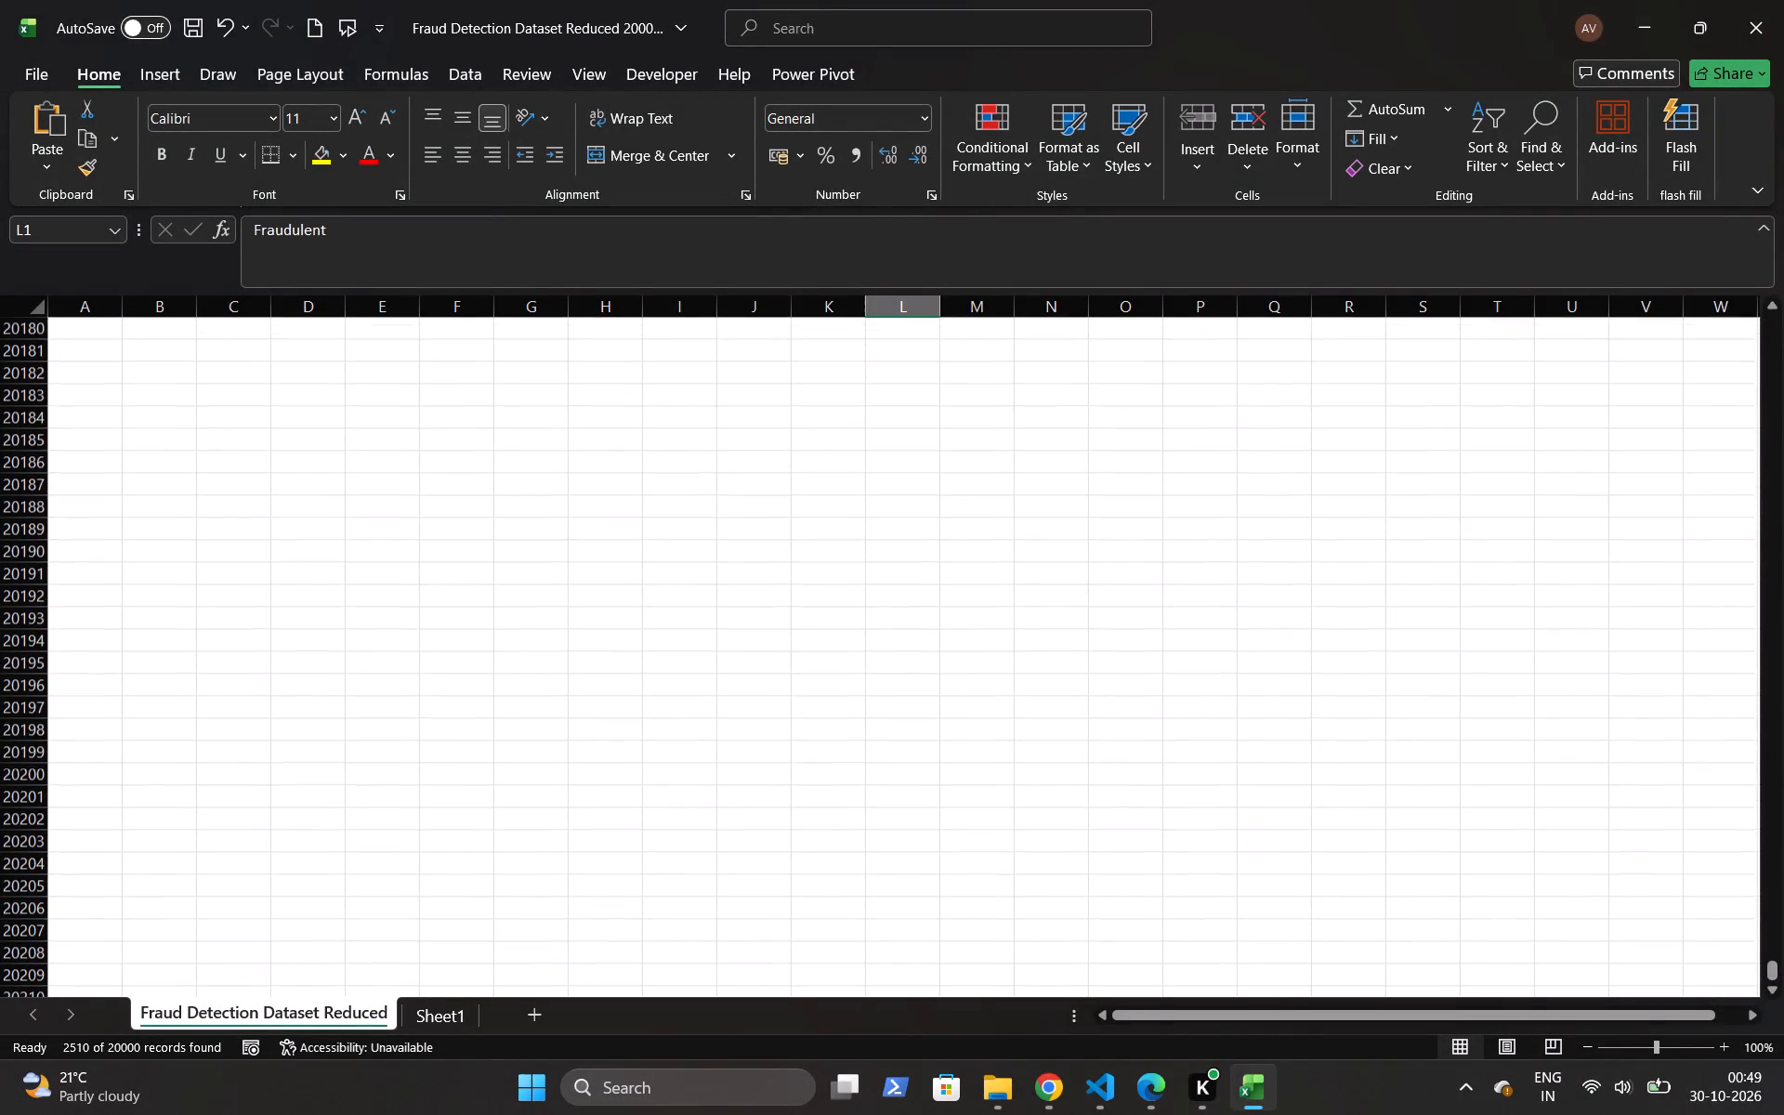
scroll(927, 829, right, 4)
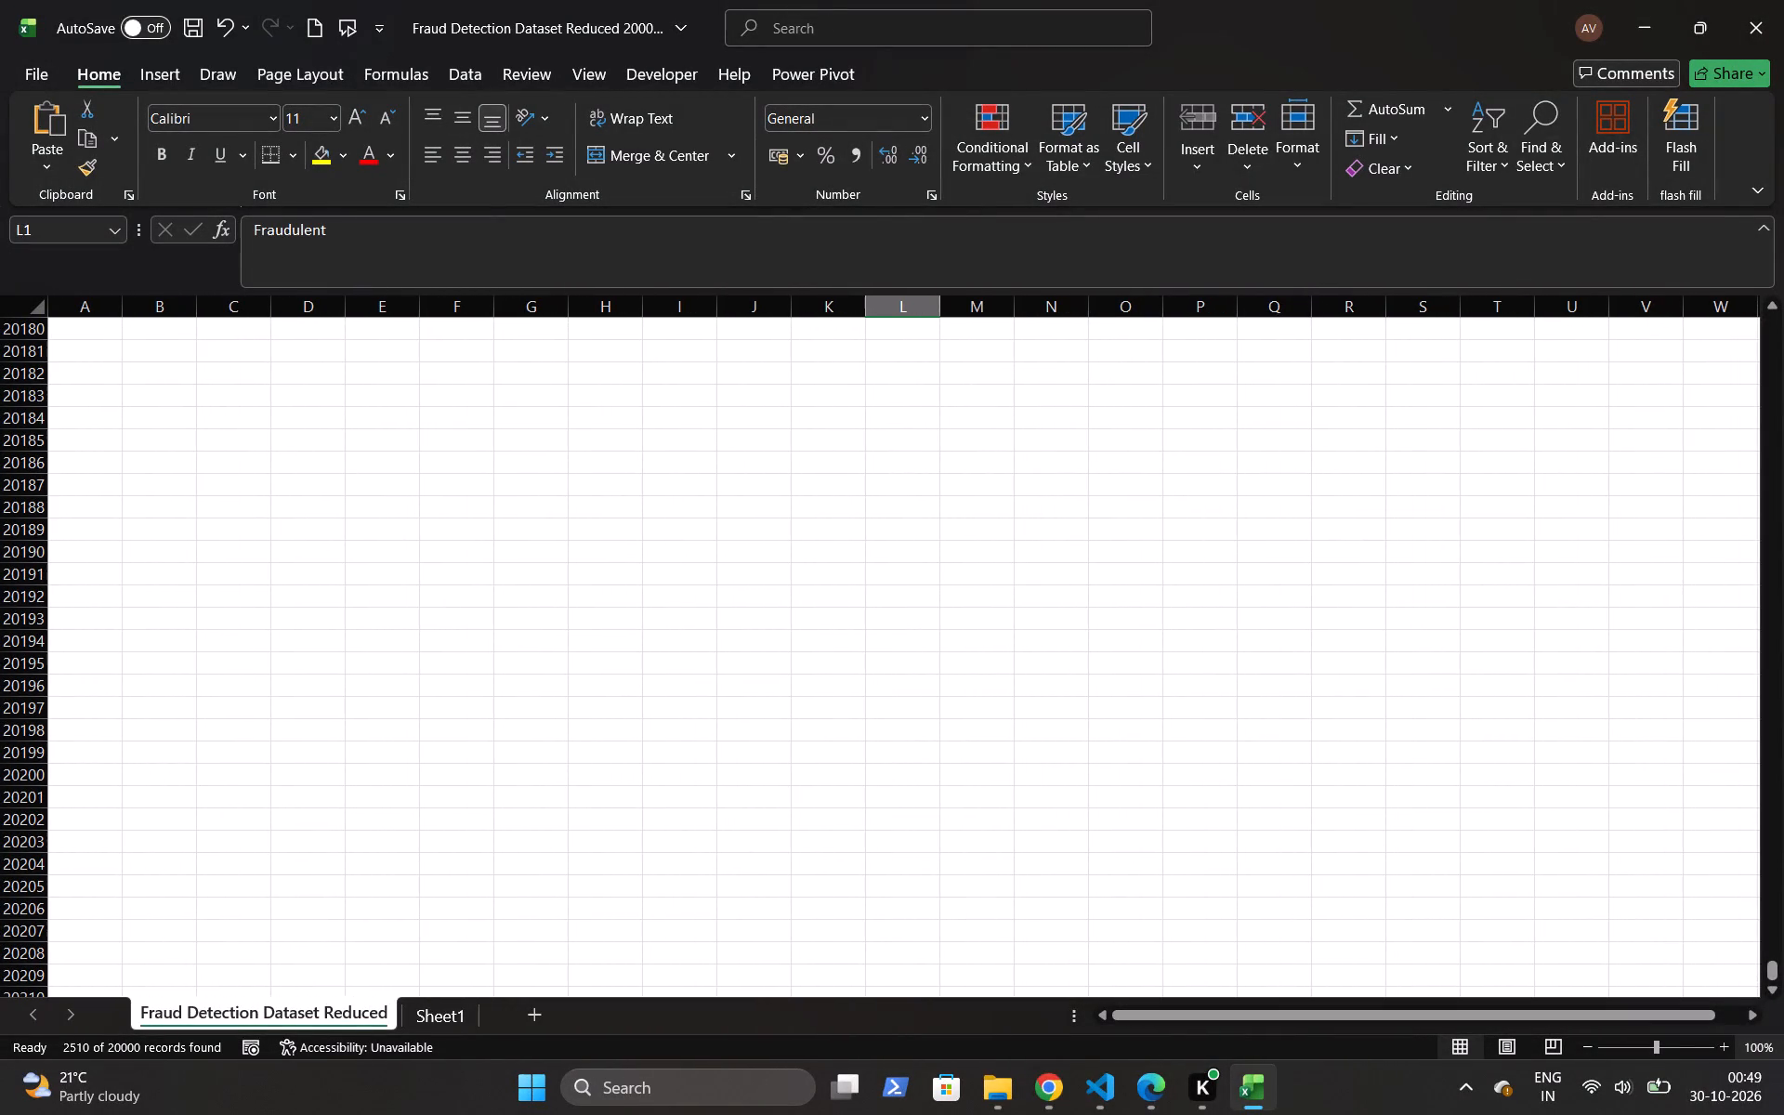
scroll(1402, 696, up, 20)
scroll(1402, 696, down, 6)
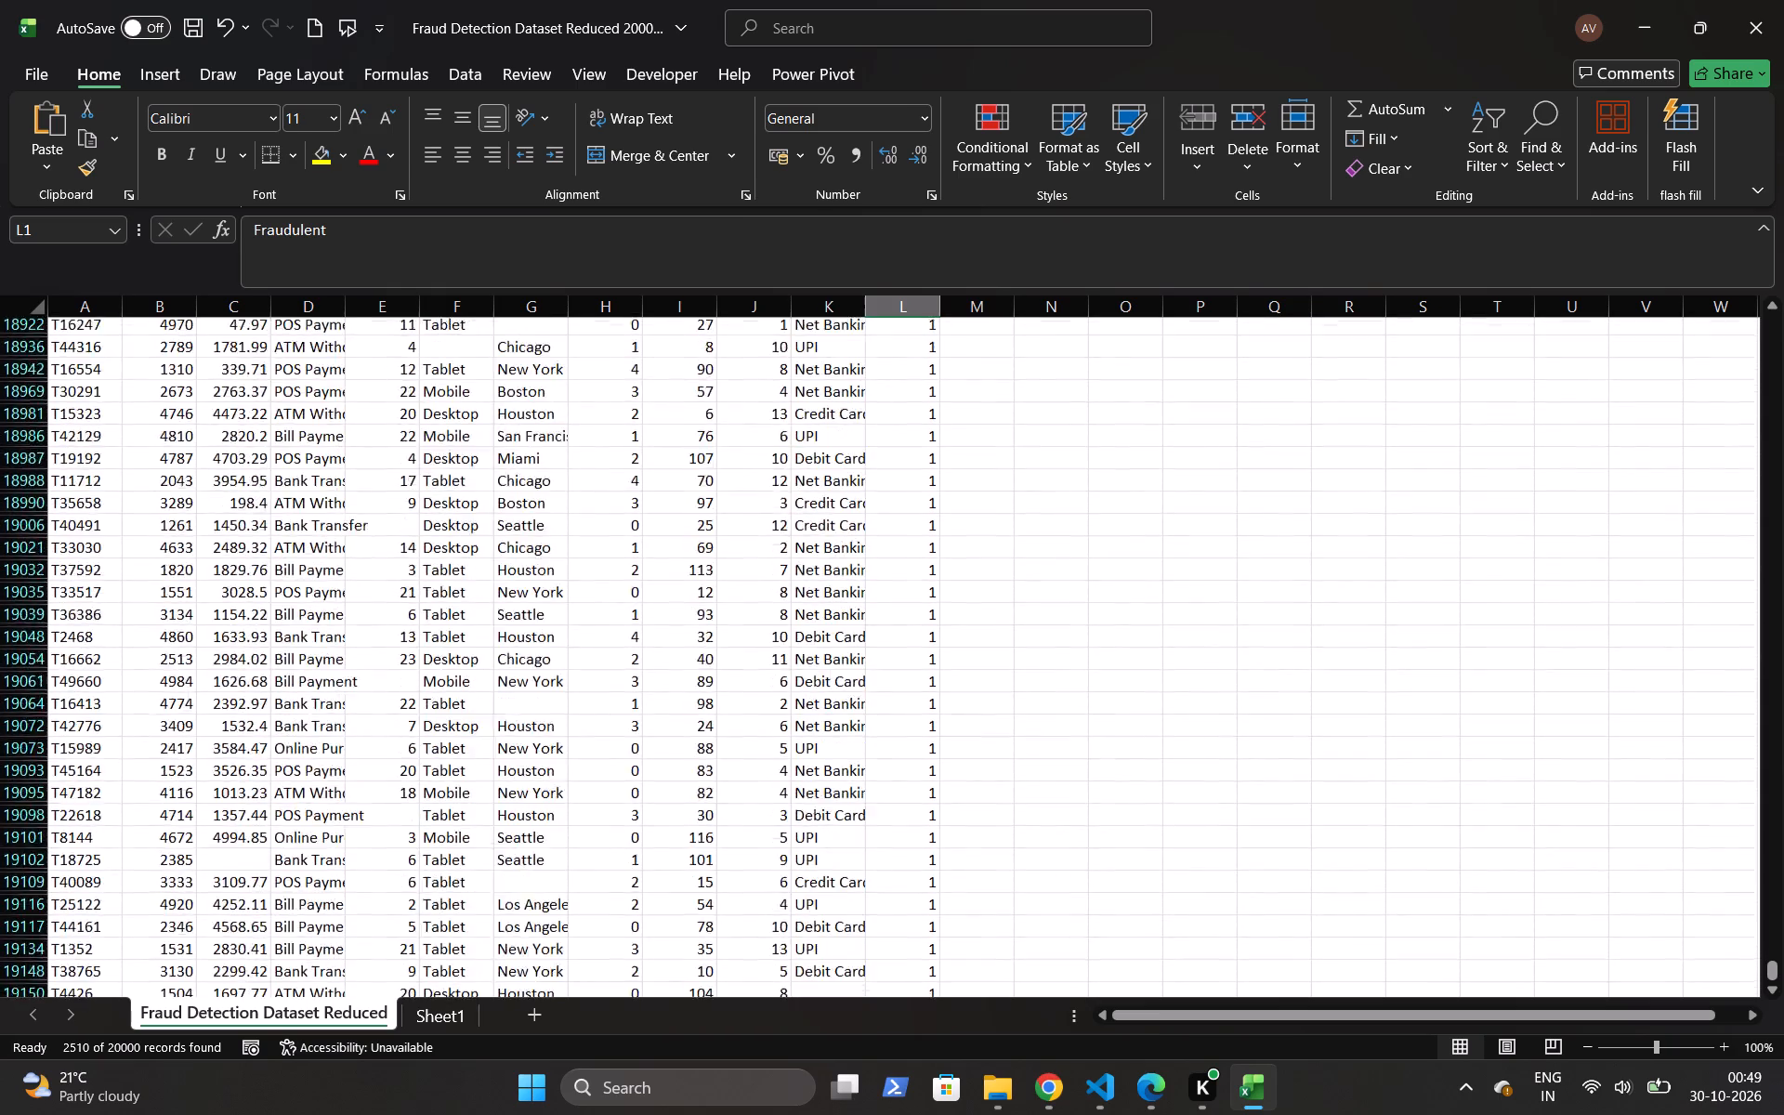
scroll(1402, 696, down, 6)
scroll(1402, 696, up, 5)
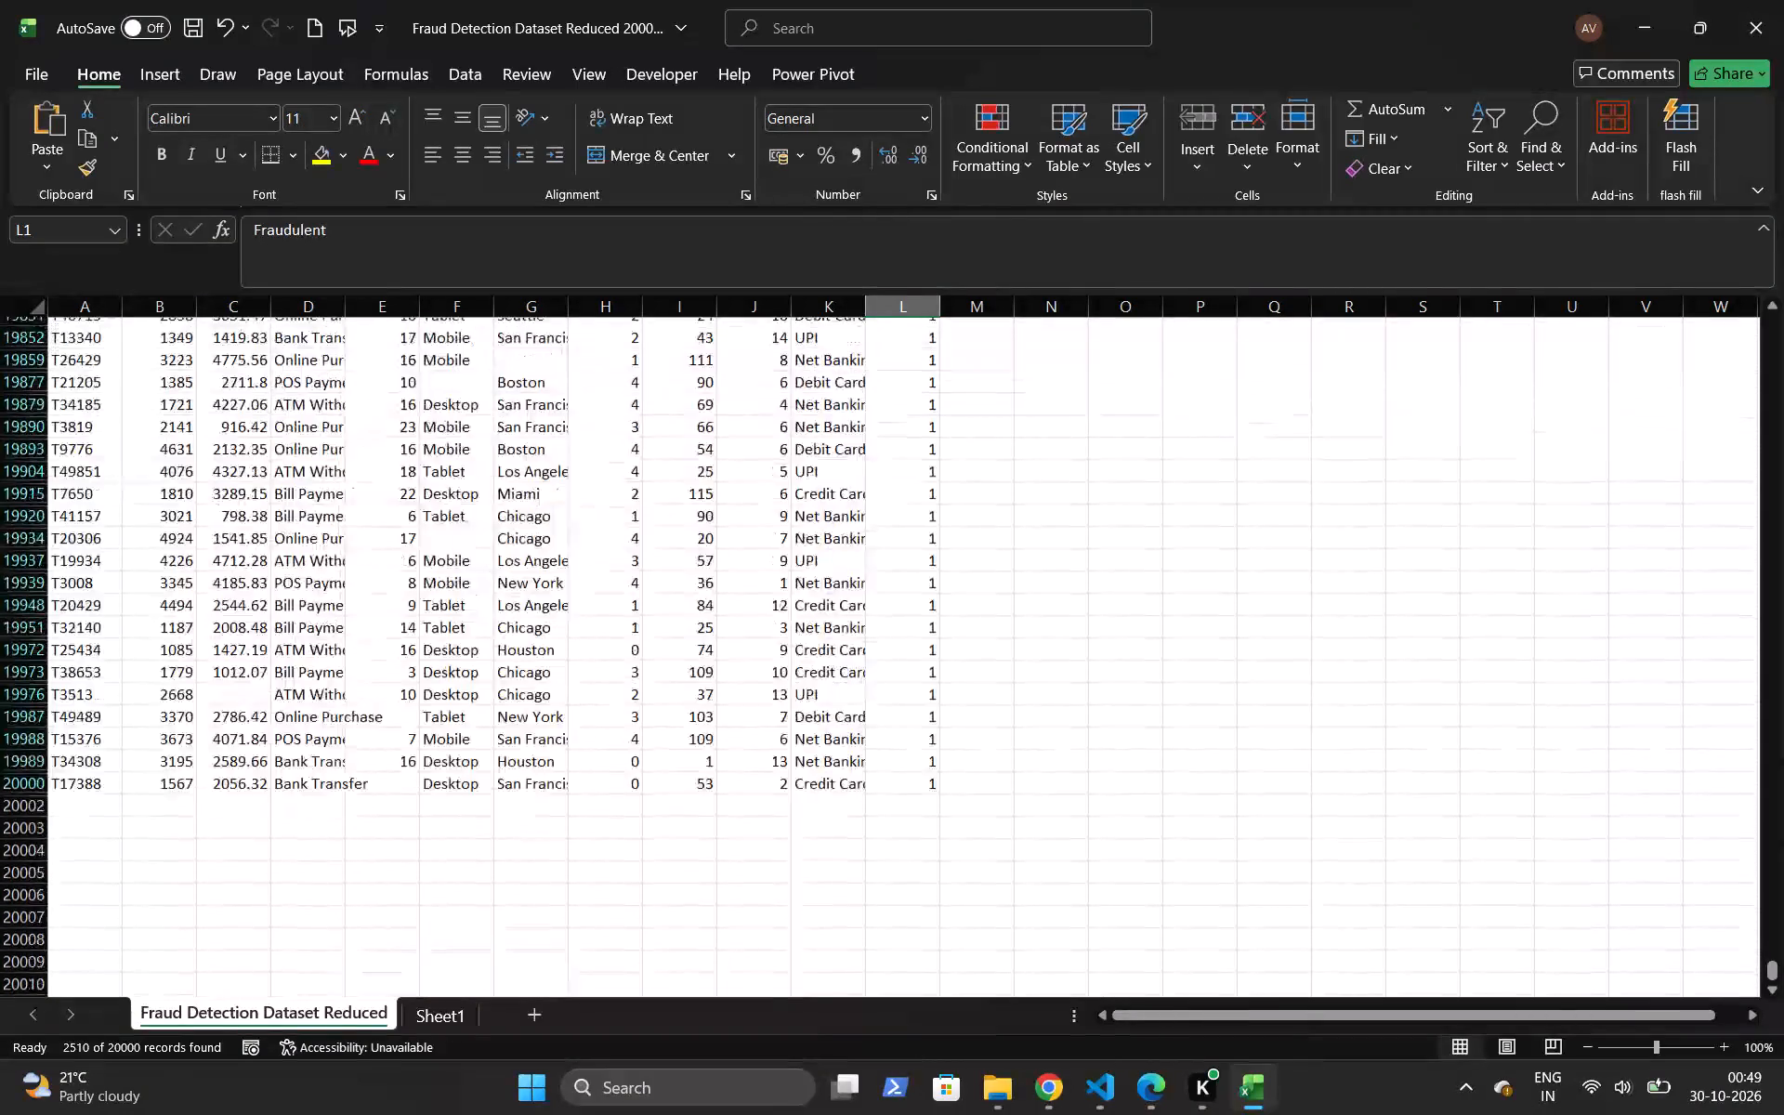
scroll(1402, 696, up, 1)
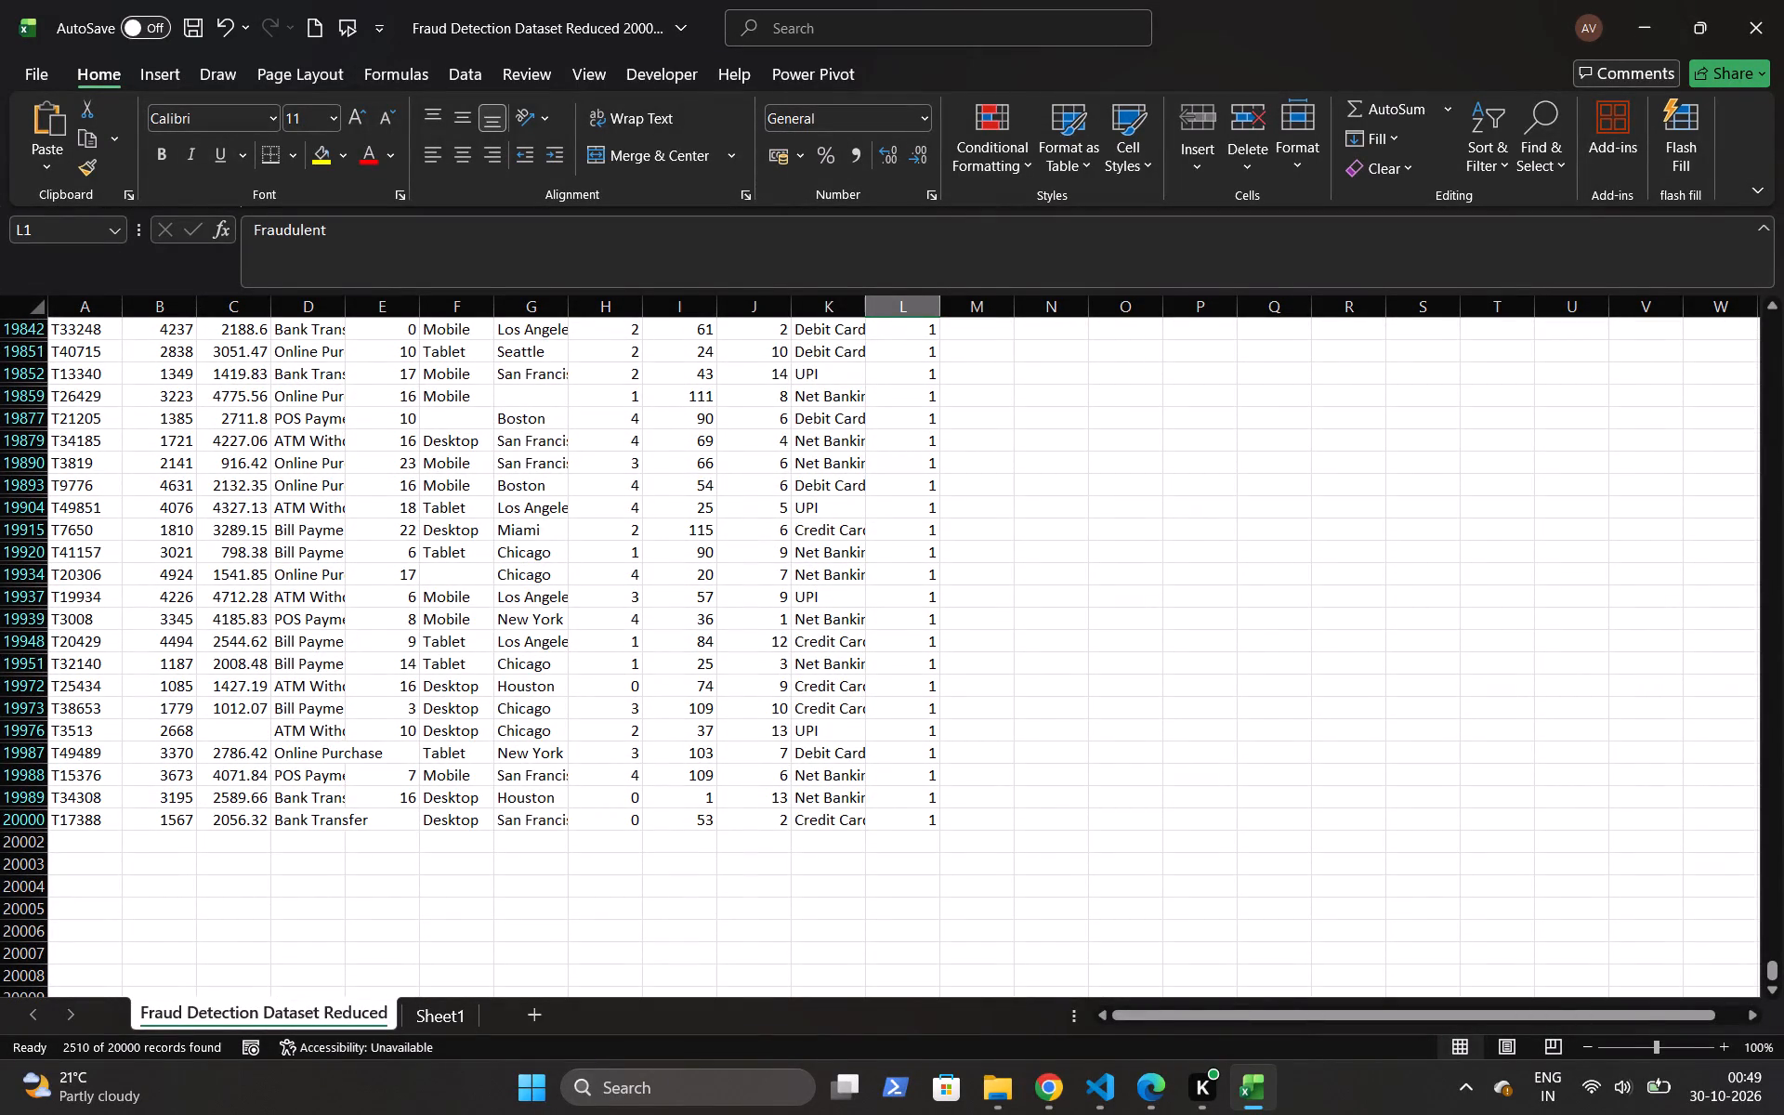
drag(1770, 963, 1759, 903)
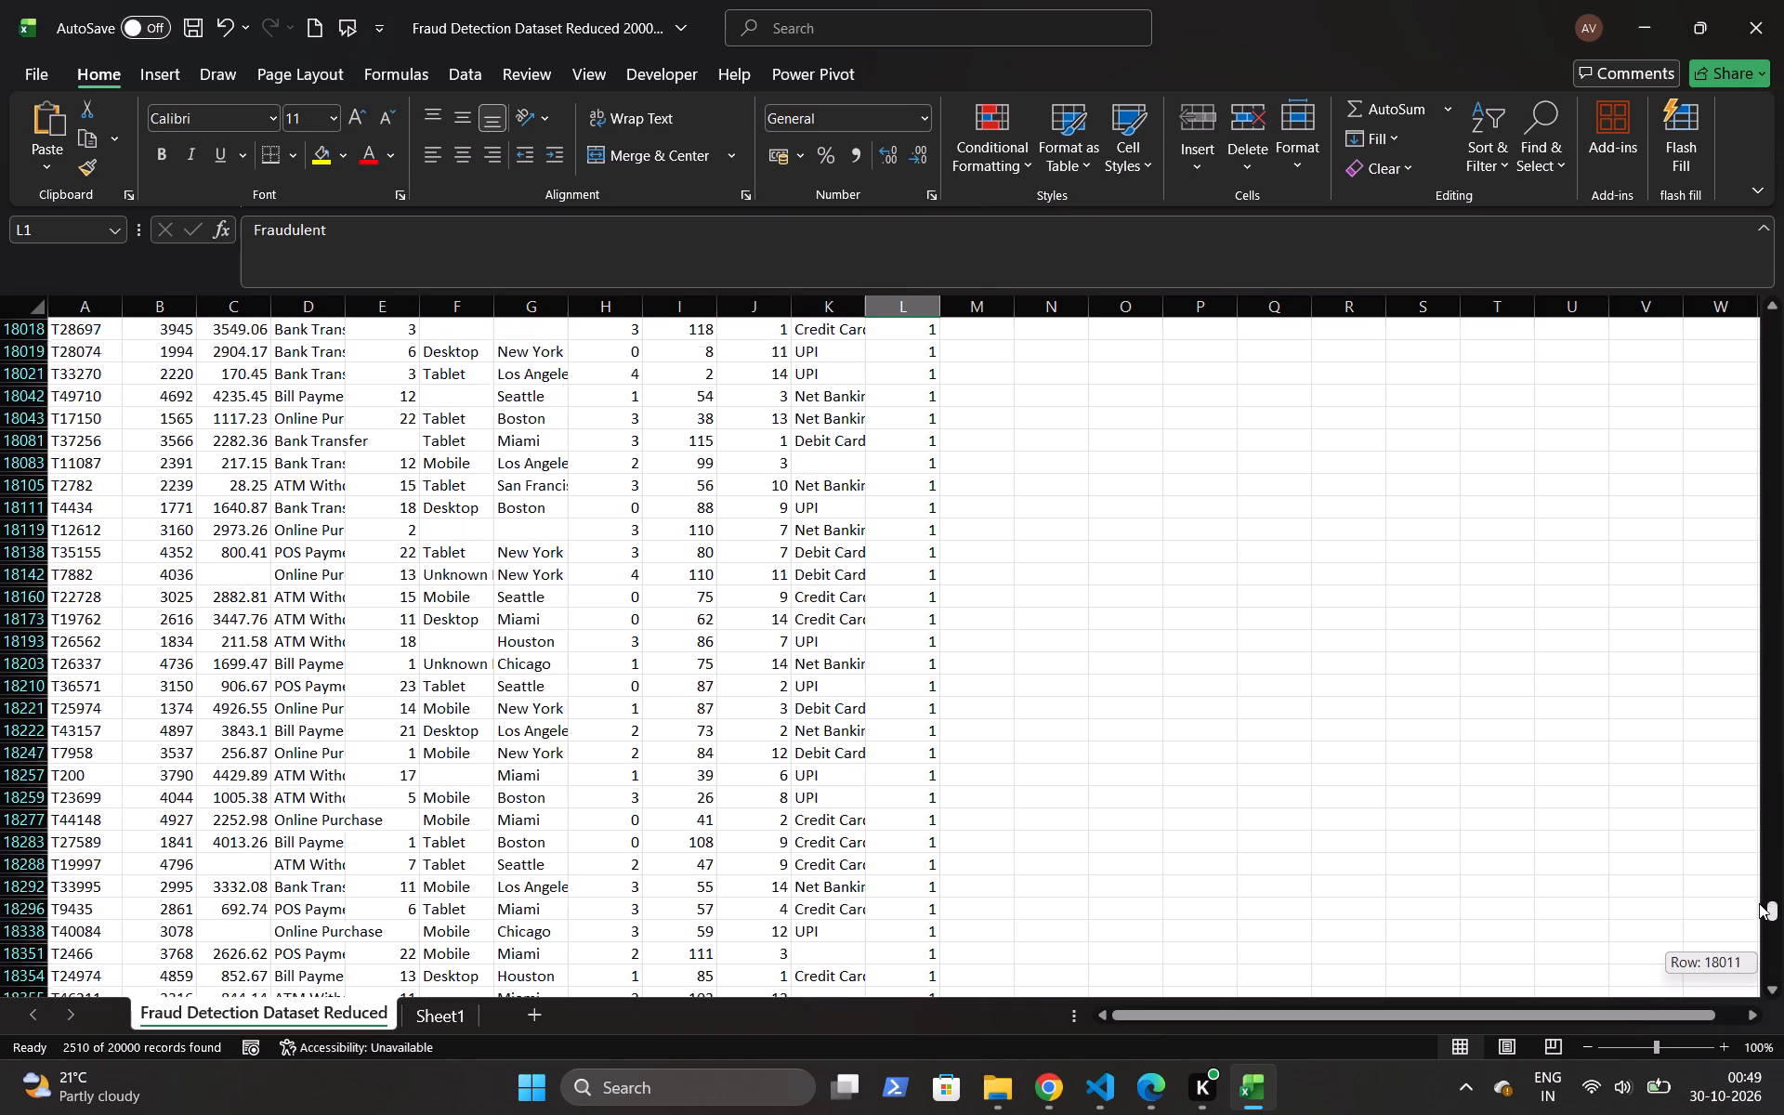
drag(1759, 903, 1669, 387)
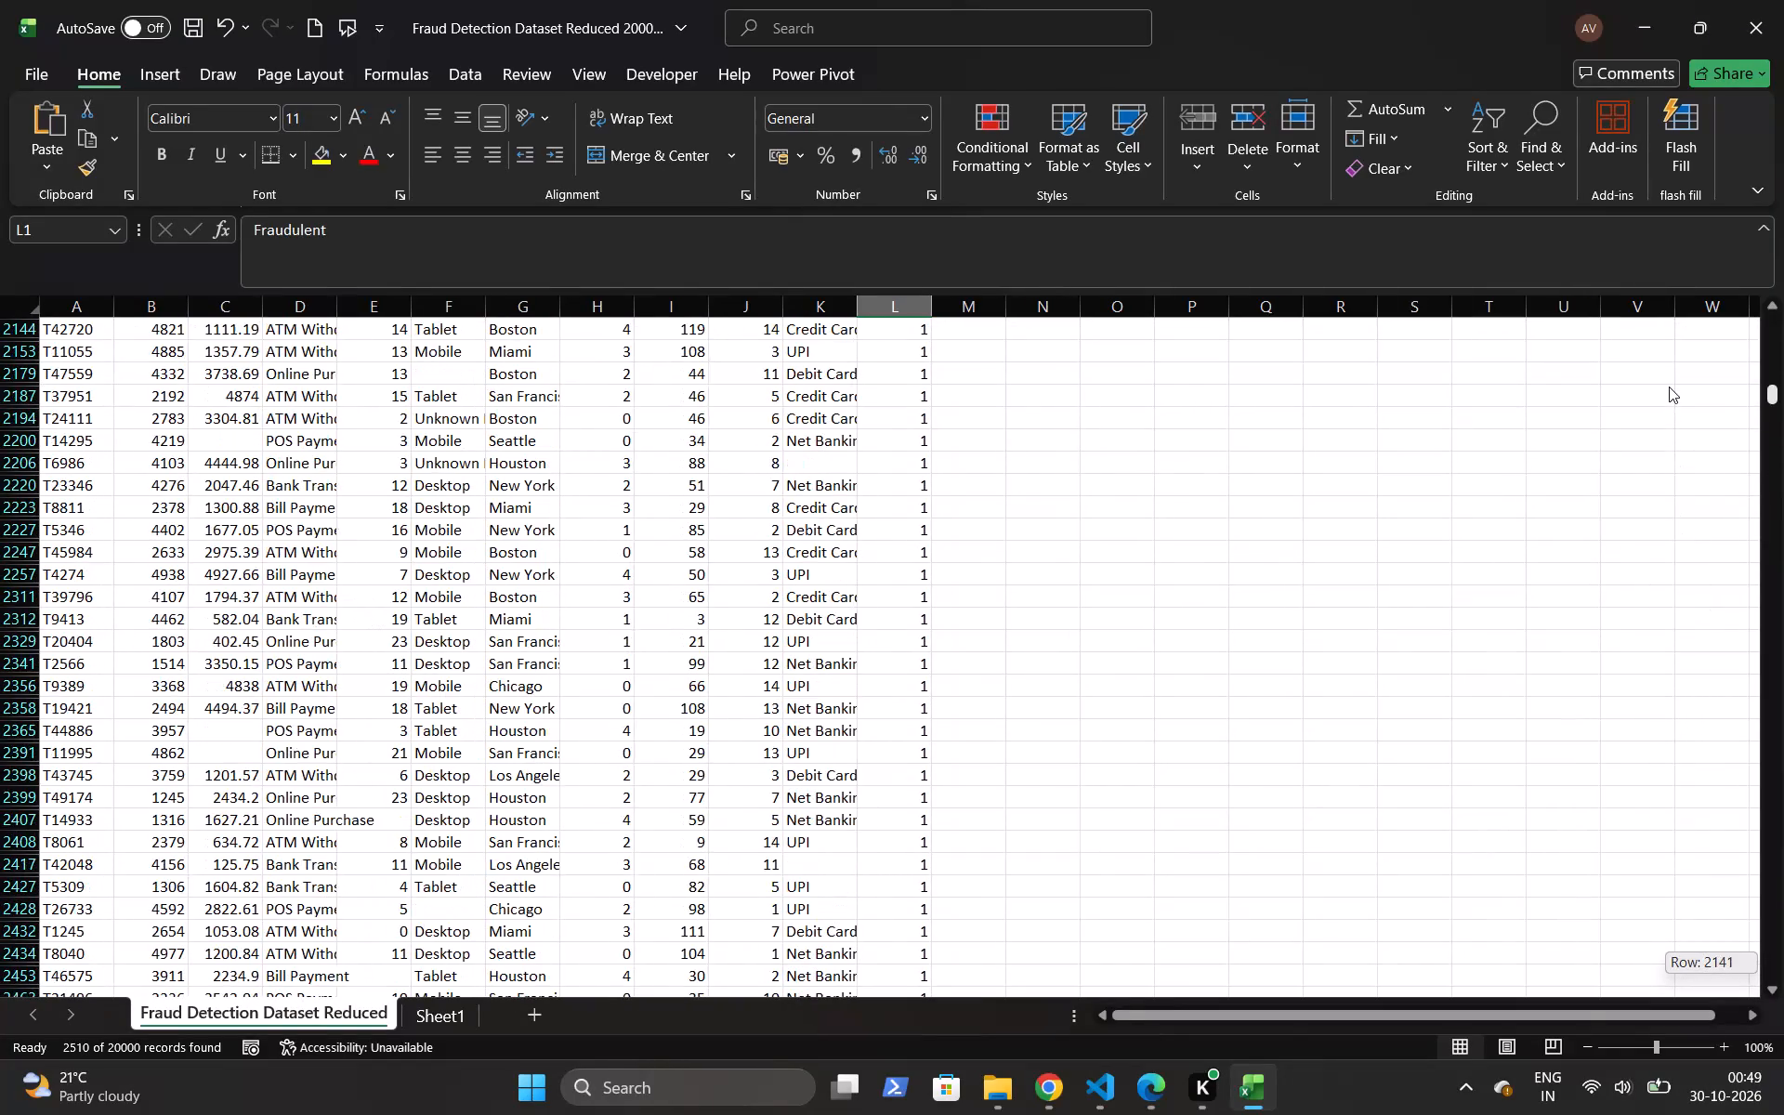
drag(1669, 387, 1643, 430)
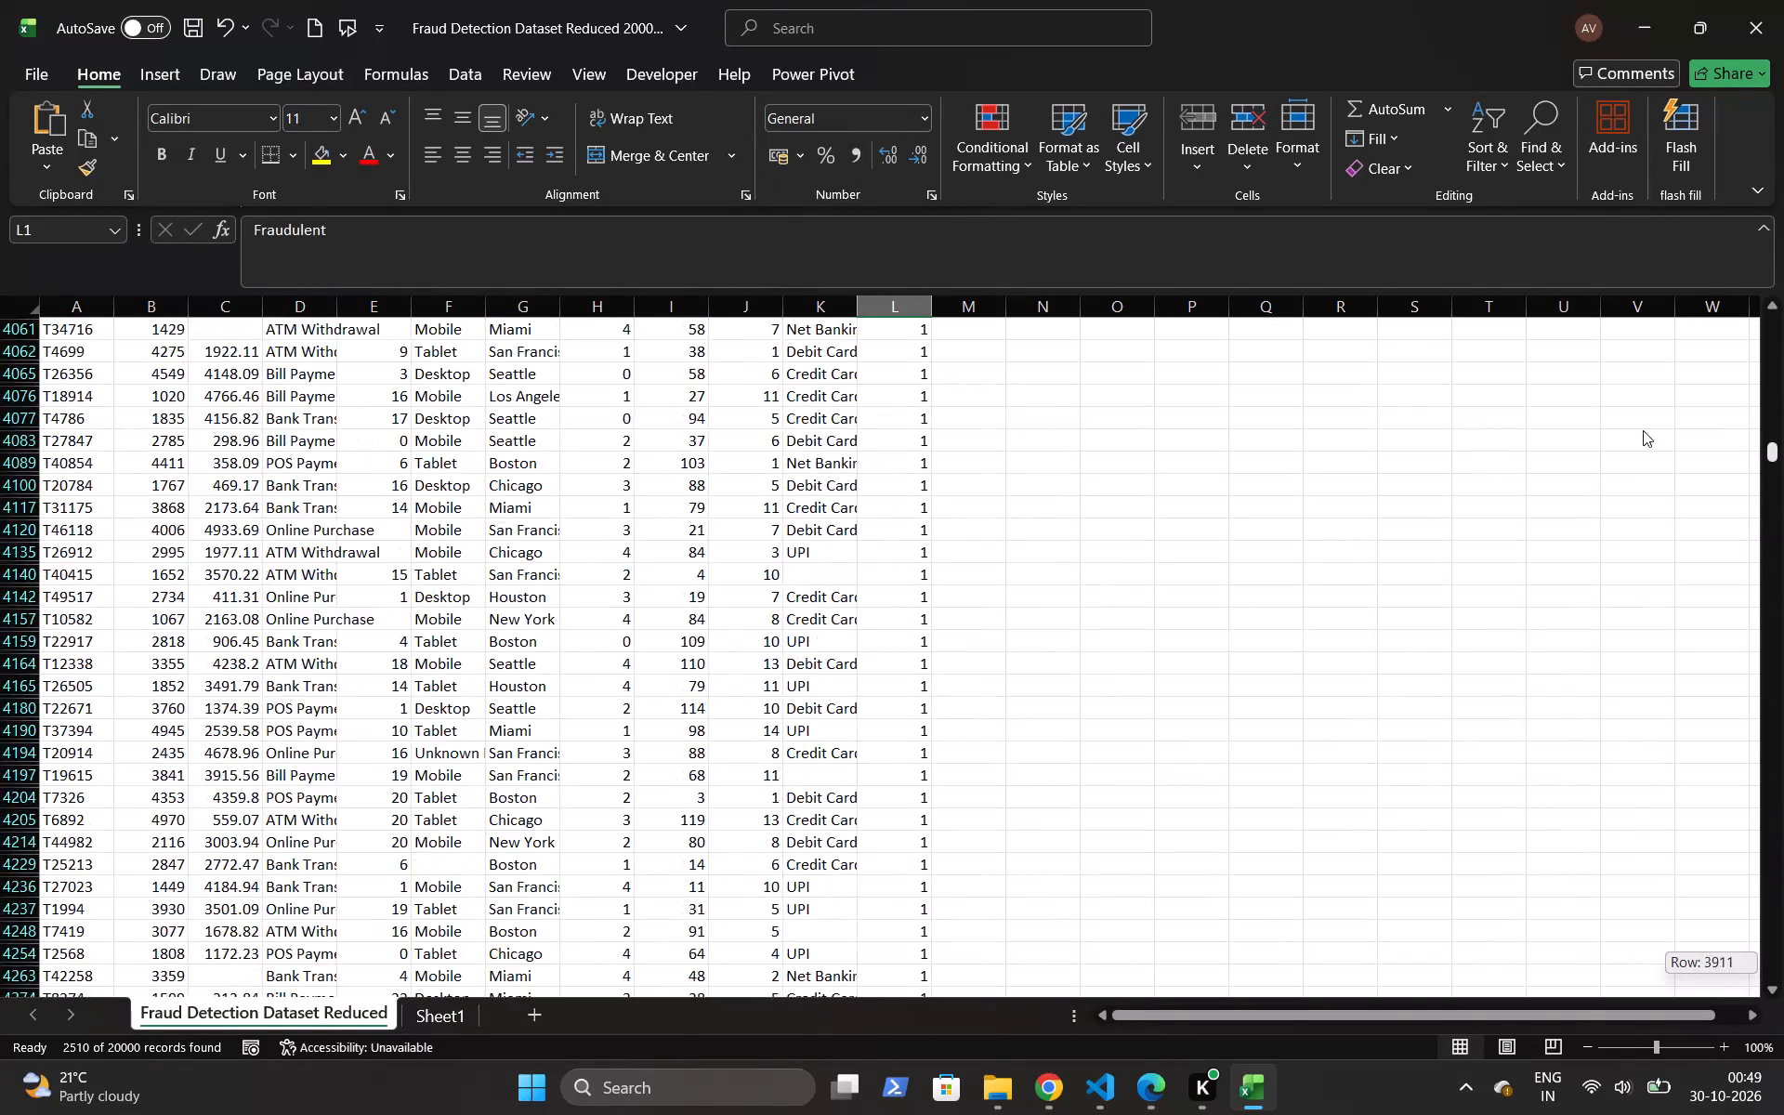
drag(1643, 430, 1636, 420)
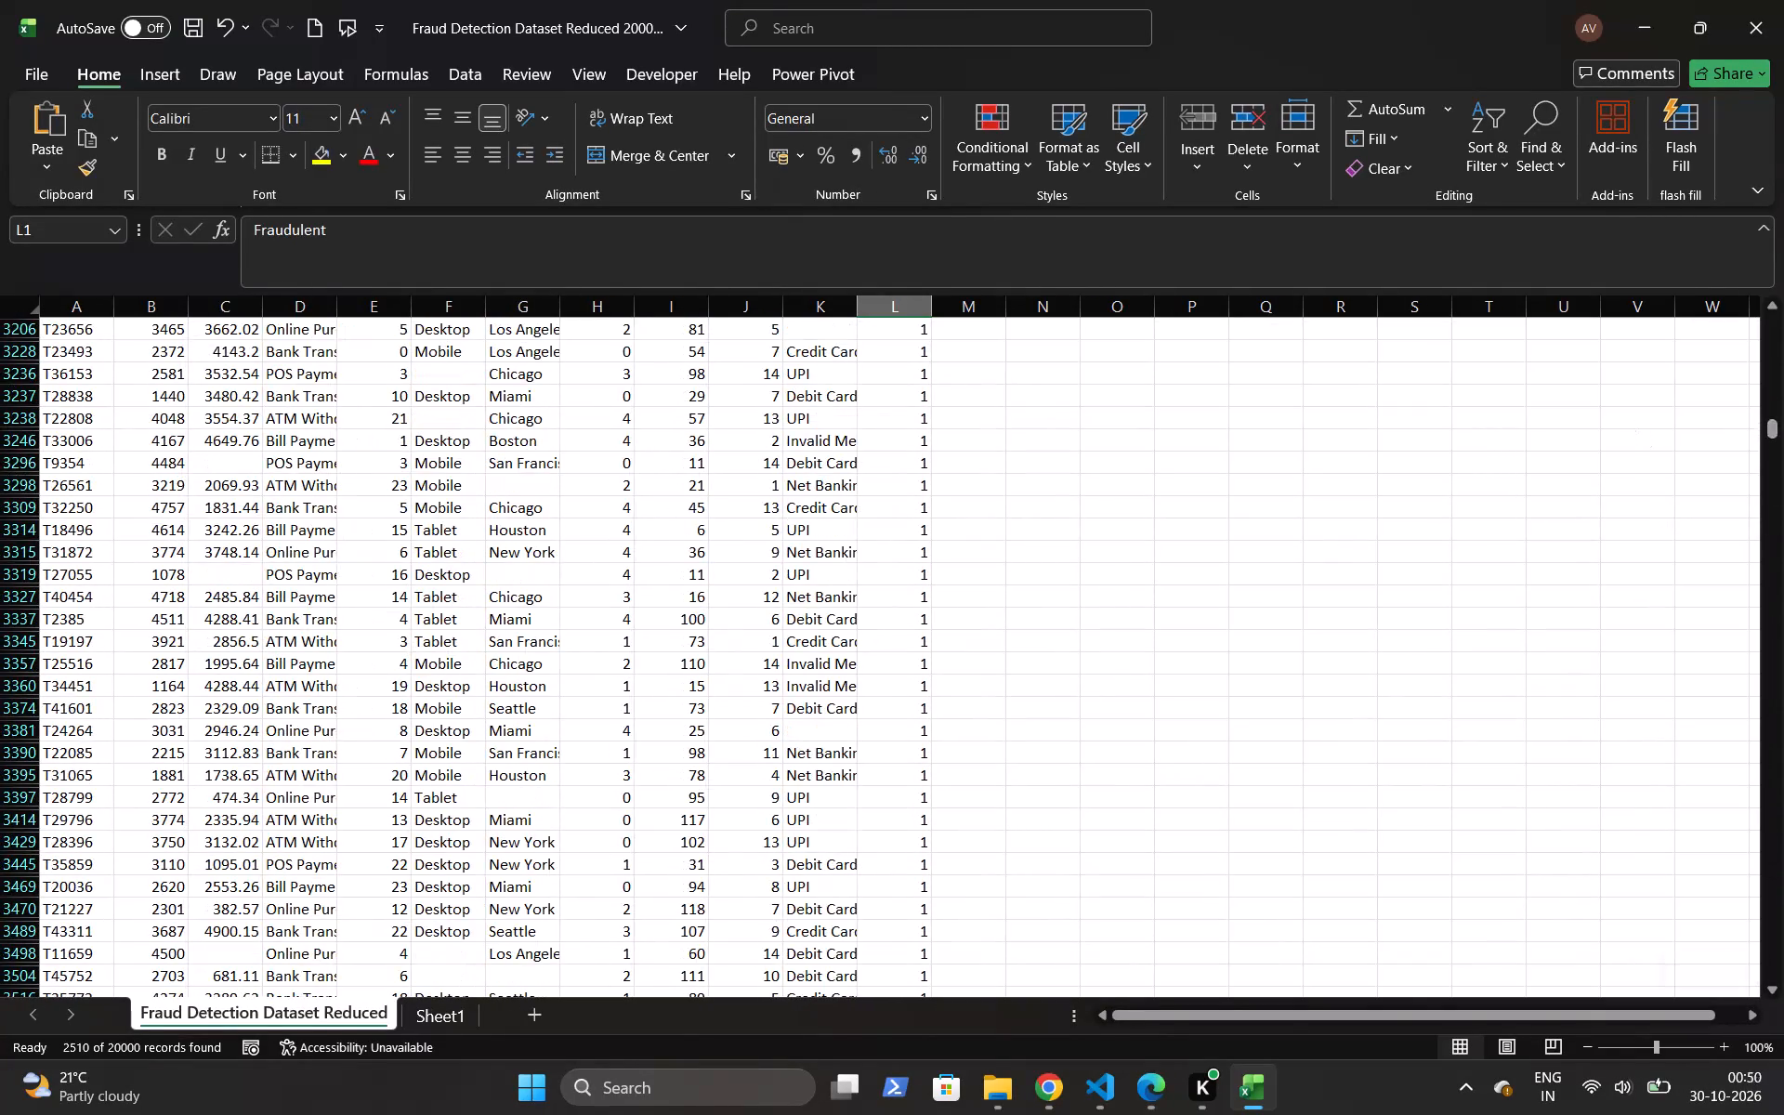
scroll(705, 595, up, 15)
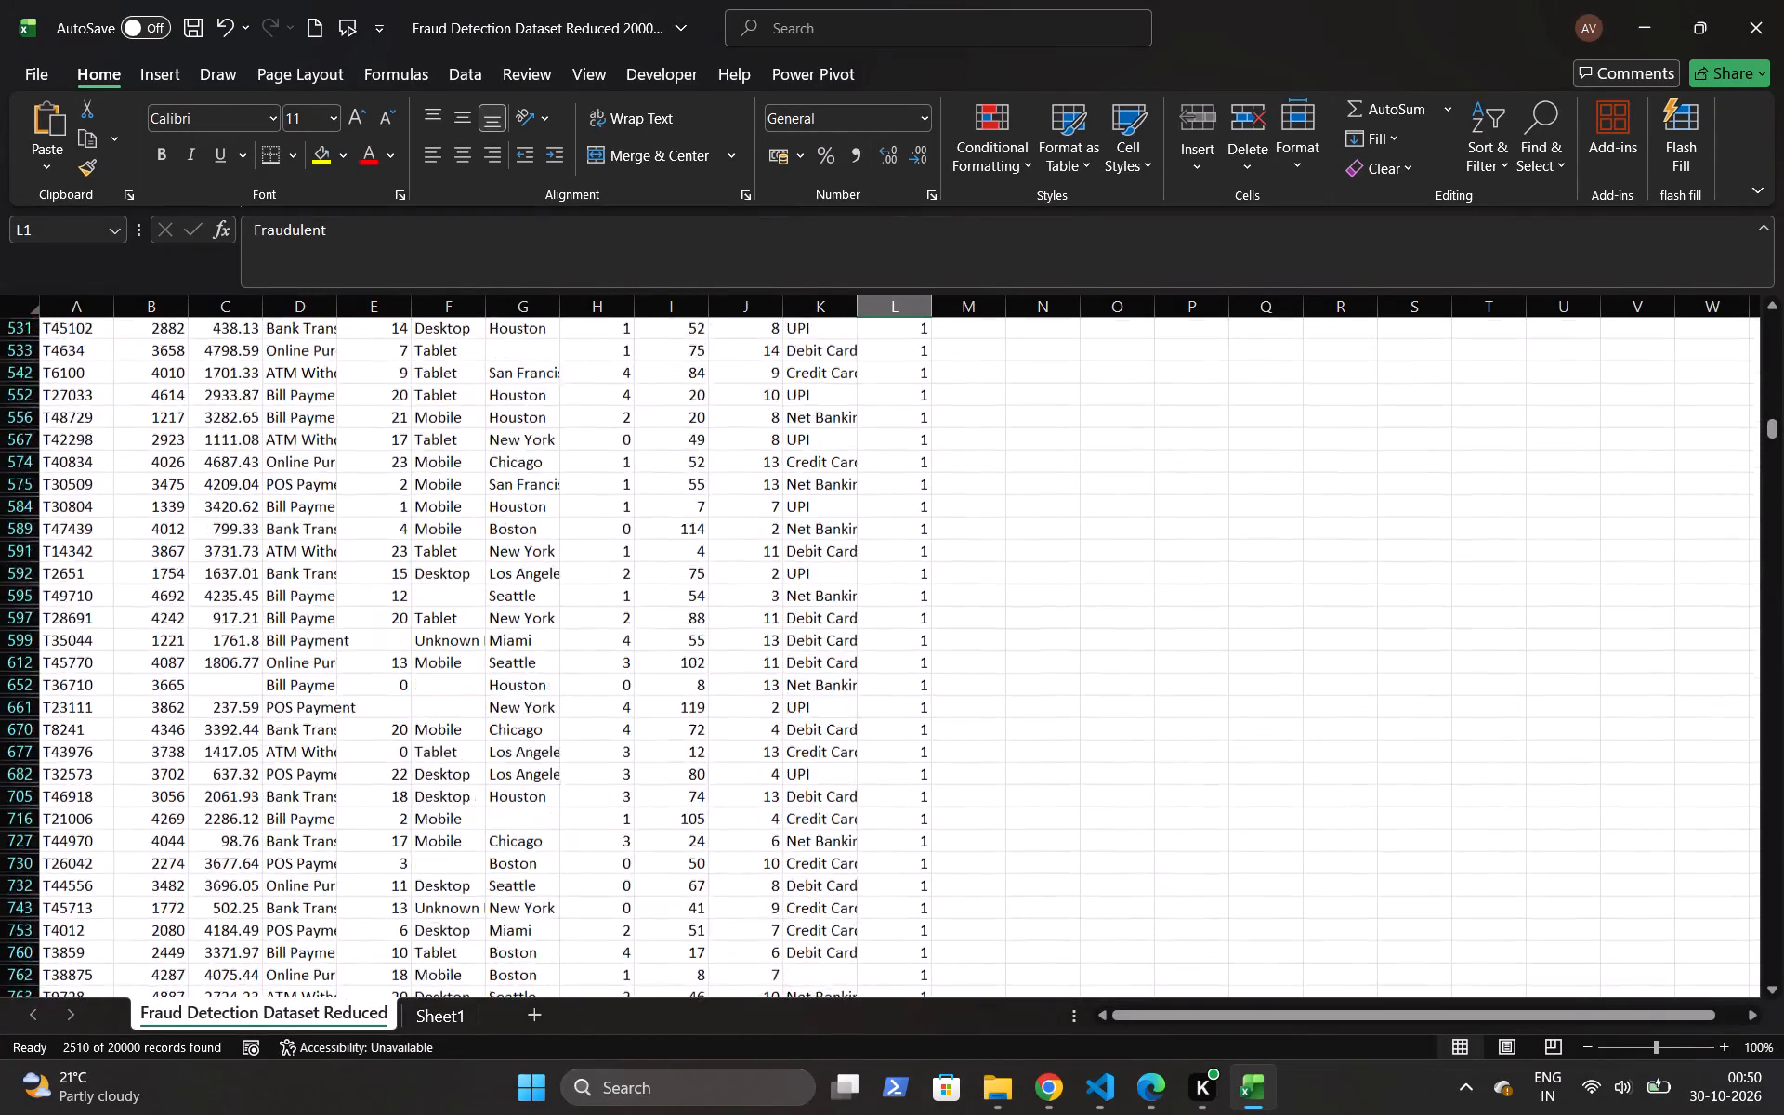
key(ctrl+Up)
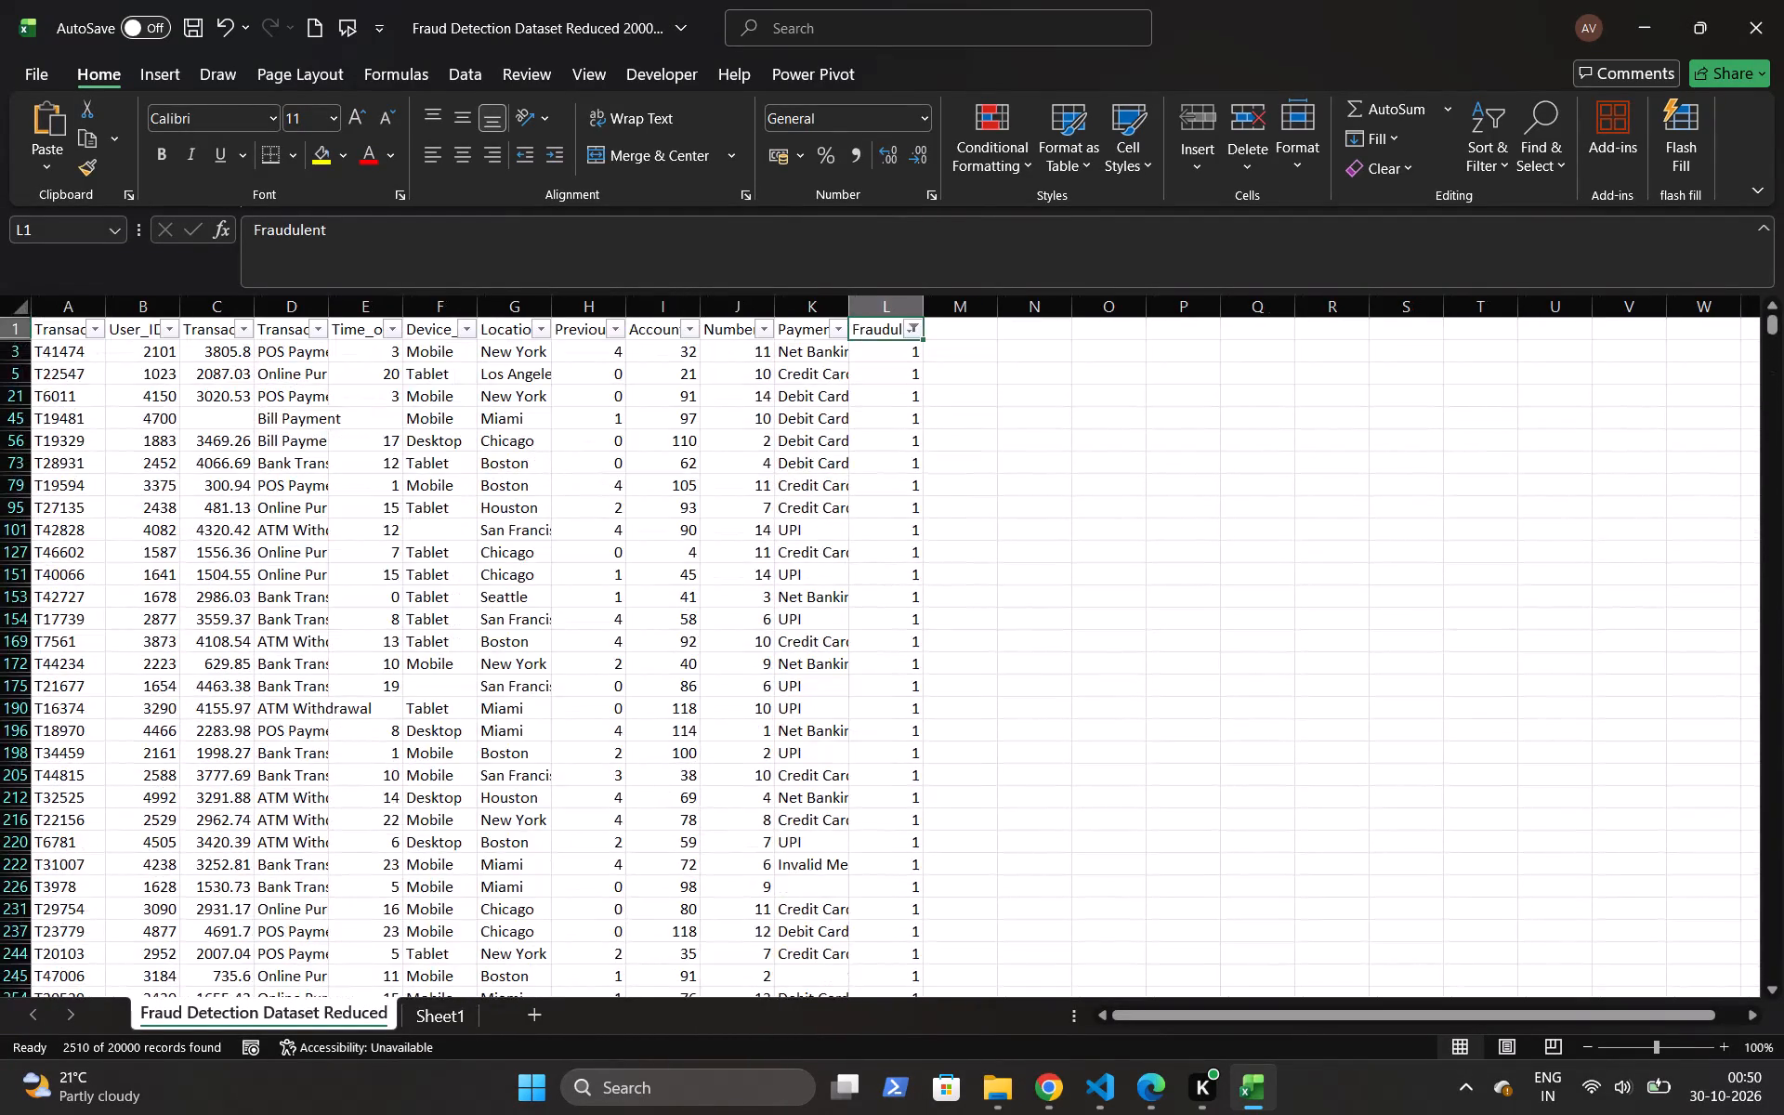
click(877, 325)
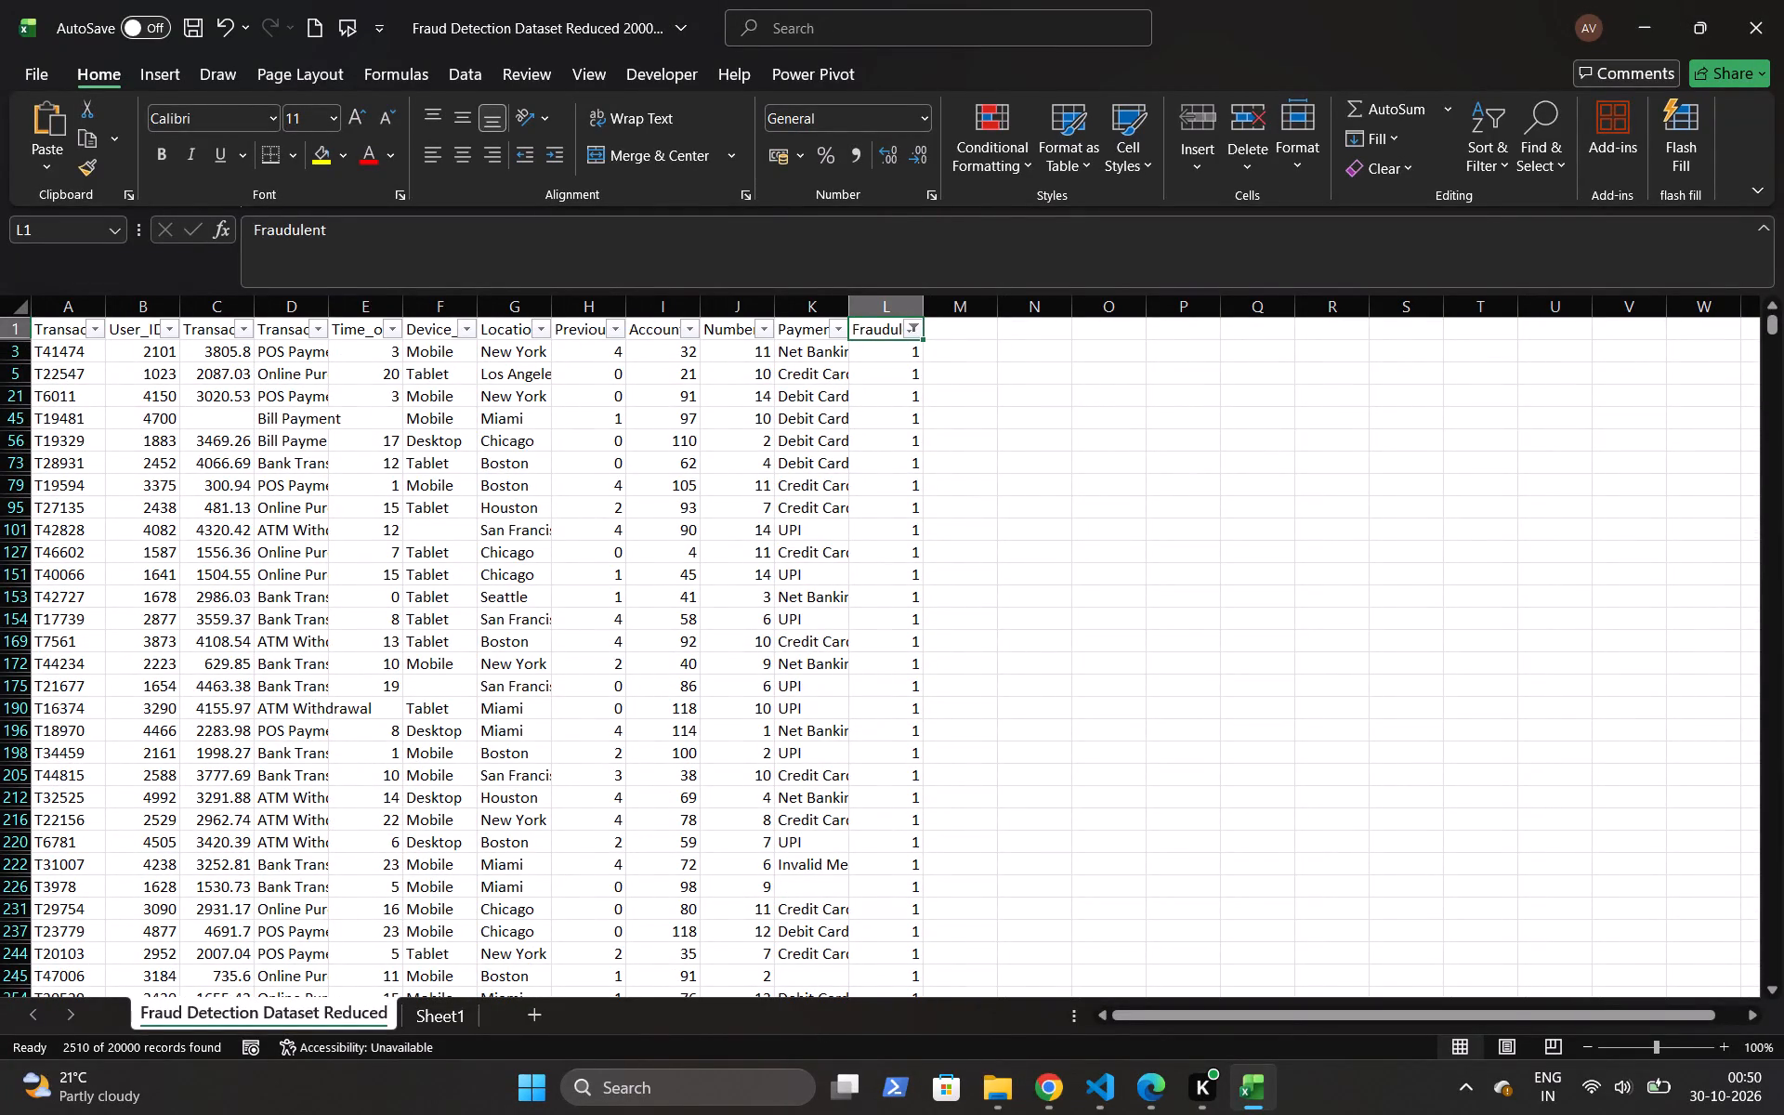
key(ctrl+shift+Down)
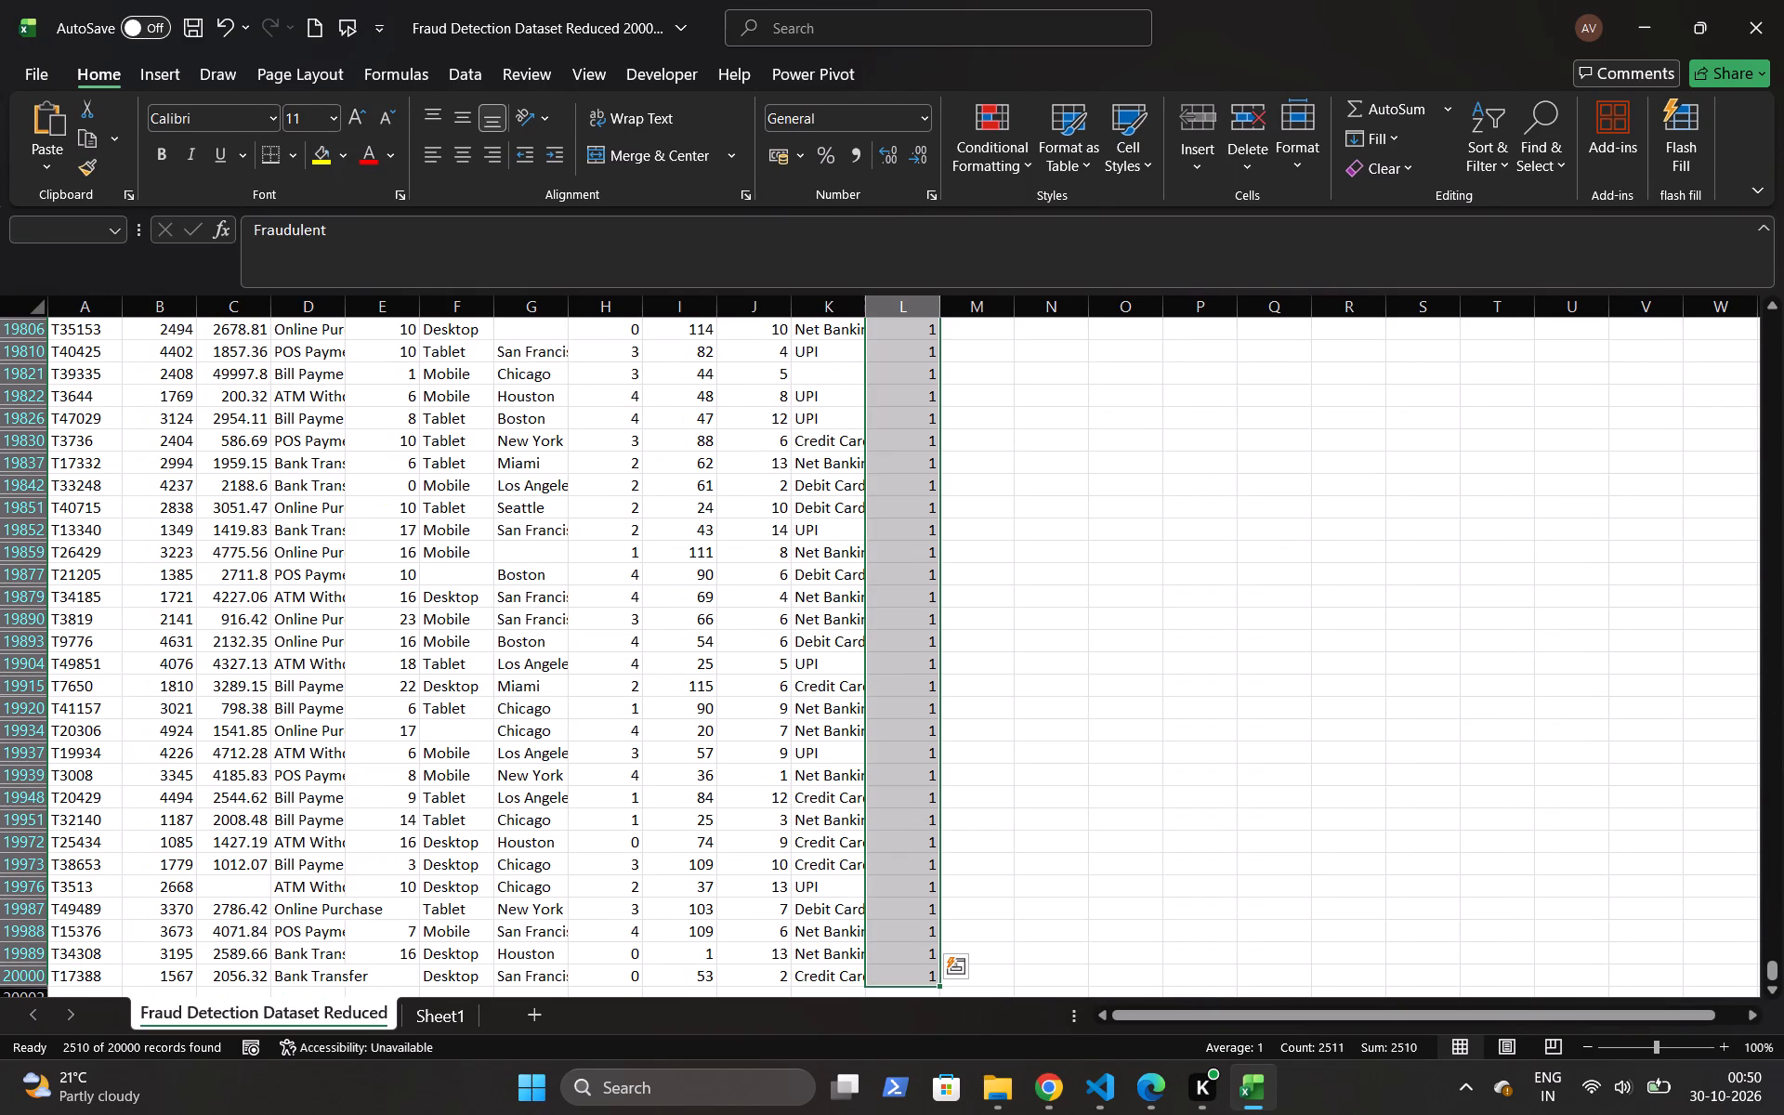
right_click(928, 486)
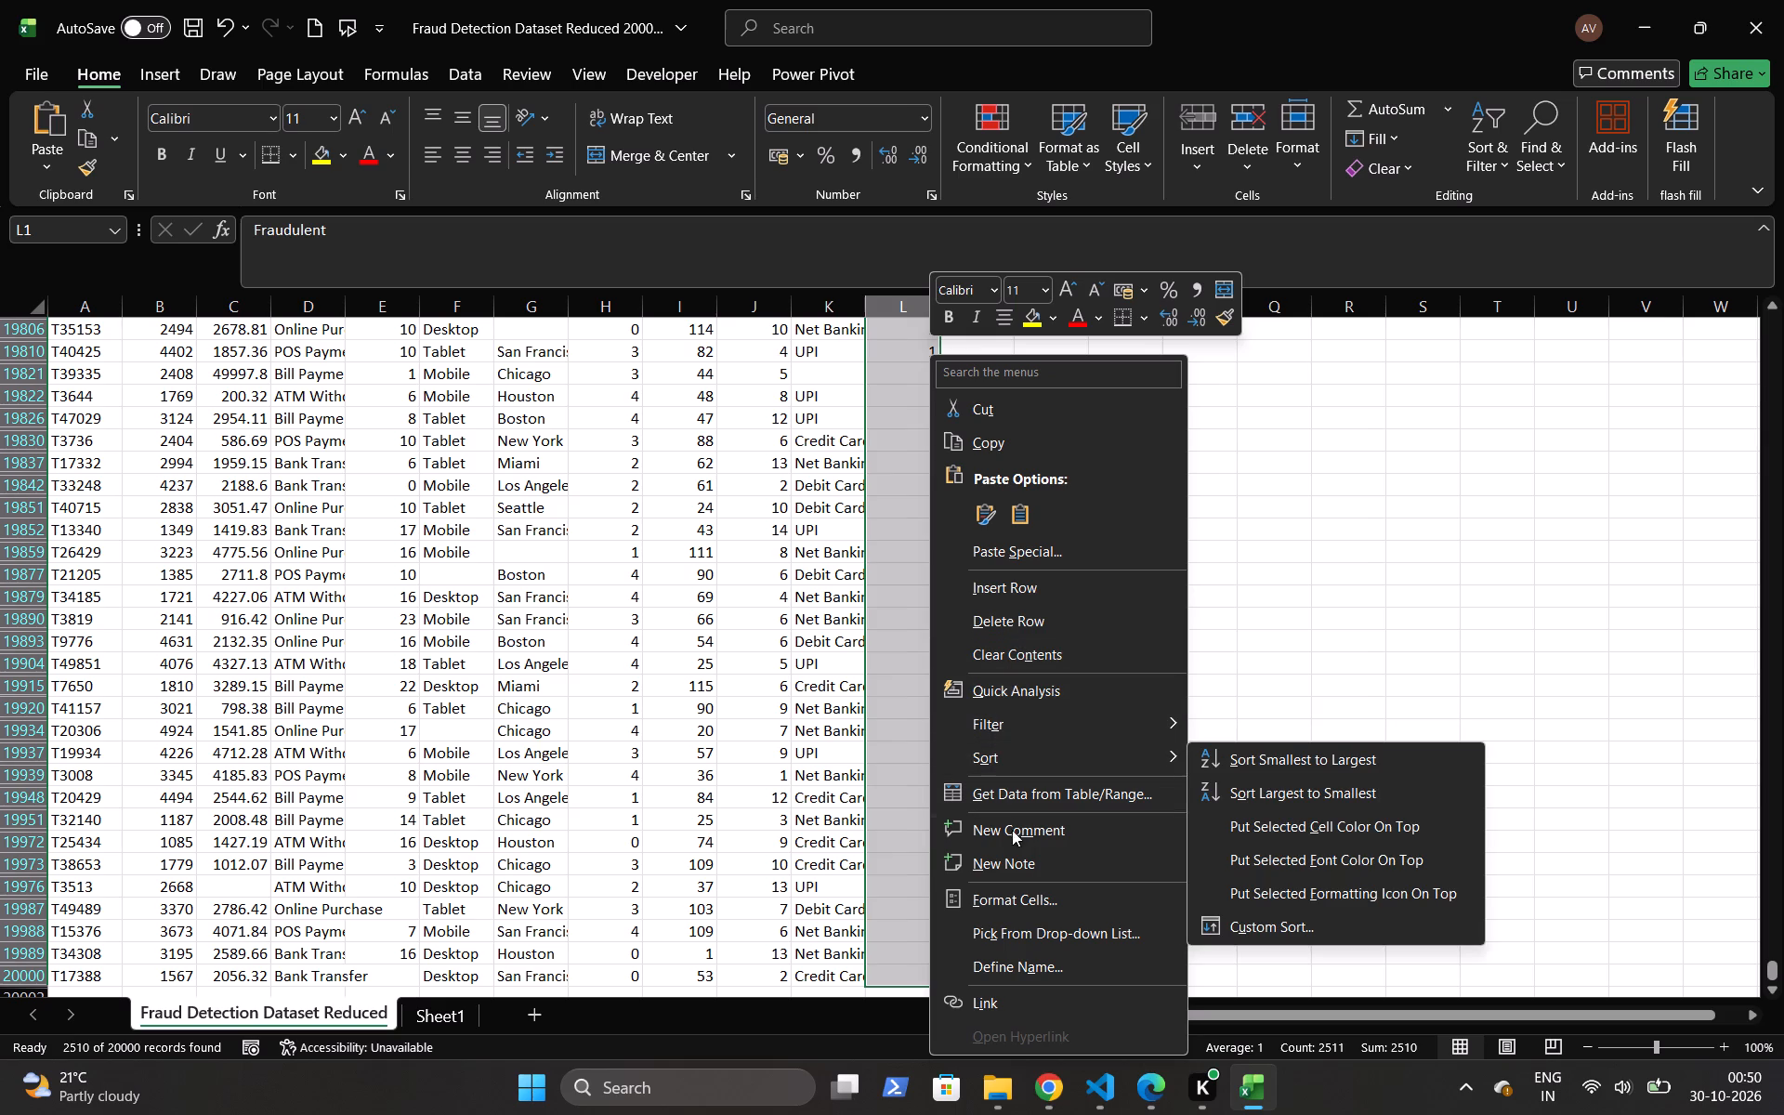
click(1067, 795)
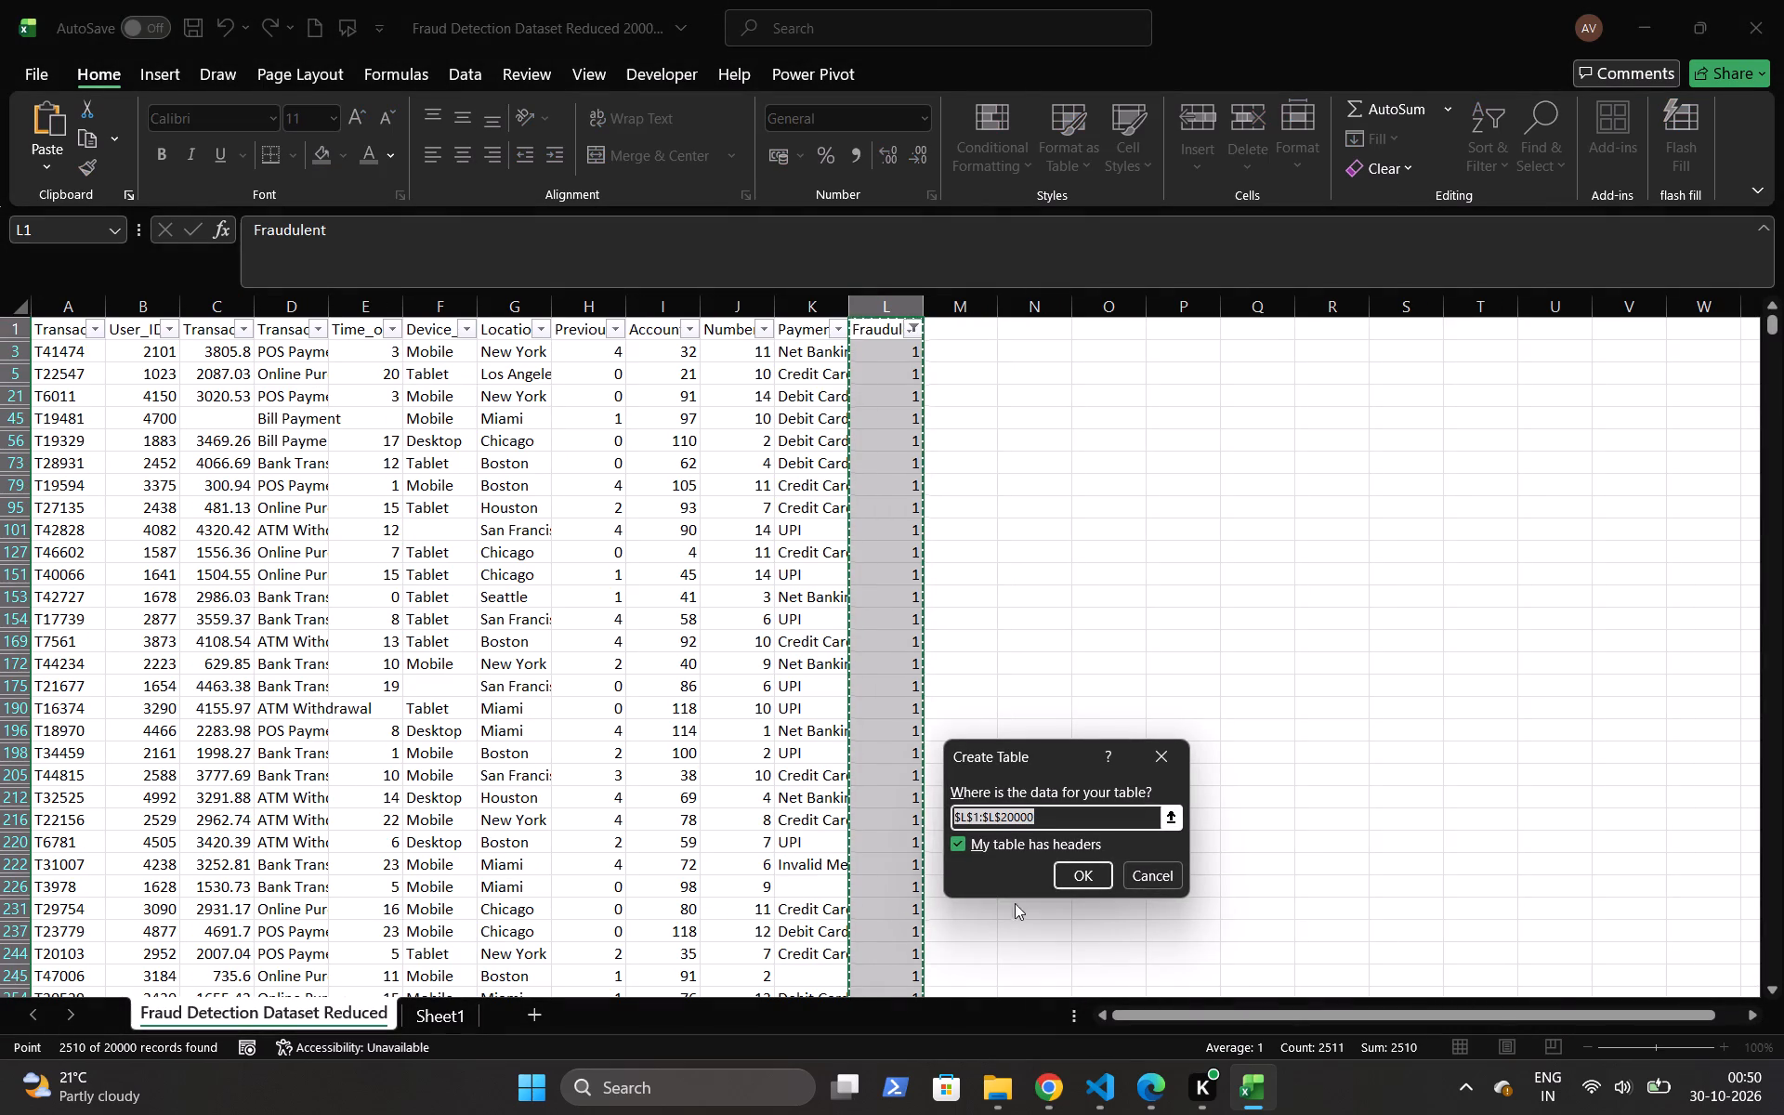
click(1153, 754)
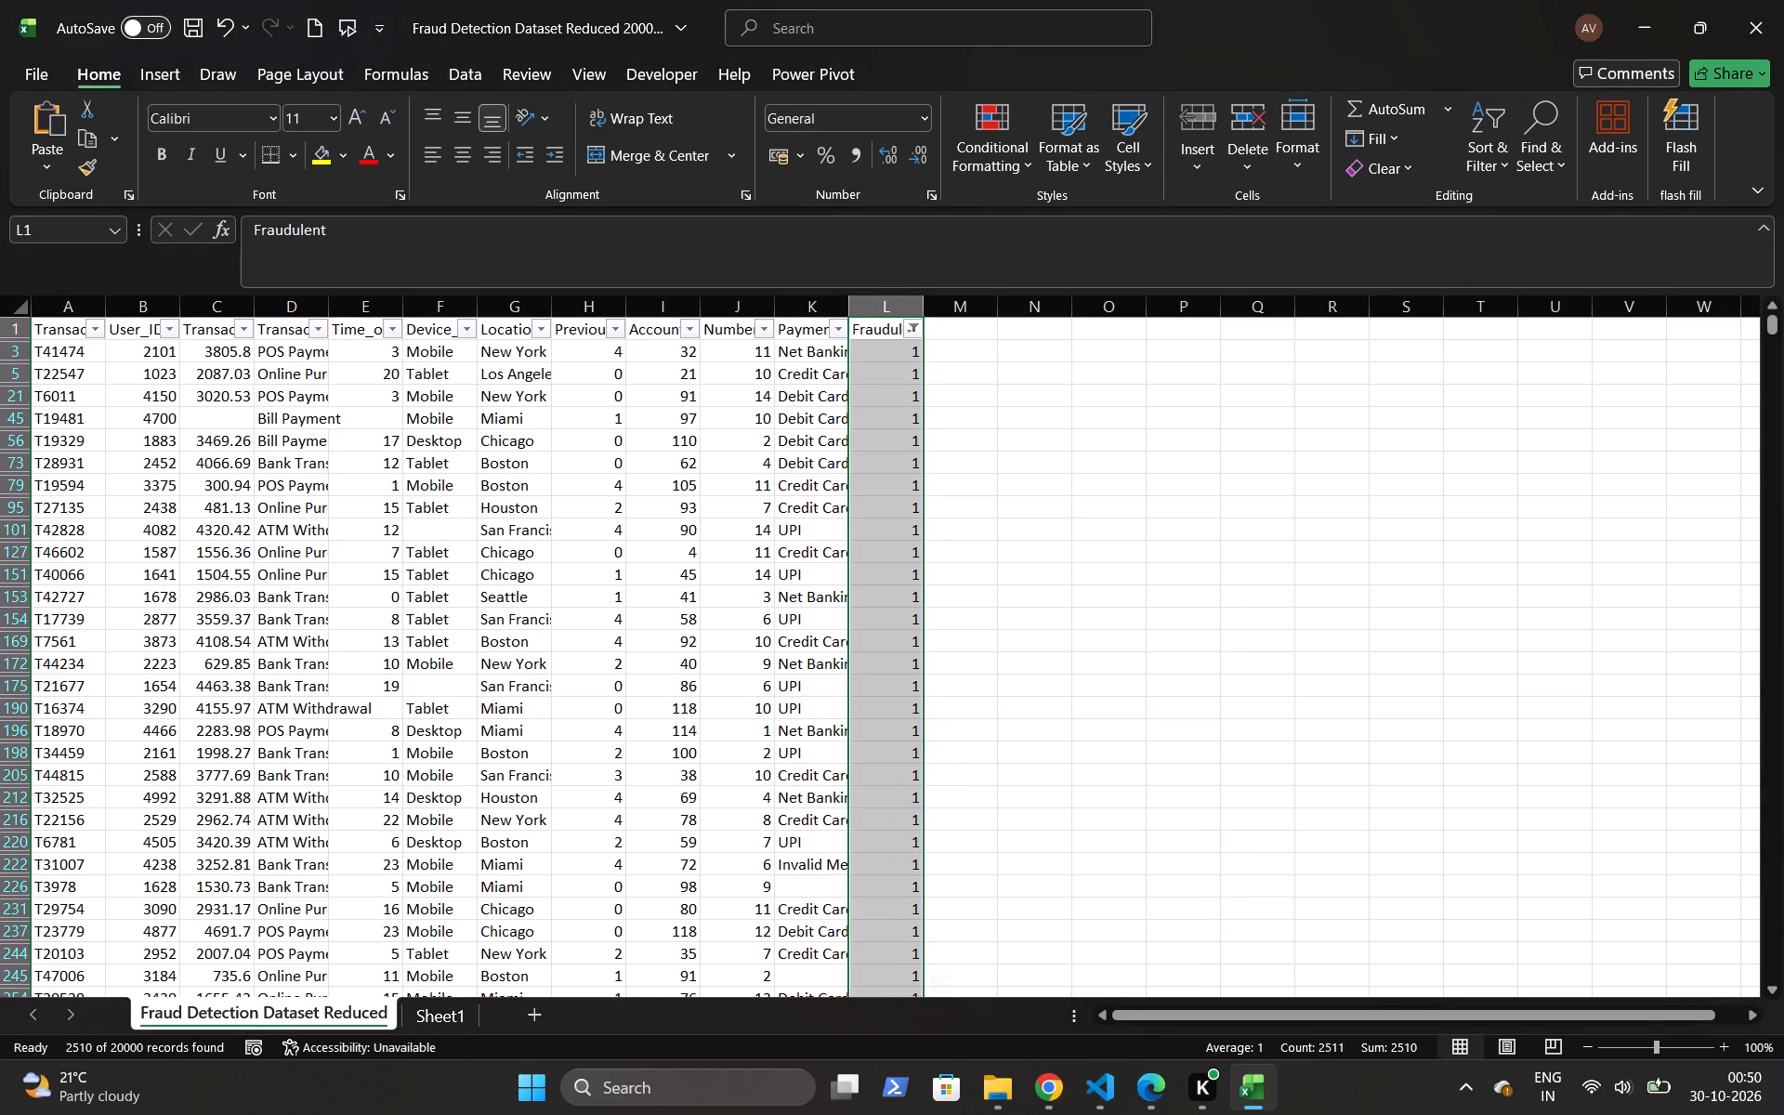
Clear the Fraudulent column's filter while keeping filtering turned on for the header row, and return to cell N1.
scroll(774, 671, down, 20)
scroll(774, 671, down, 3)
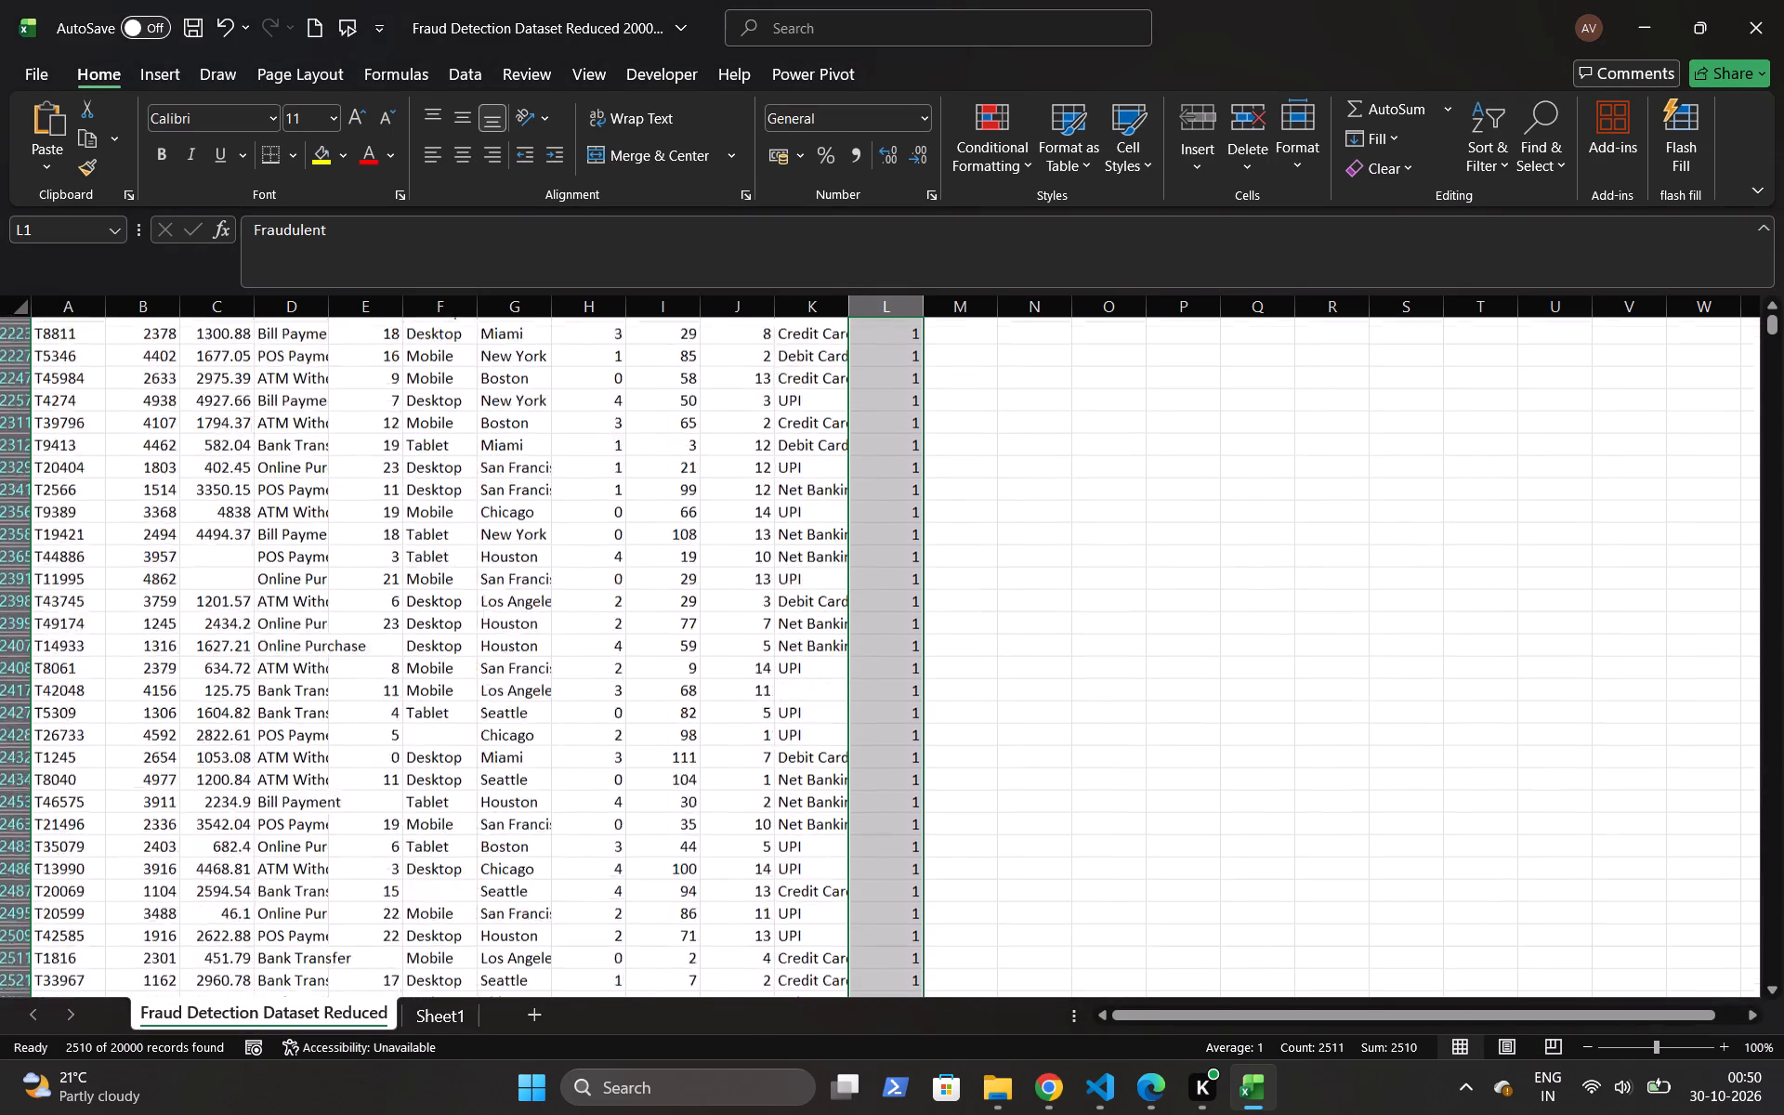
scroll(774, 671, down, 20)
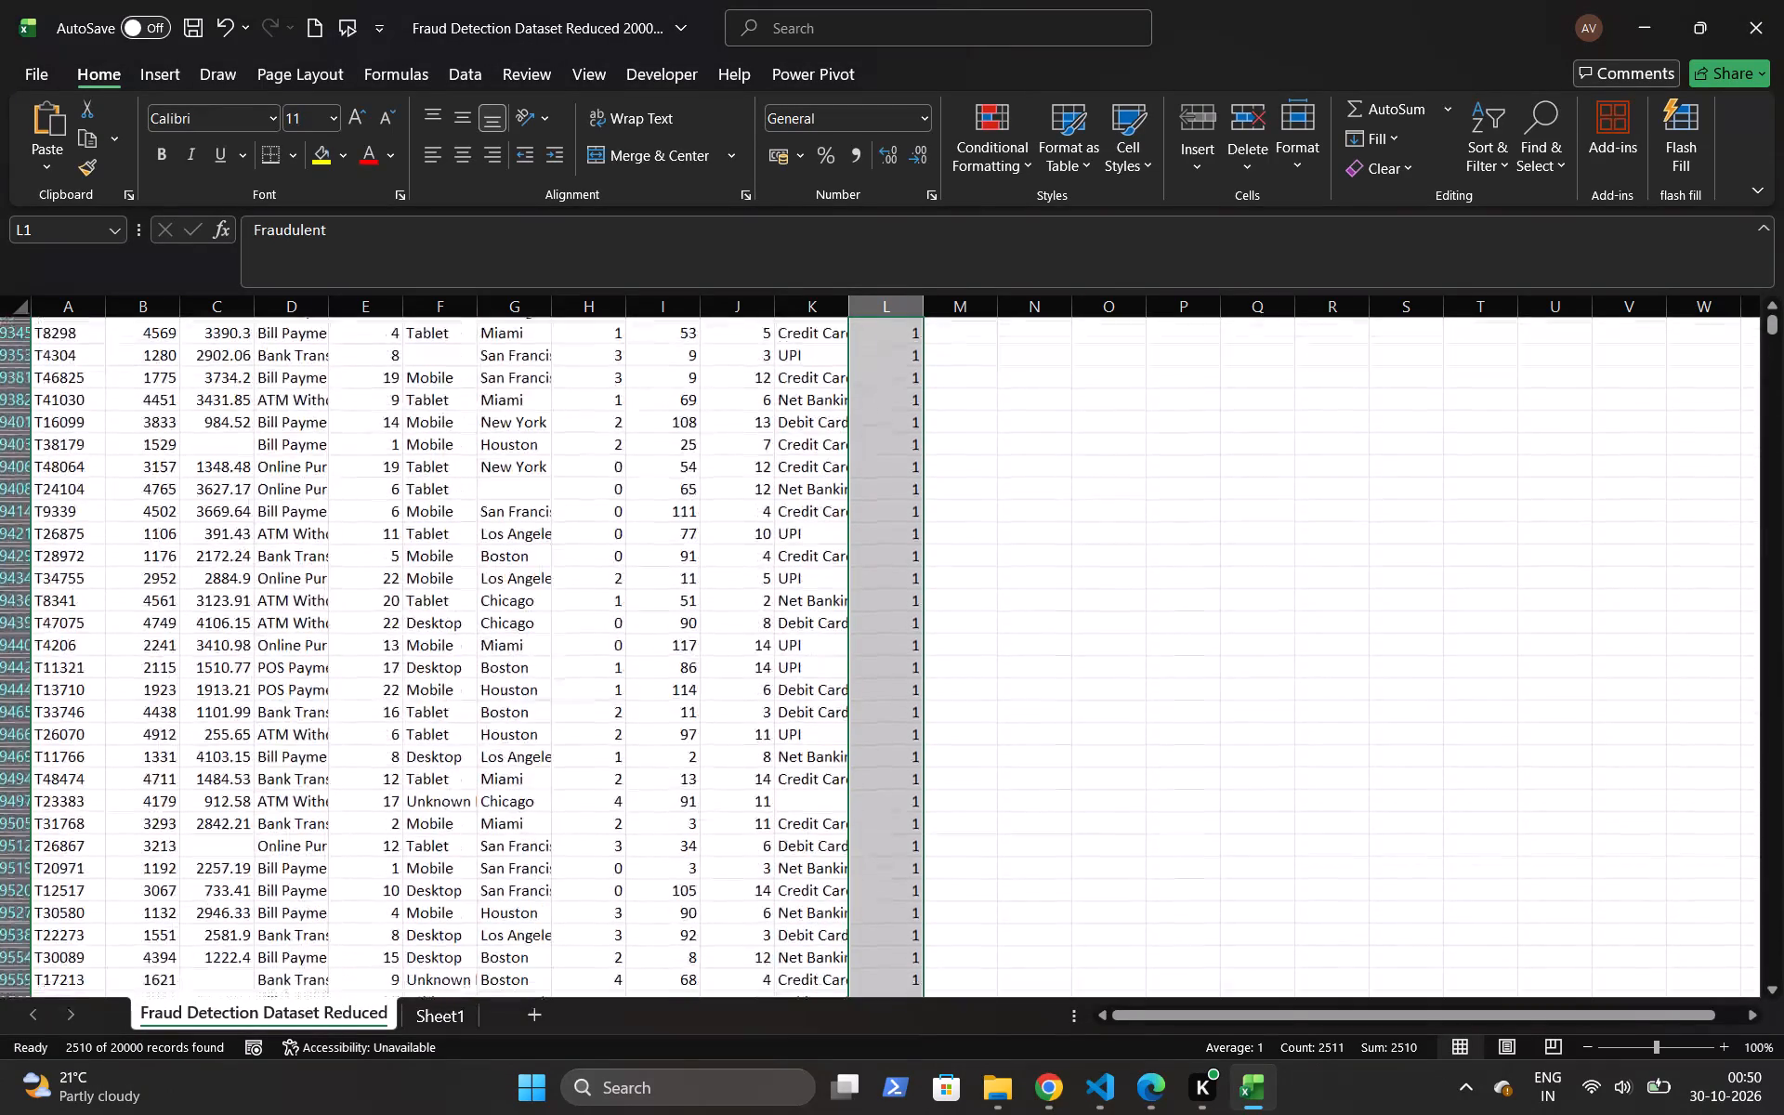
scroll(774, 671, down, 1)
click(1059, 657)
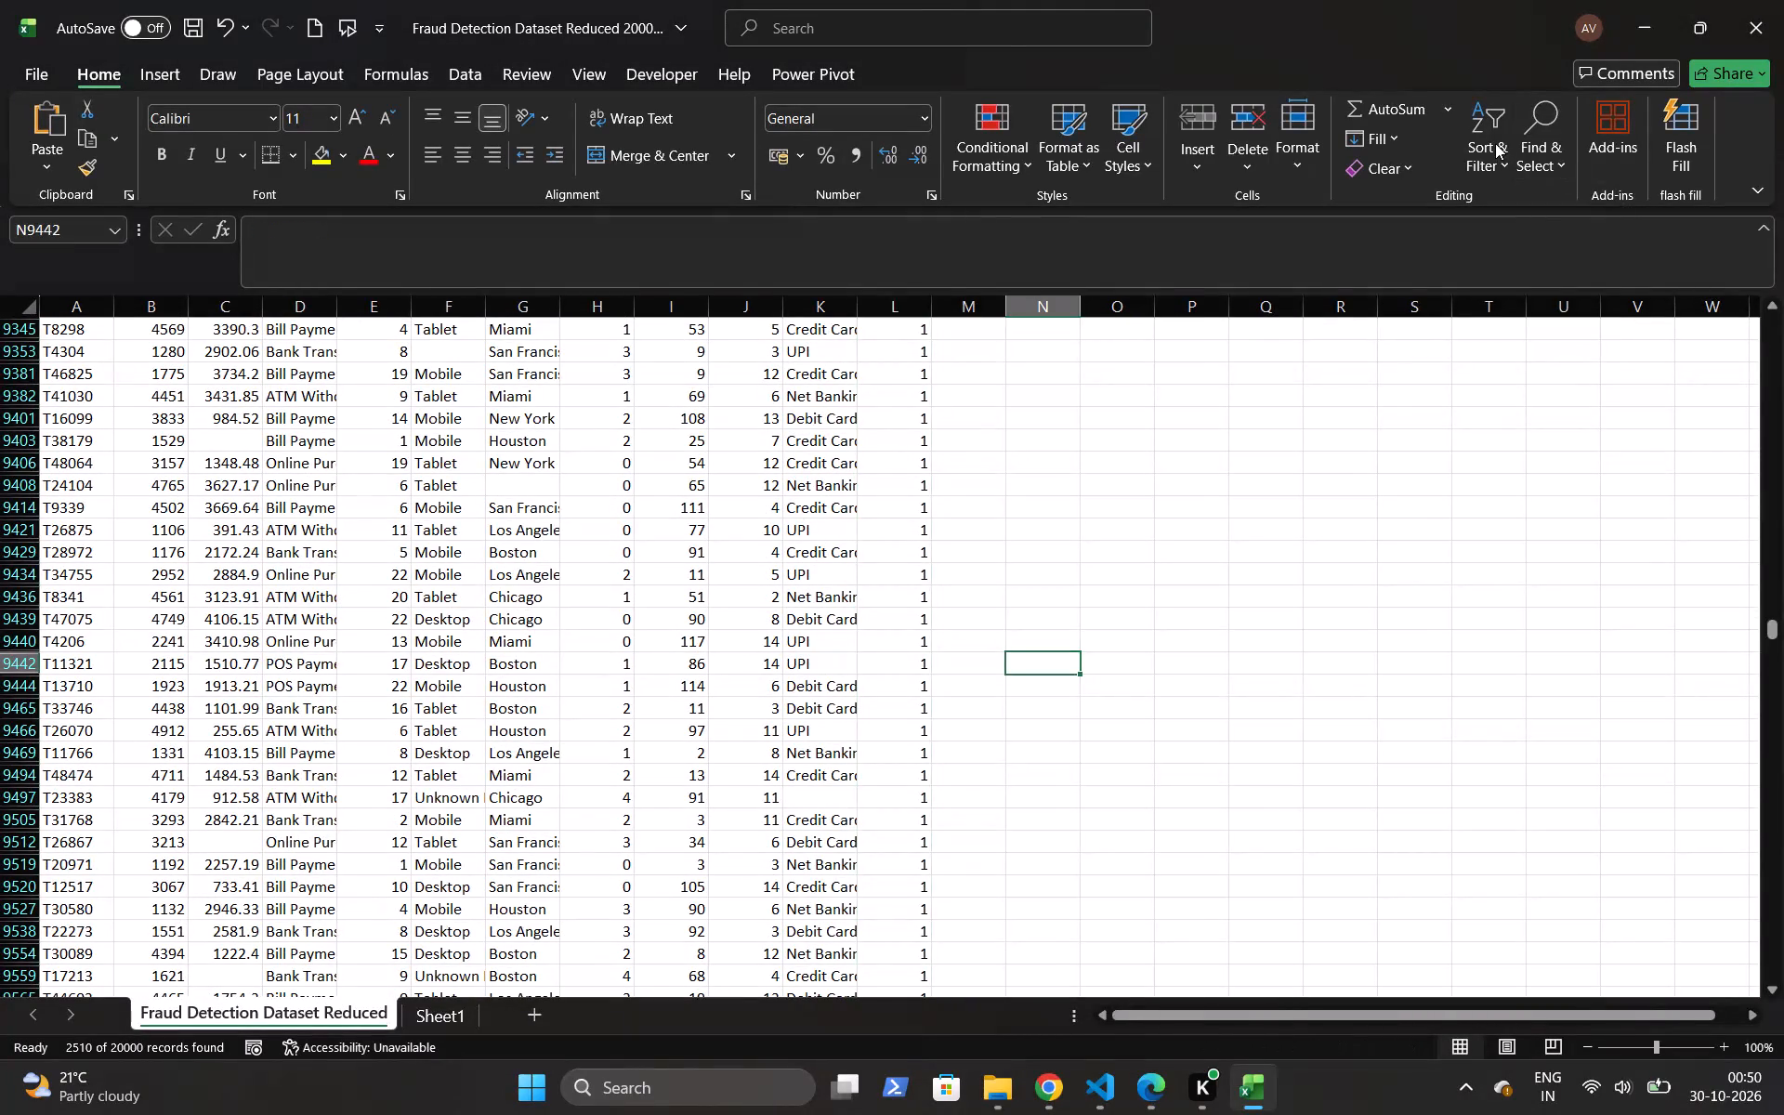
click(1495, 143)
click(1519, 348)
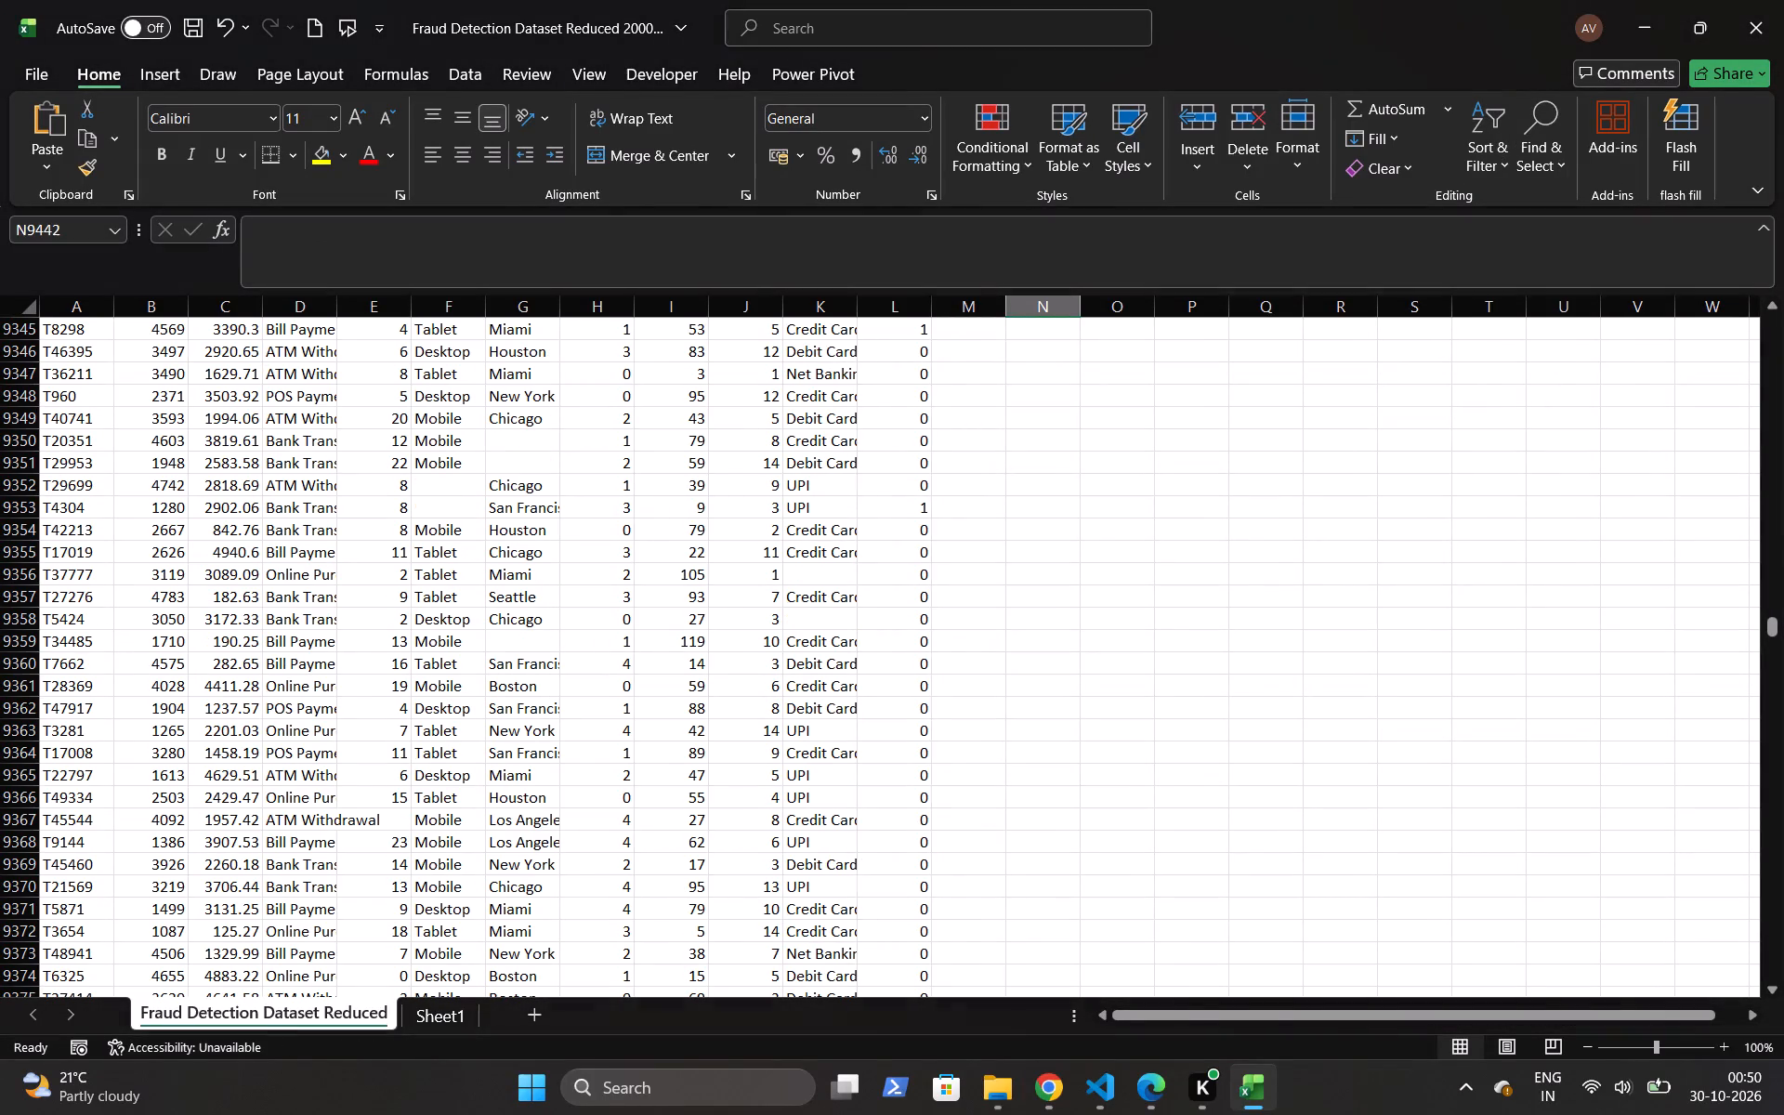
scroll(683, 711, up, 17)
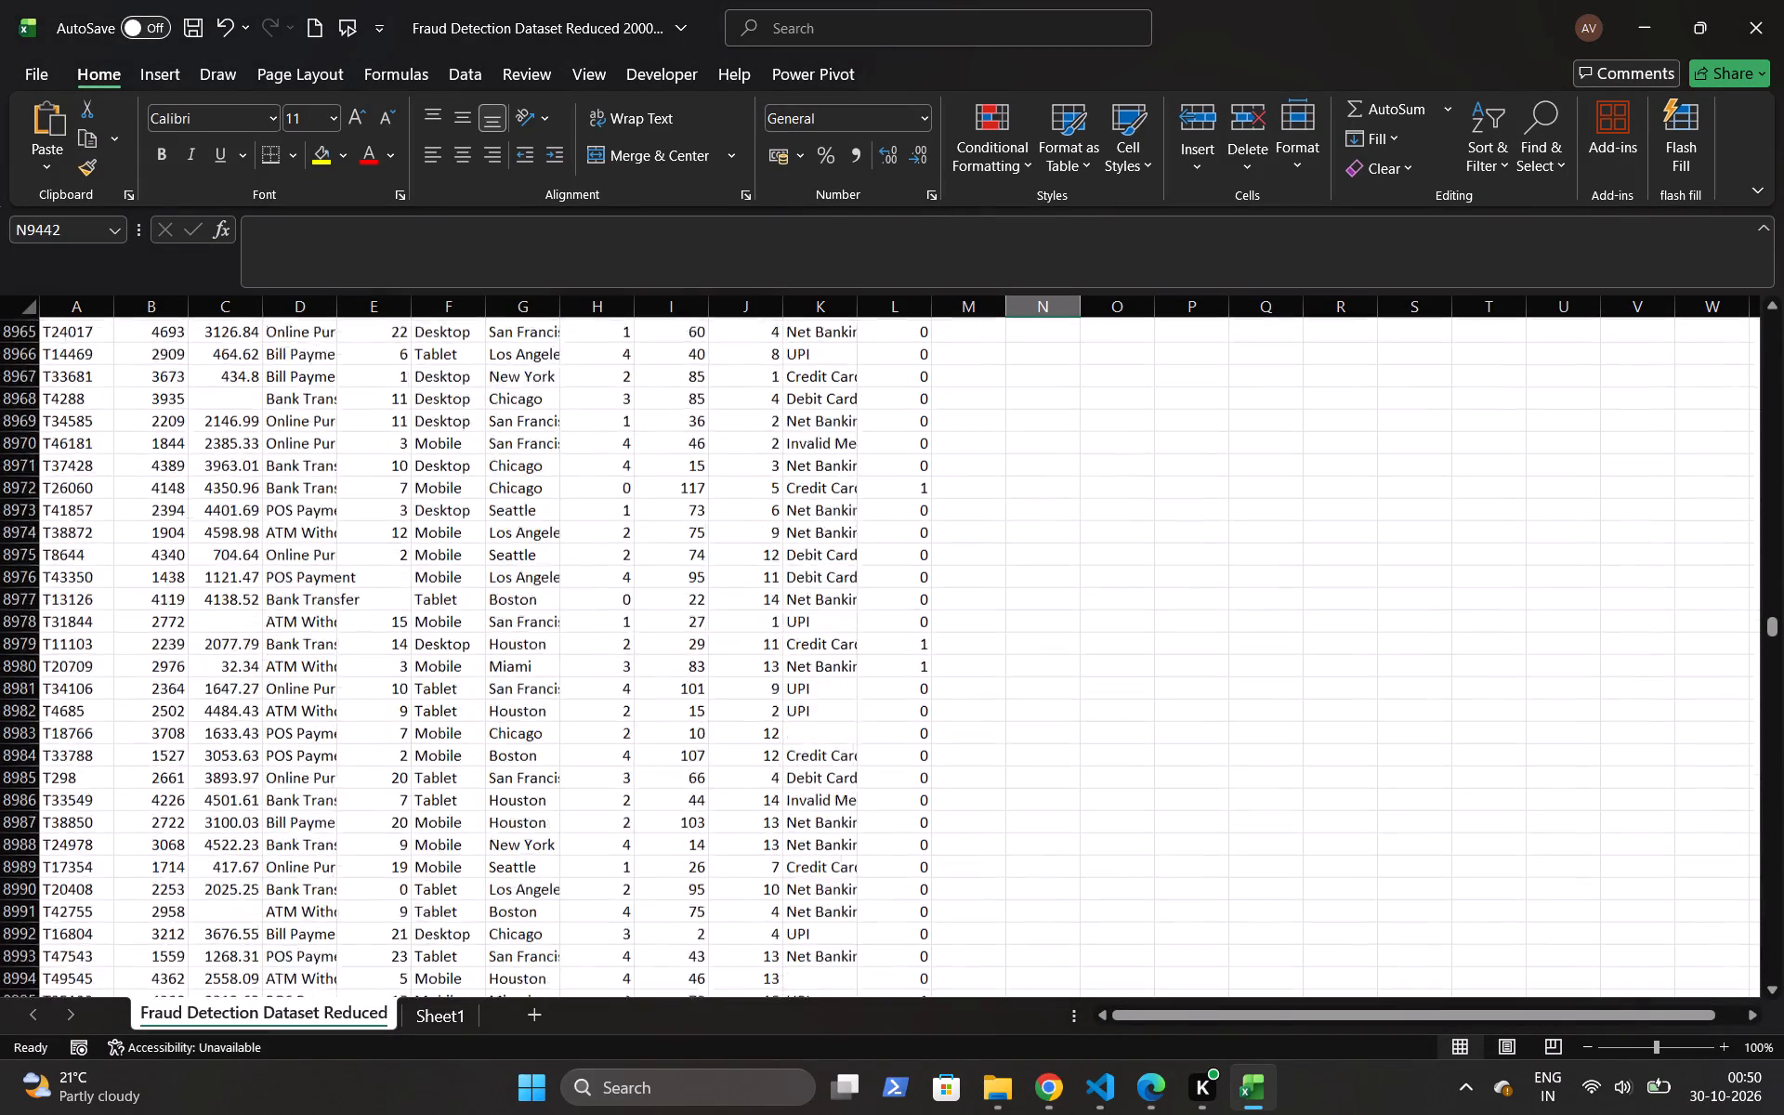
scroll(683, 711, up, 12)
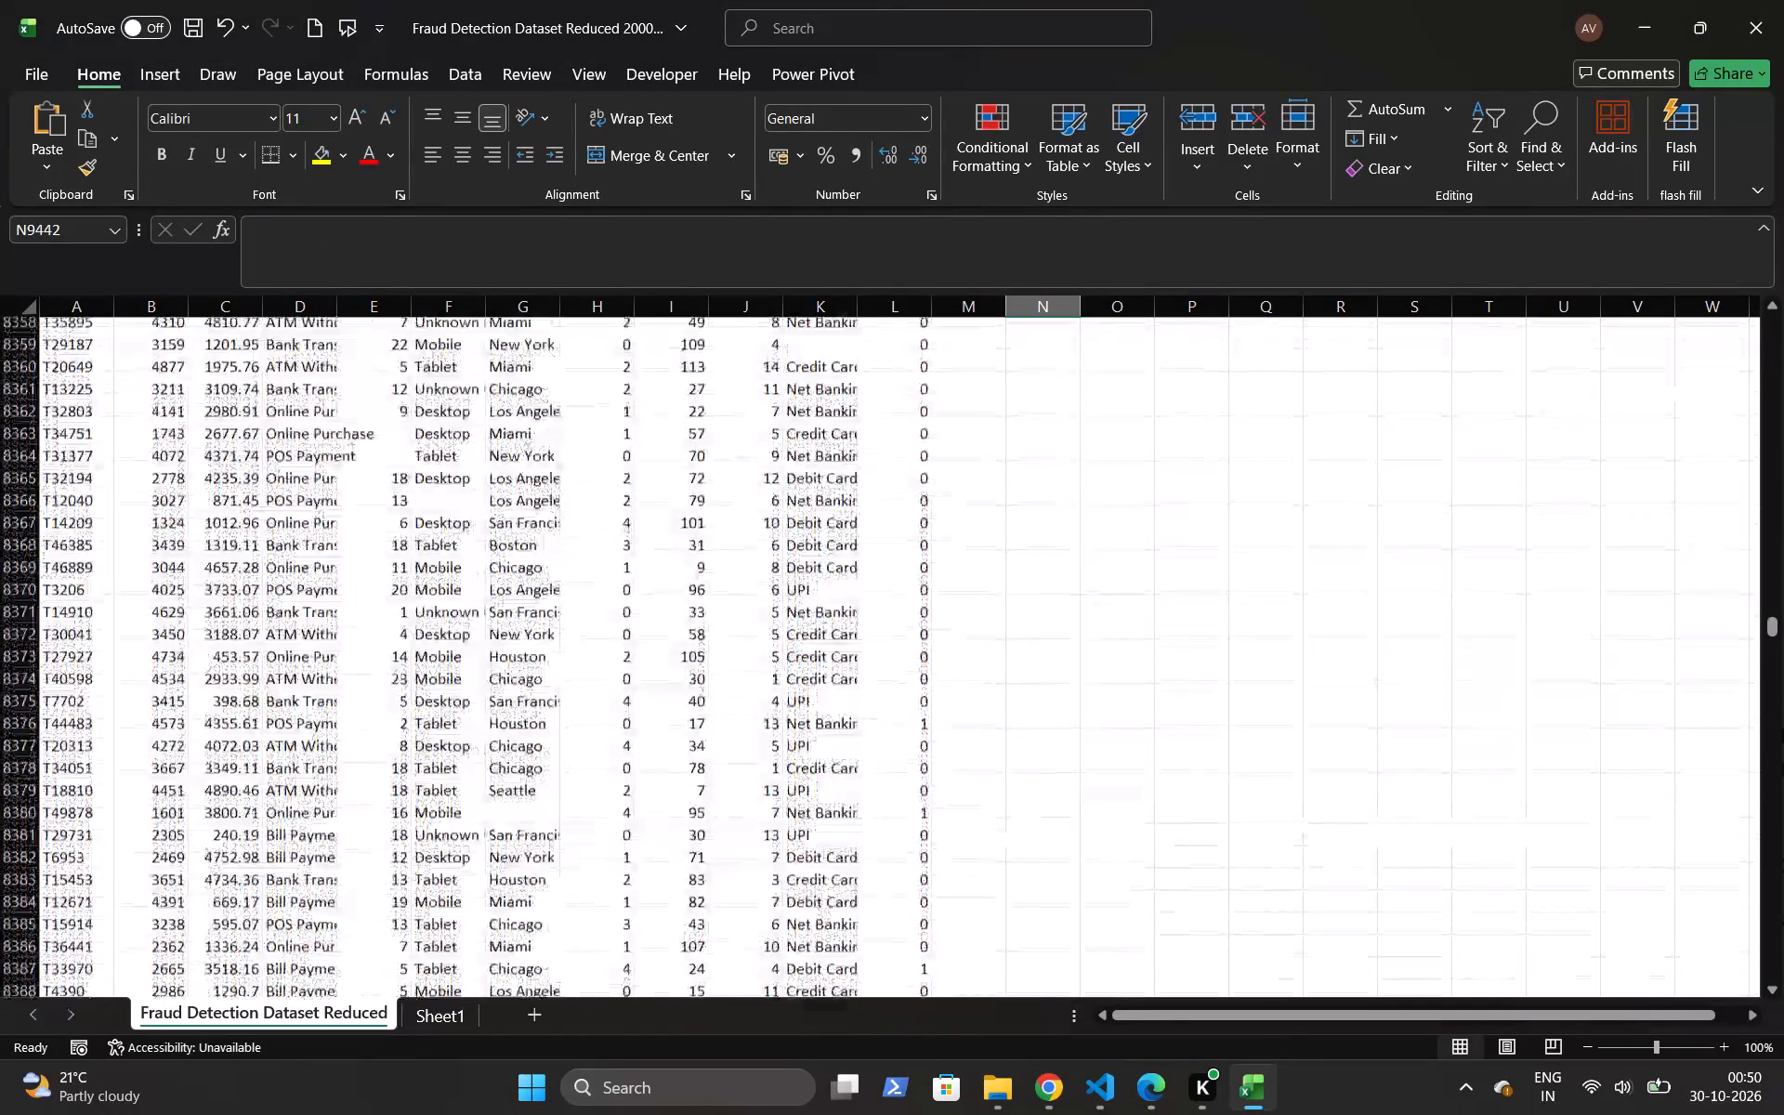
key(ctrl+Up)
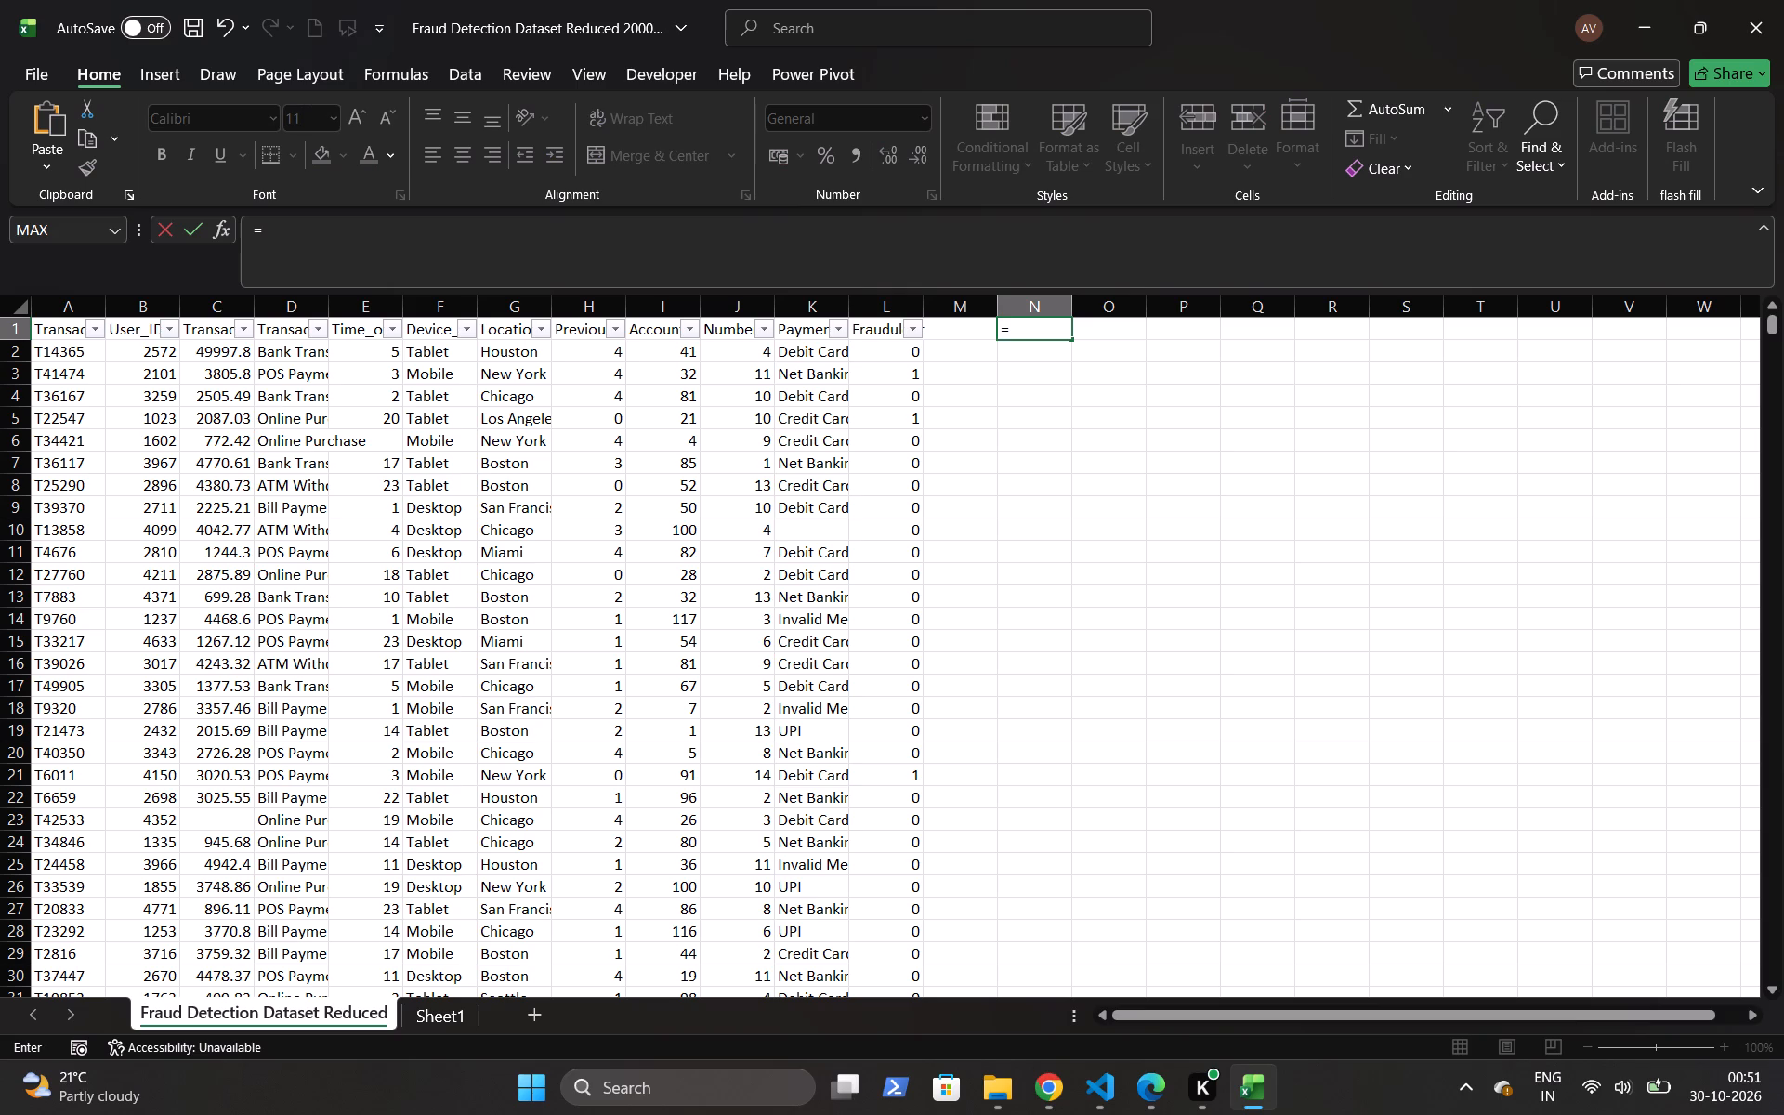
text(Cou)
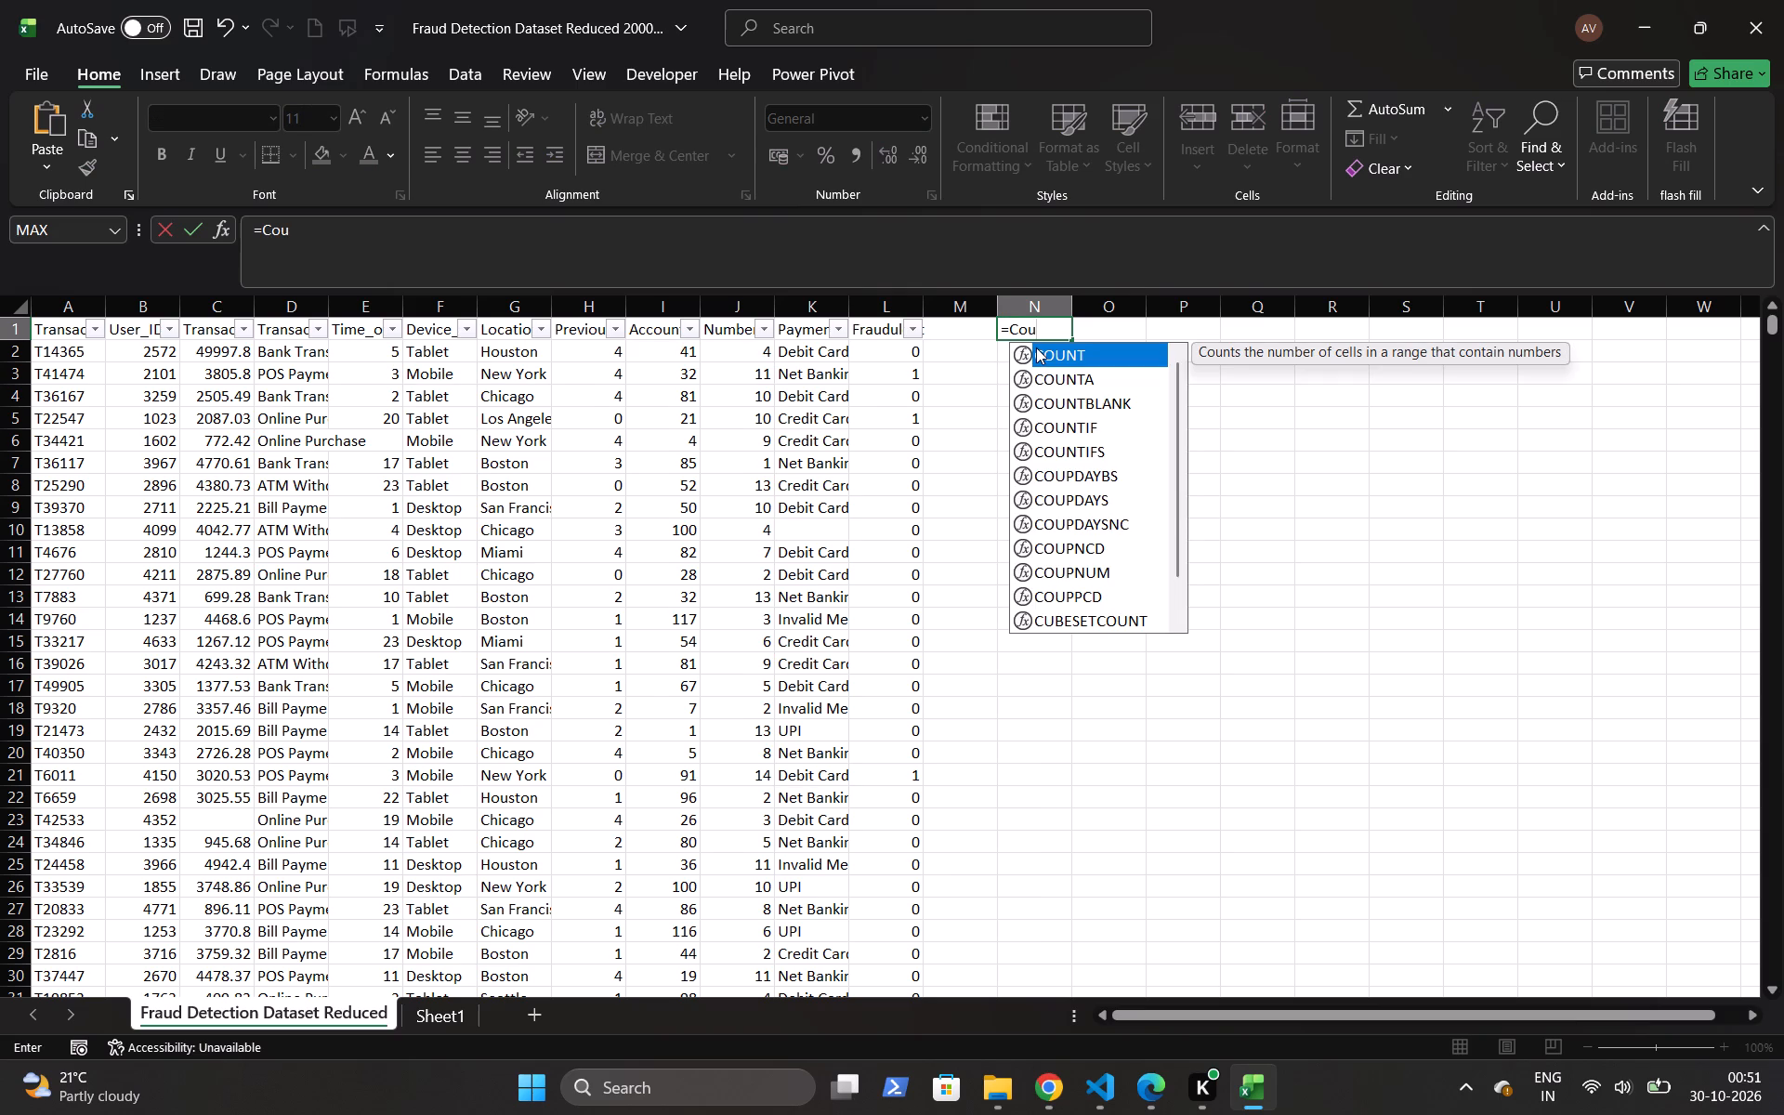
text(unti)
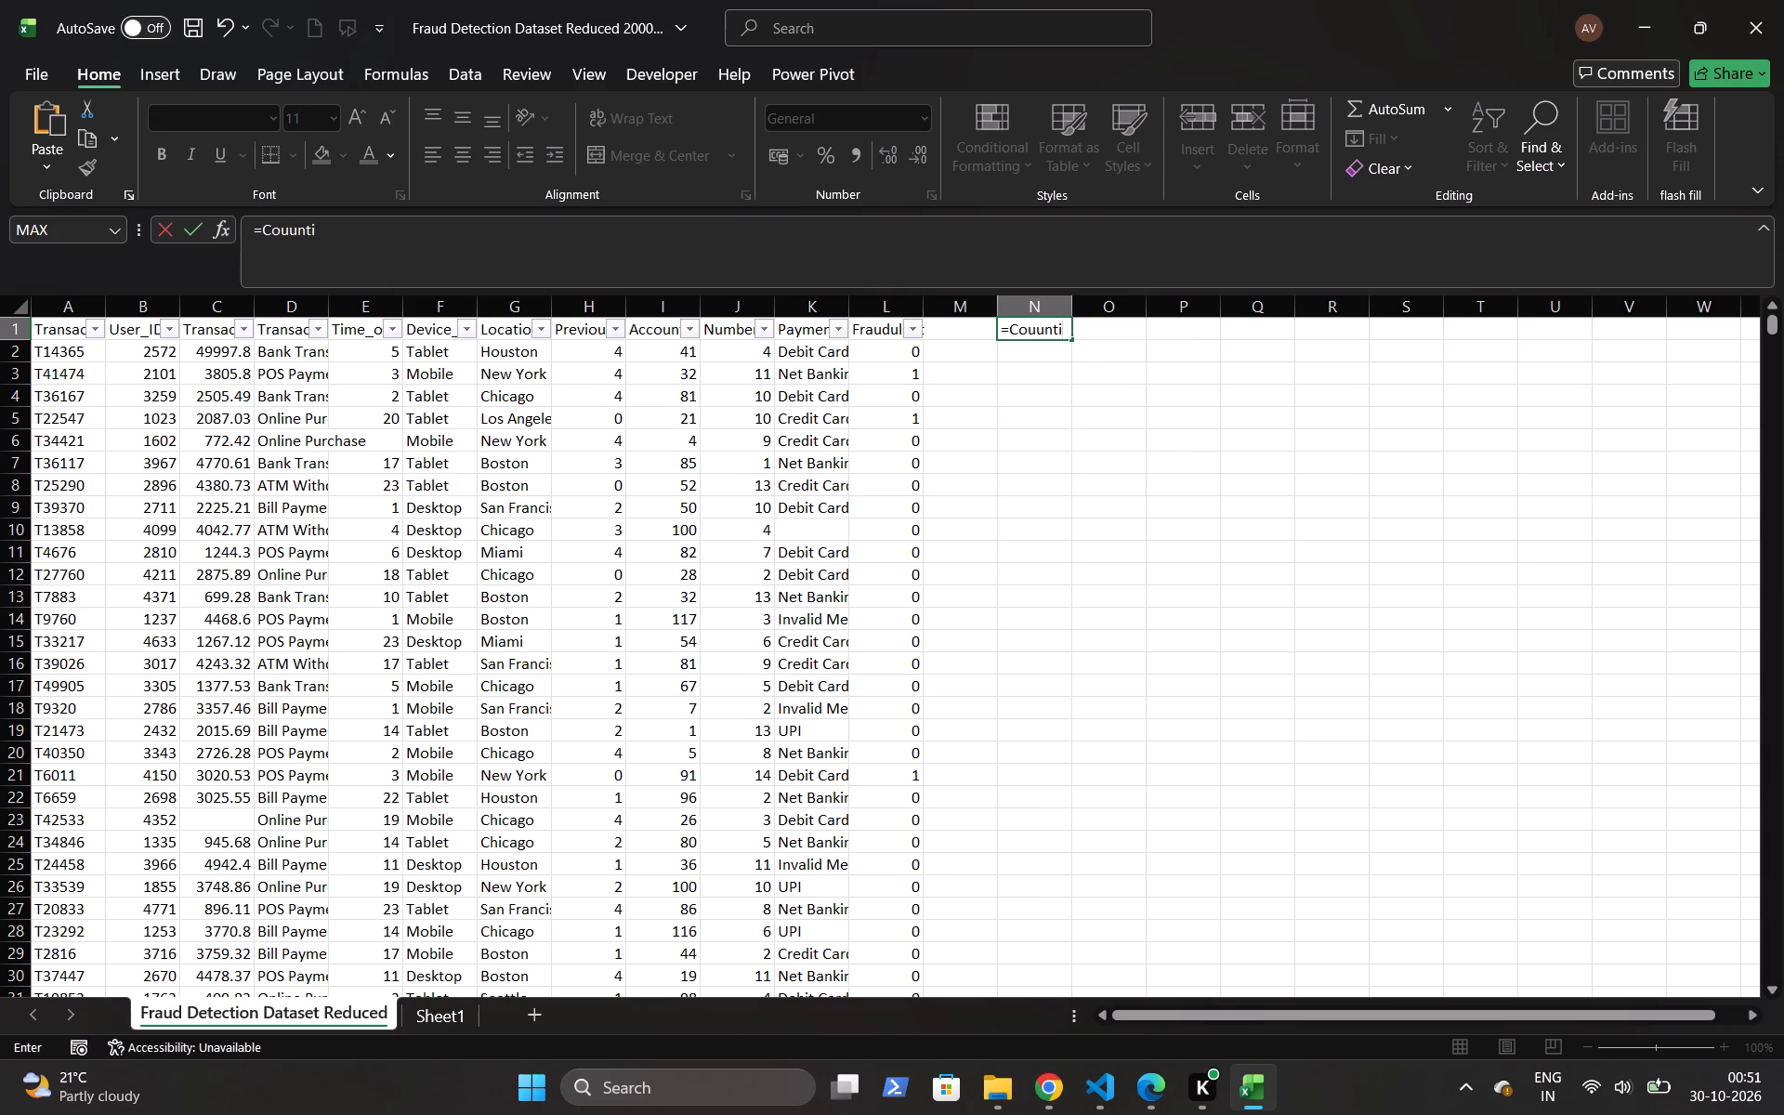
key(BackSpace)
key(BackSpace)
key(BackSpace)
key(BackSpace)
text(un)
key(BackSpace)
key(BackSpace)
text(nt)
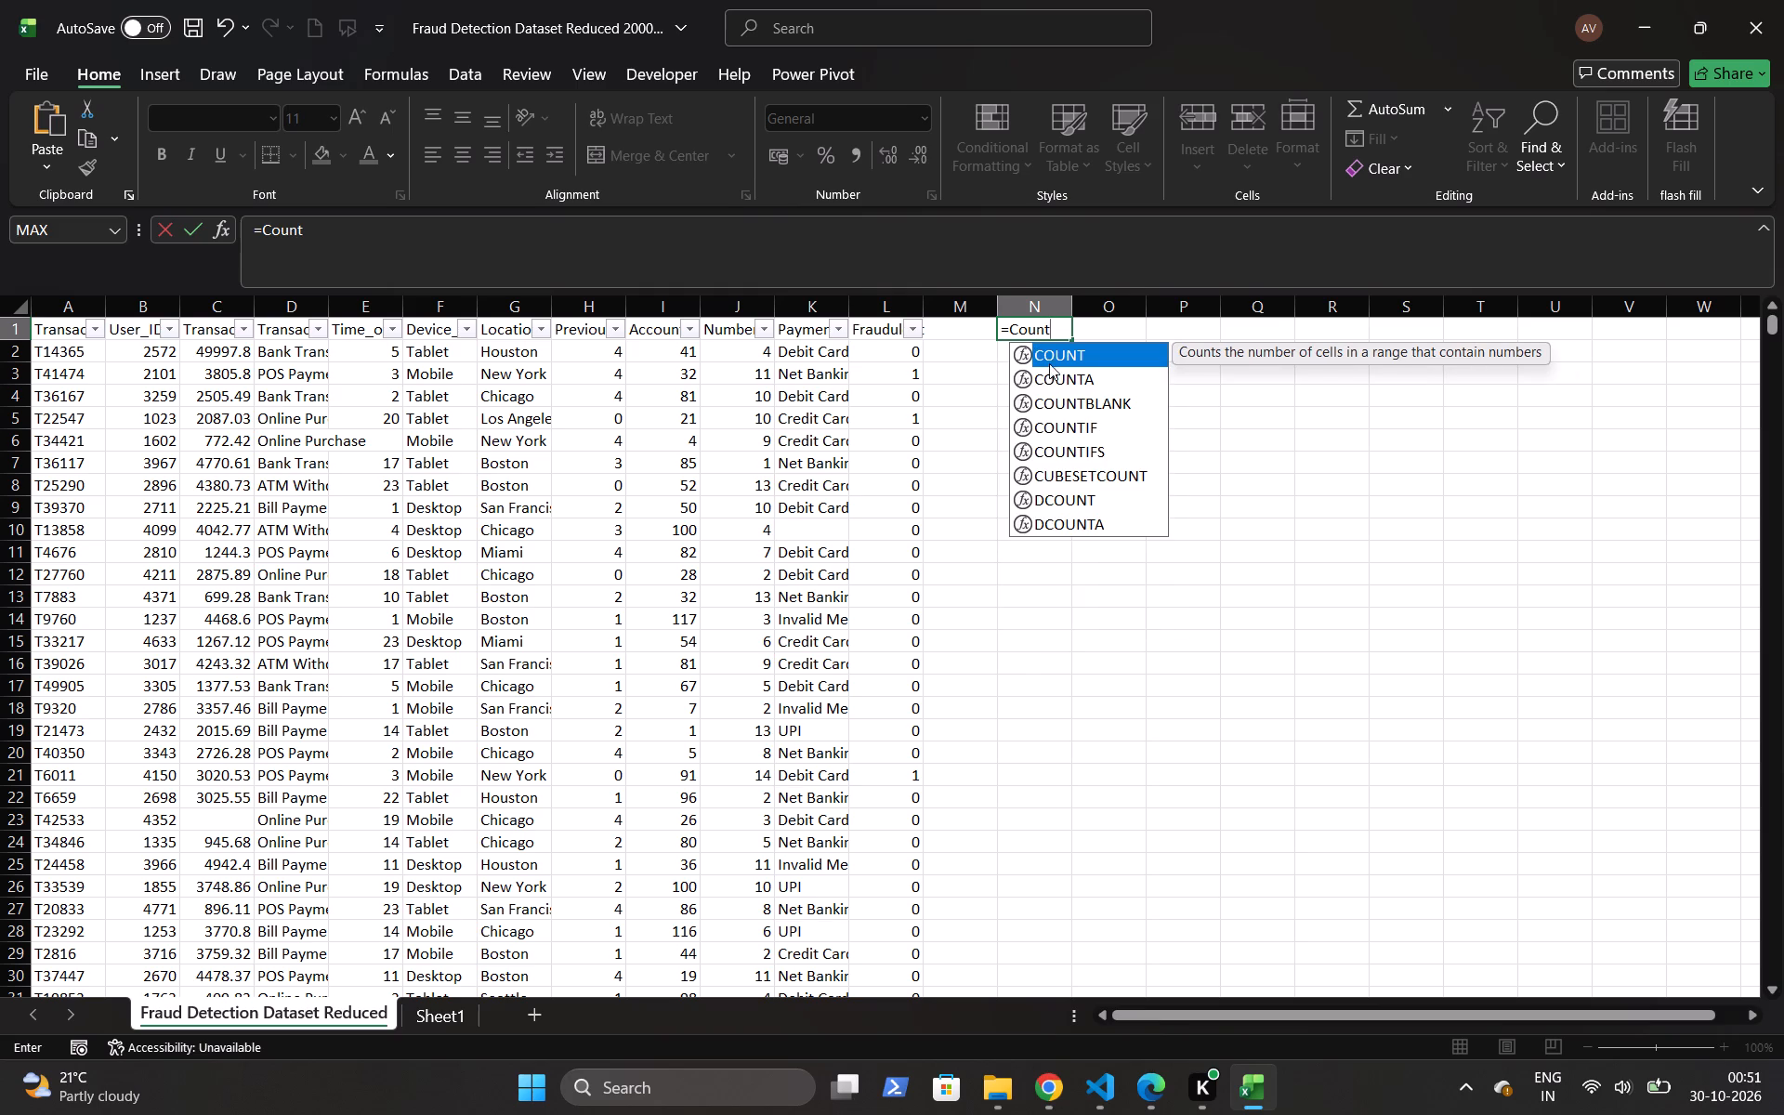
click(1073, 426)
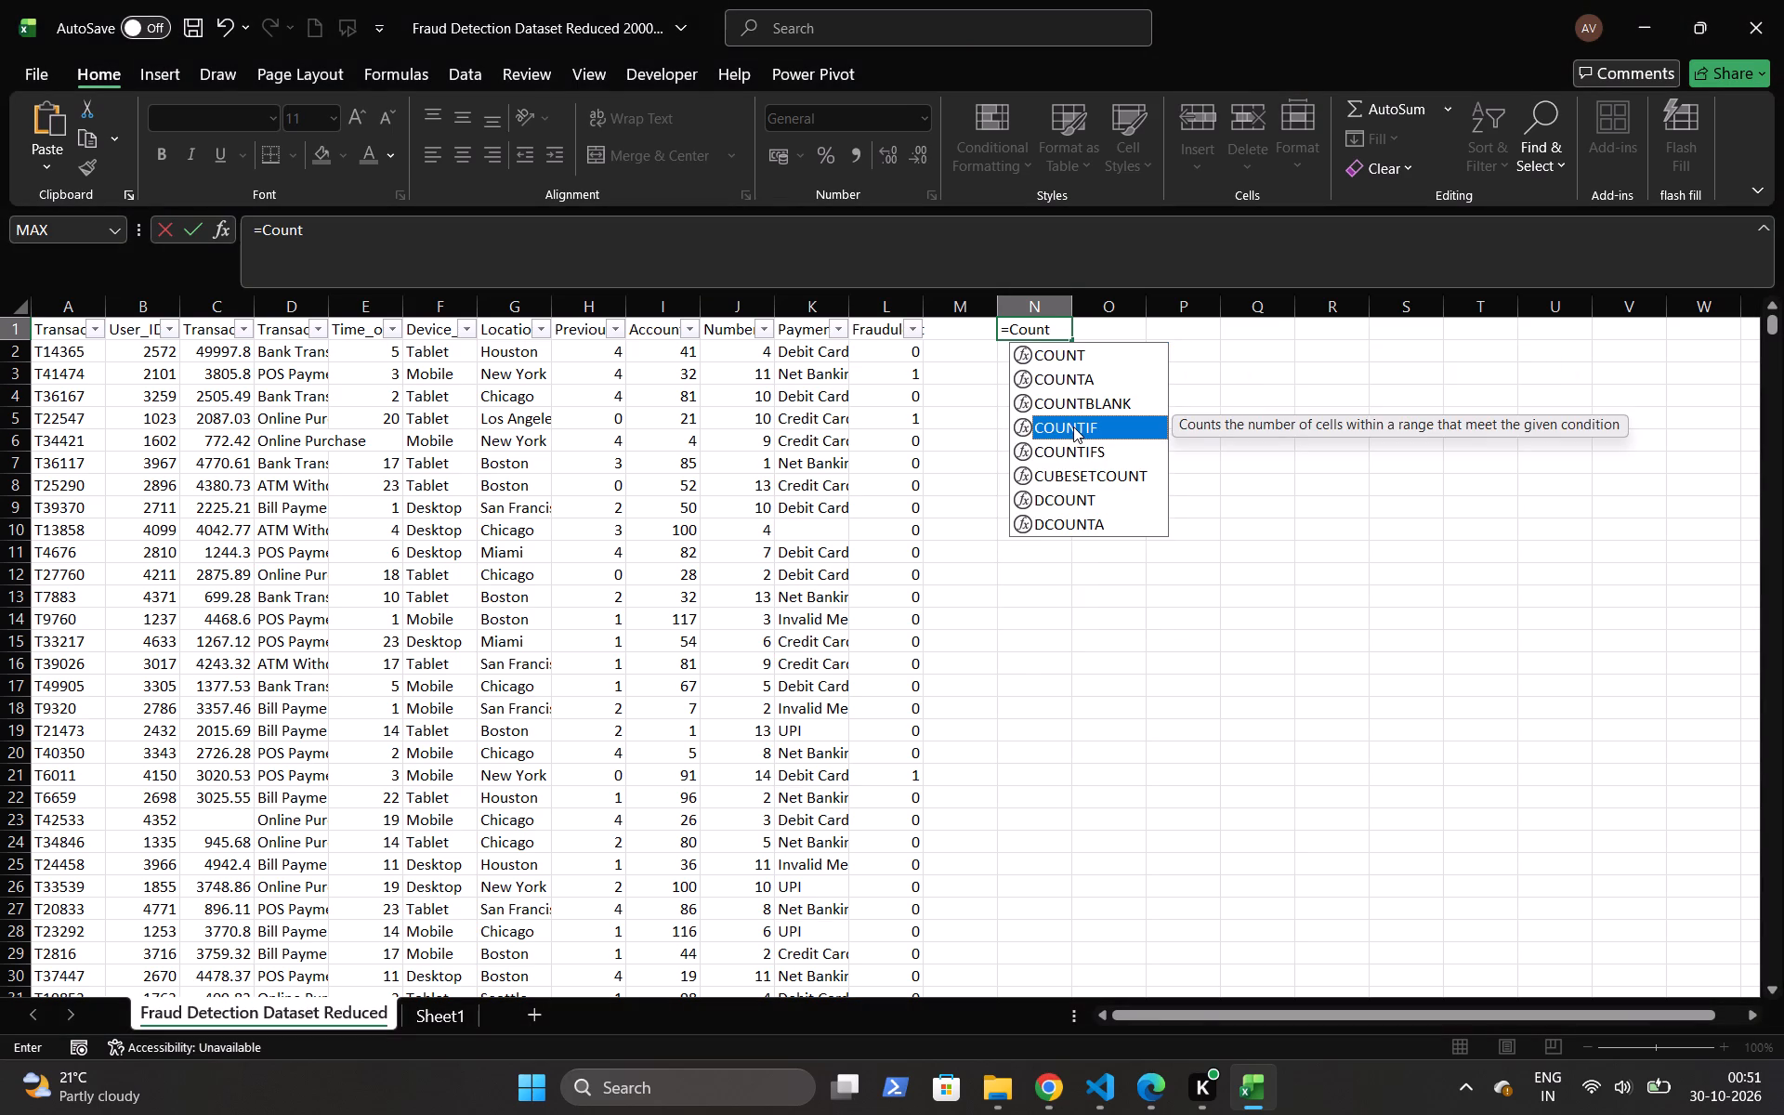
click(1073, 426)
click(1064, 334)
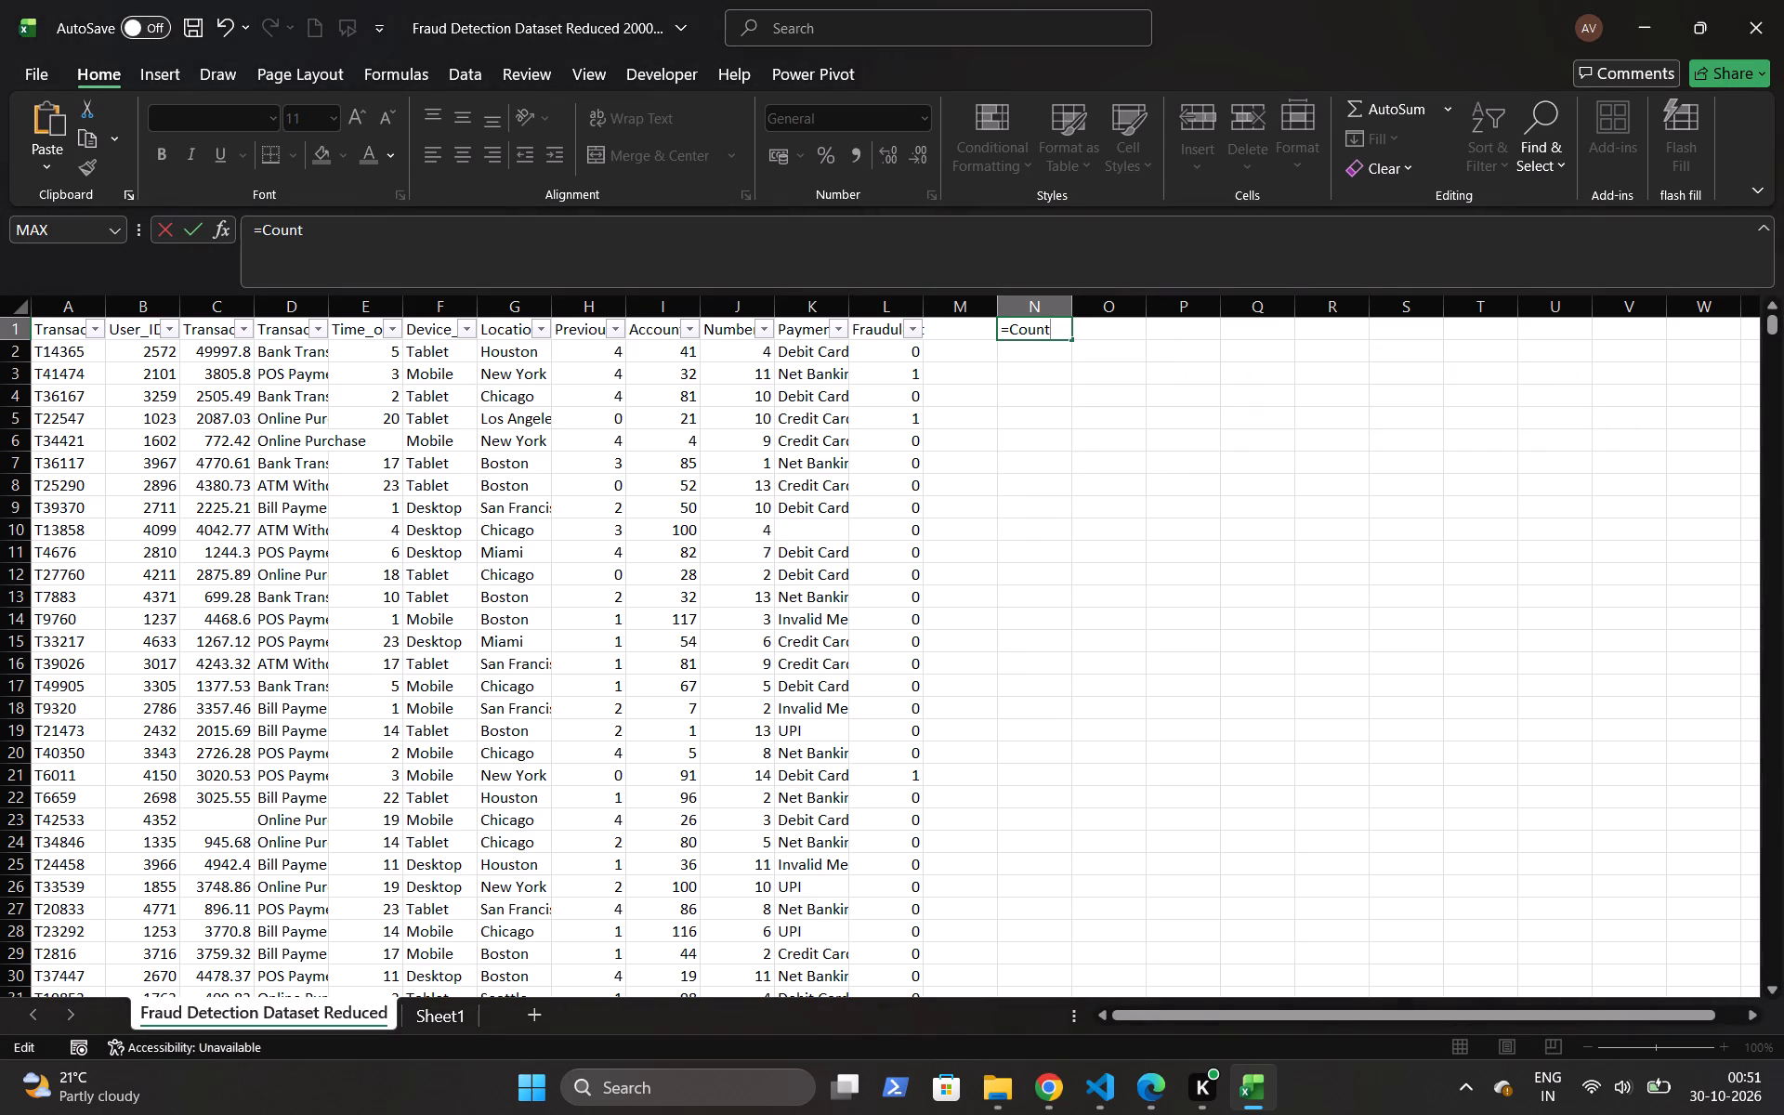
text(if)
key(Return)
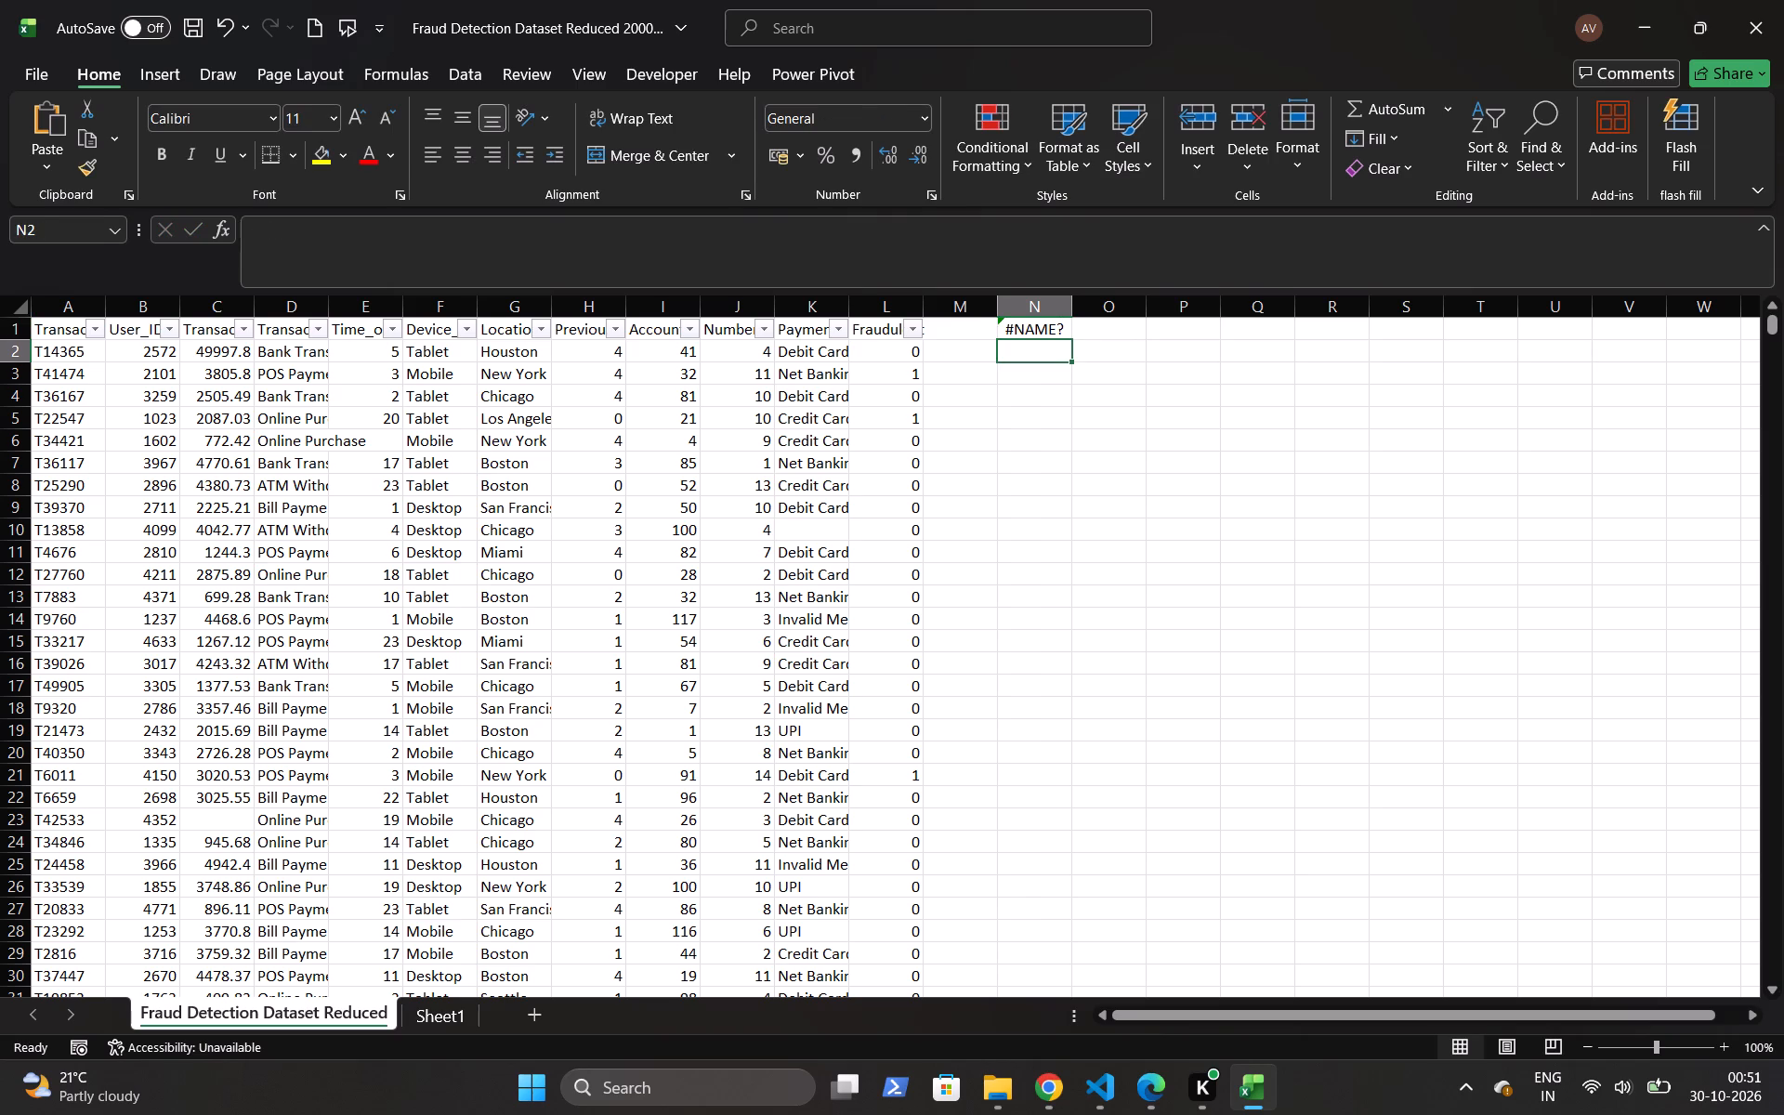
Reopen the formula in N1 and add an opening parenthesis after Countif, checking ChatGPT's COUNTIF example.
click(1027, 326)
double_click(1027, 326)
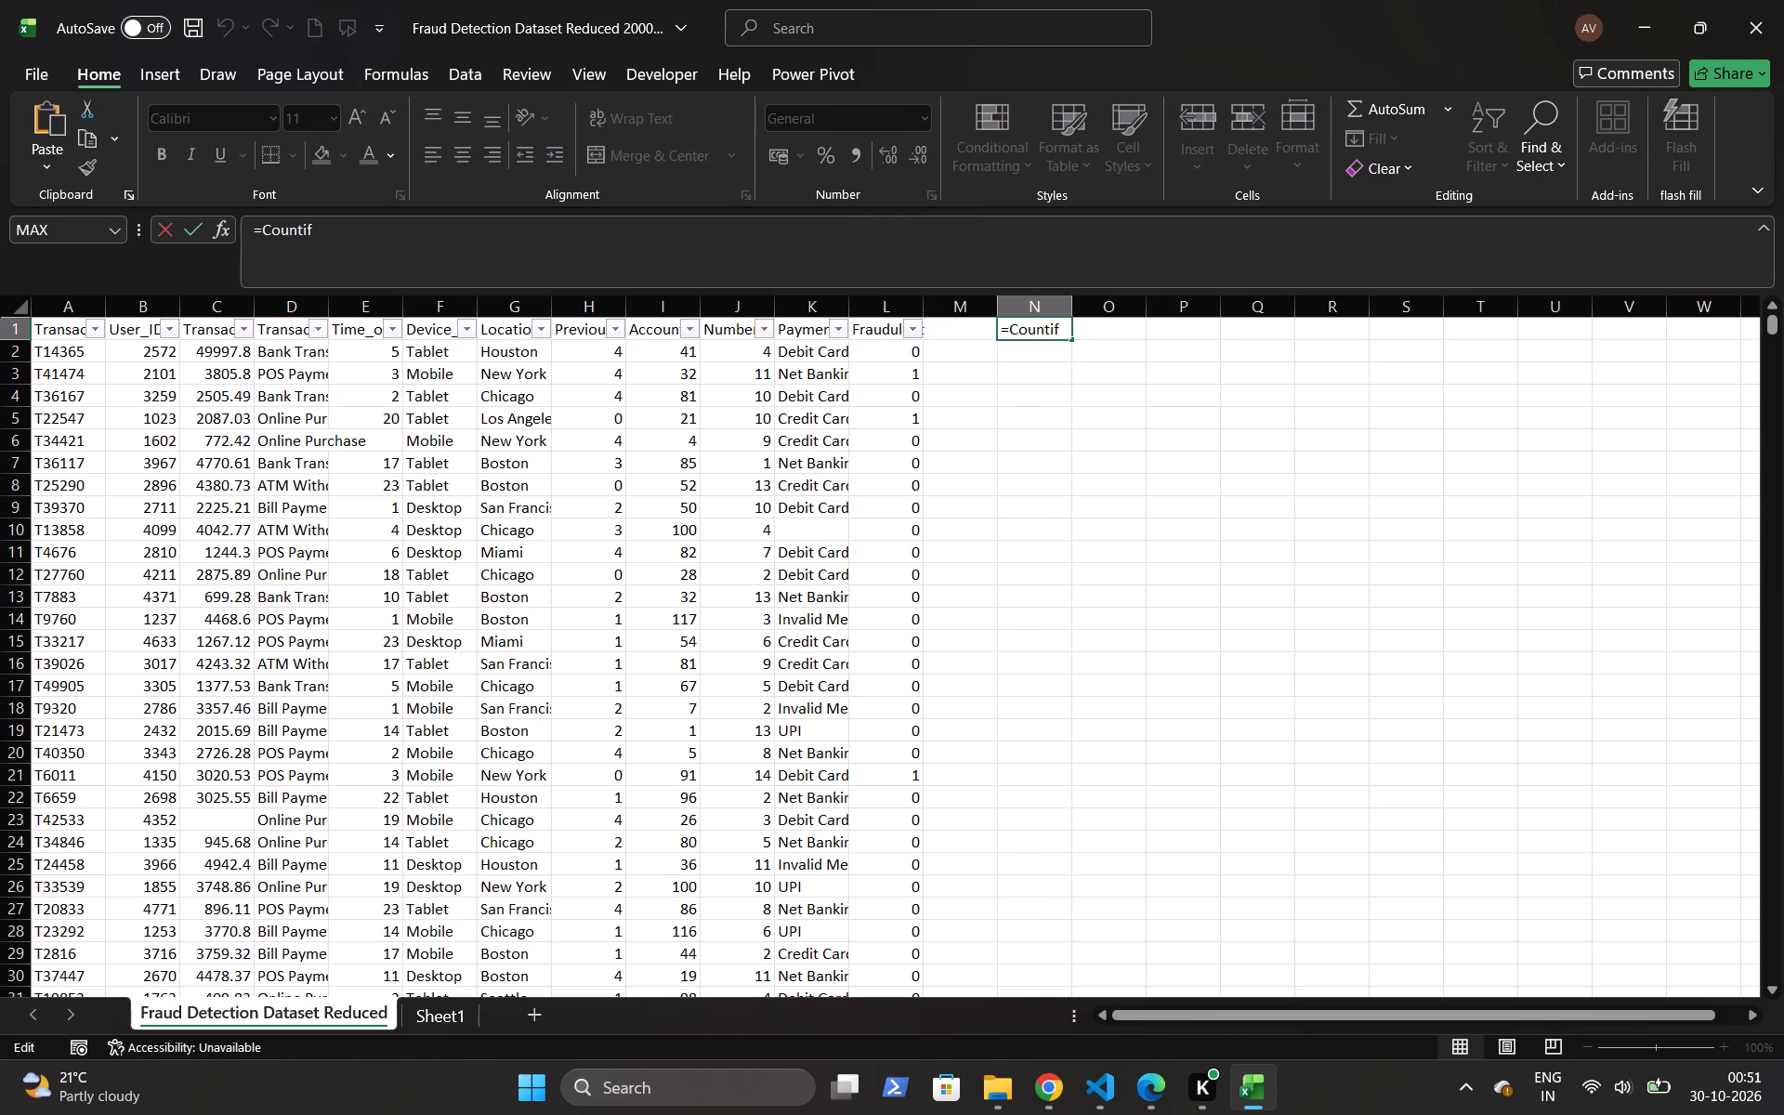
key(Right)
key(Right)
key(Right)
key(Right)
key(Right)
key(Right)
key(shift+parenleft)
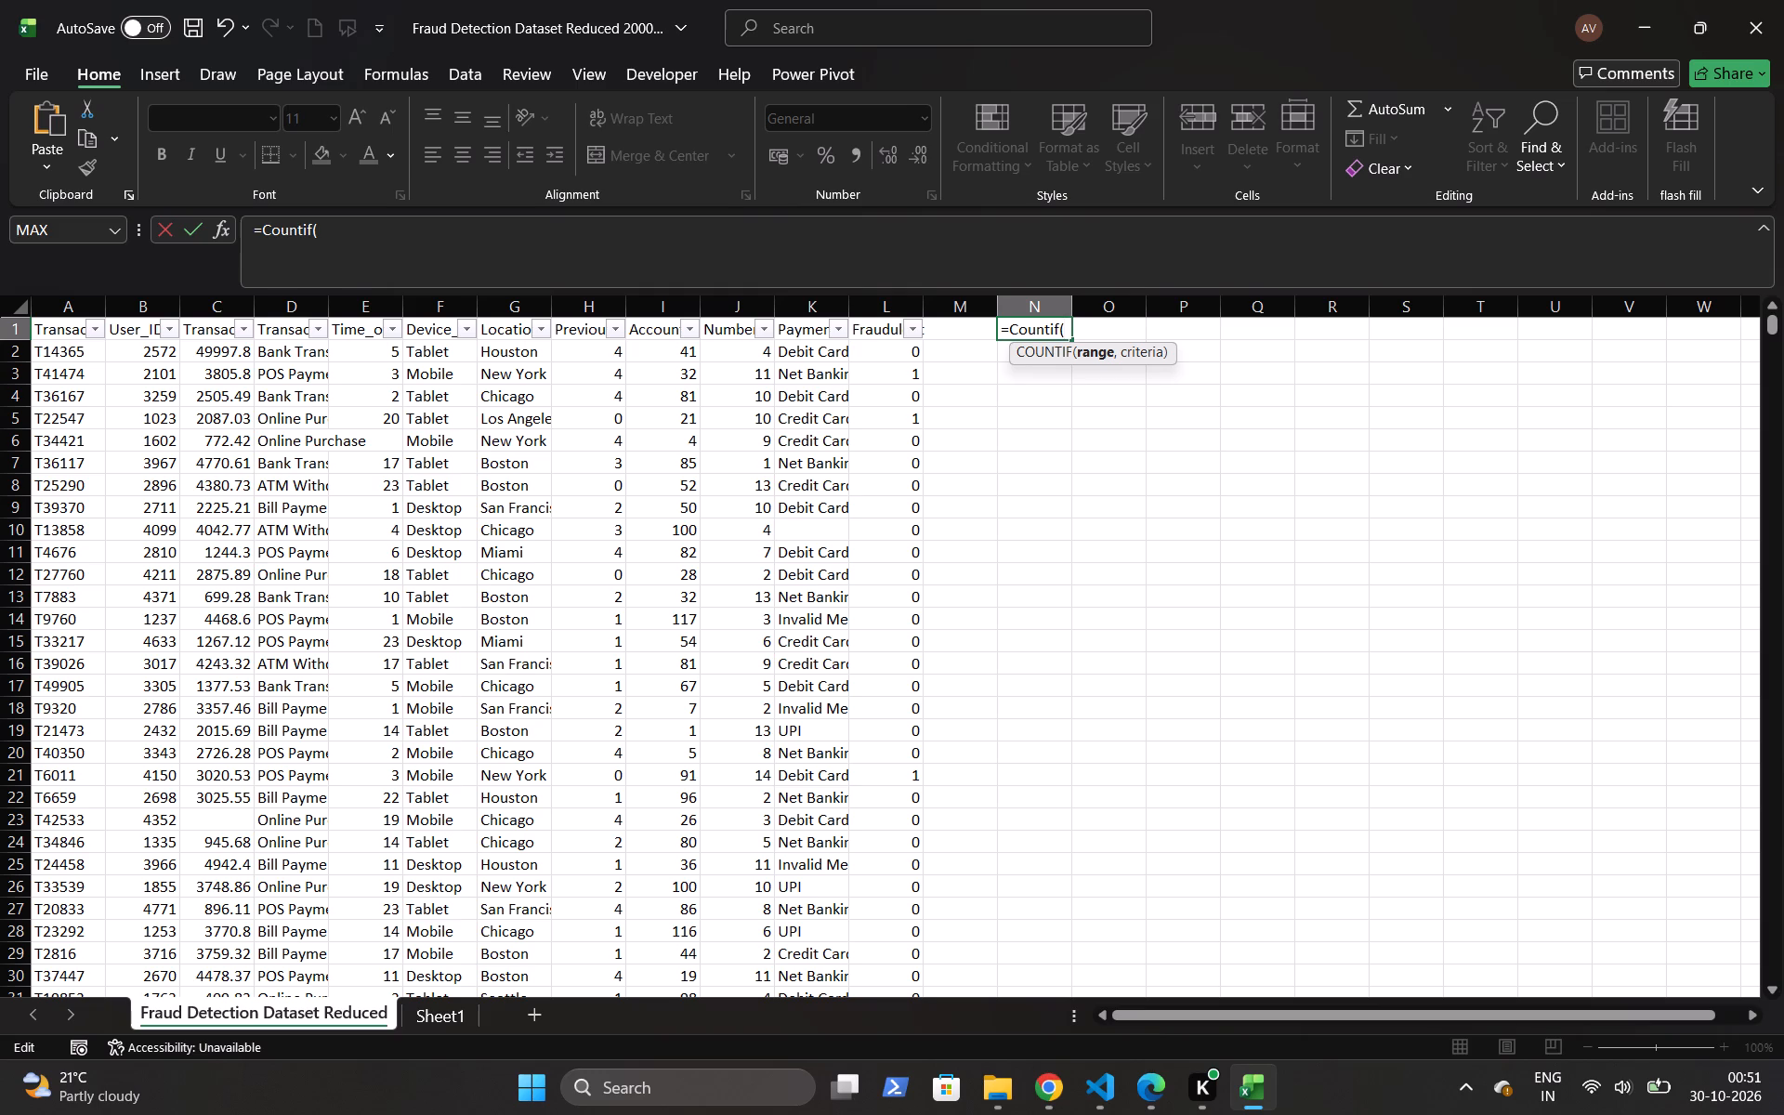
key(alt+space)
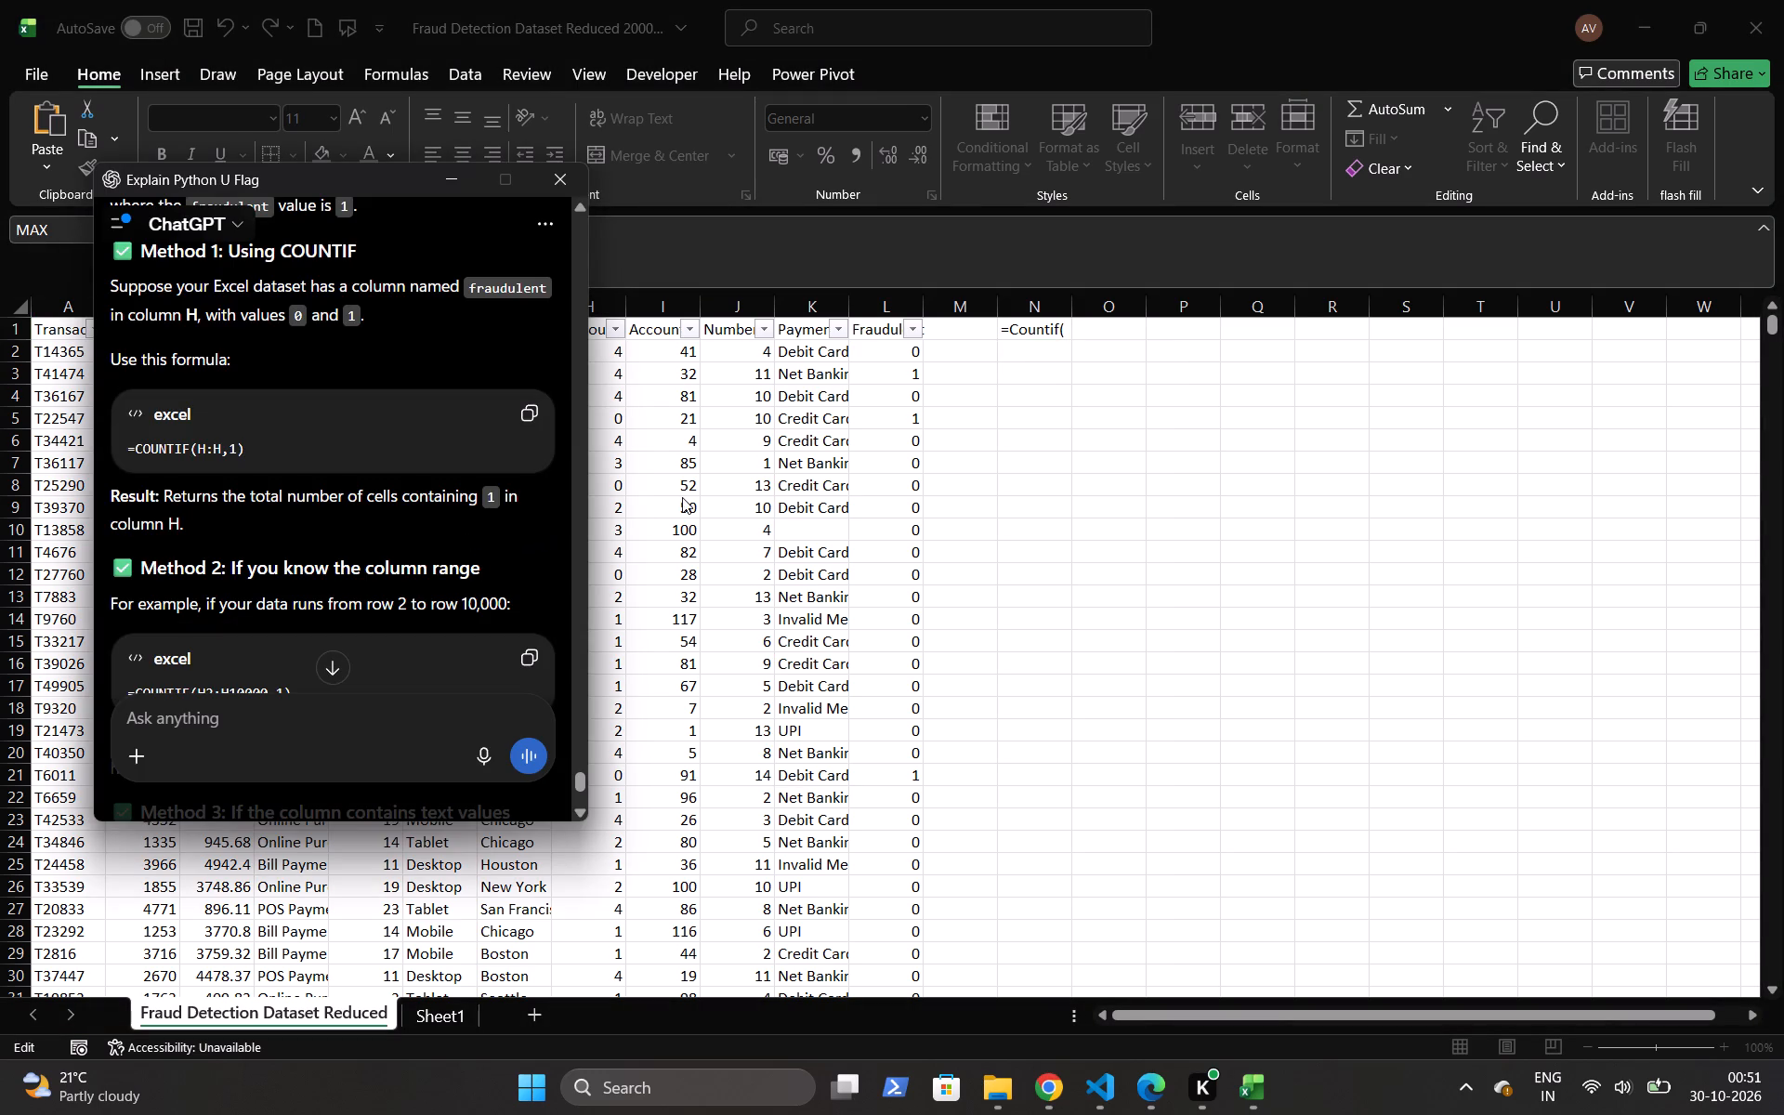
key(alt+space)
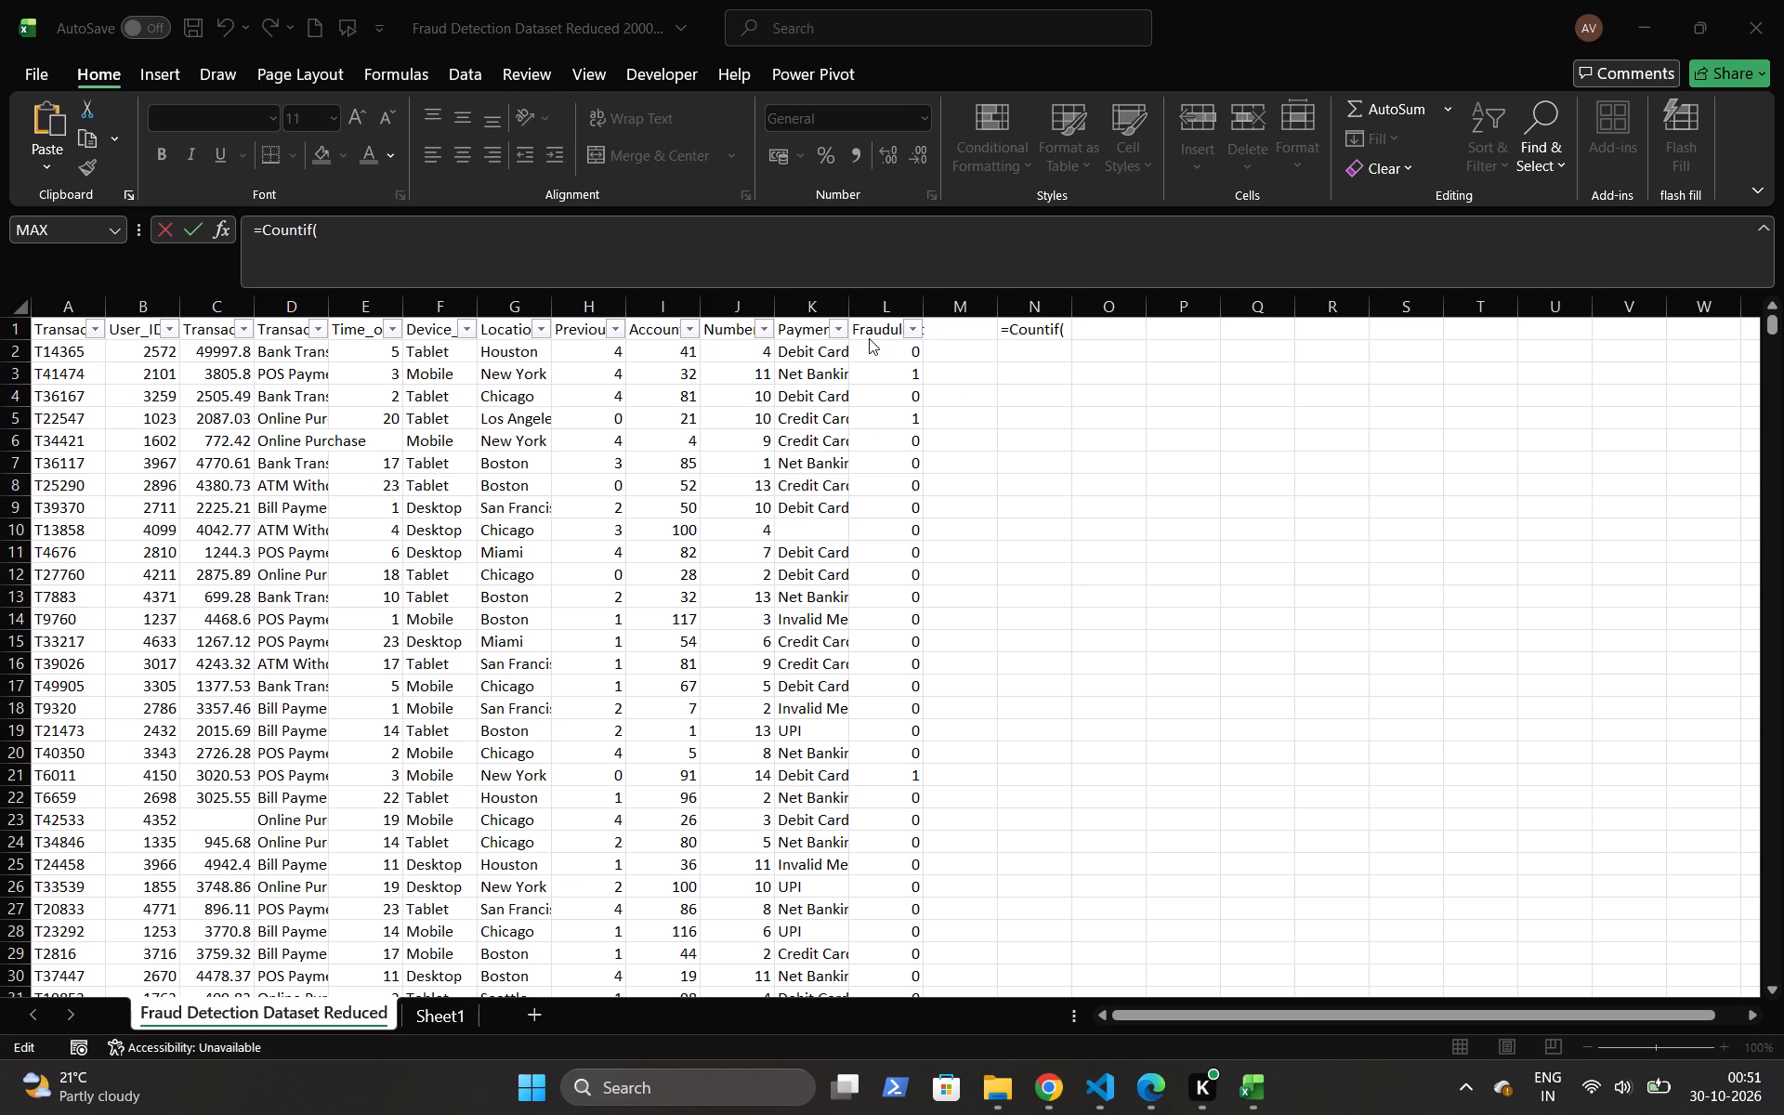
click(882, 338)
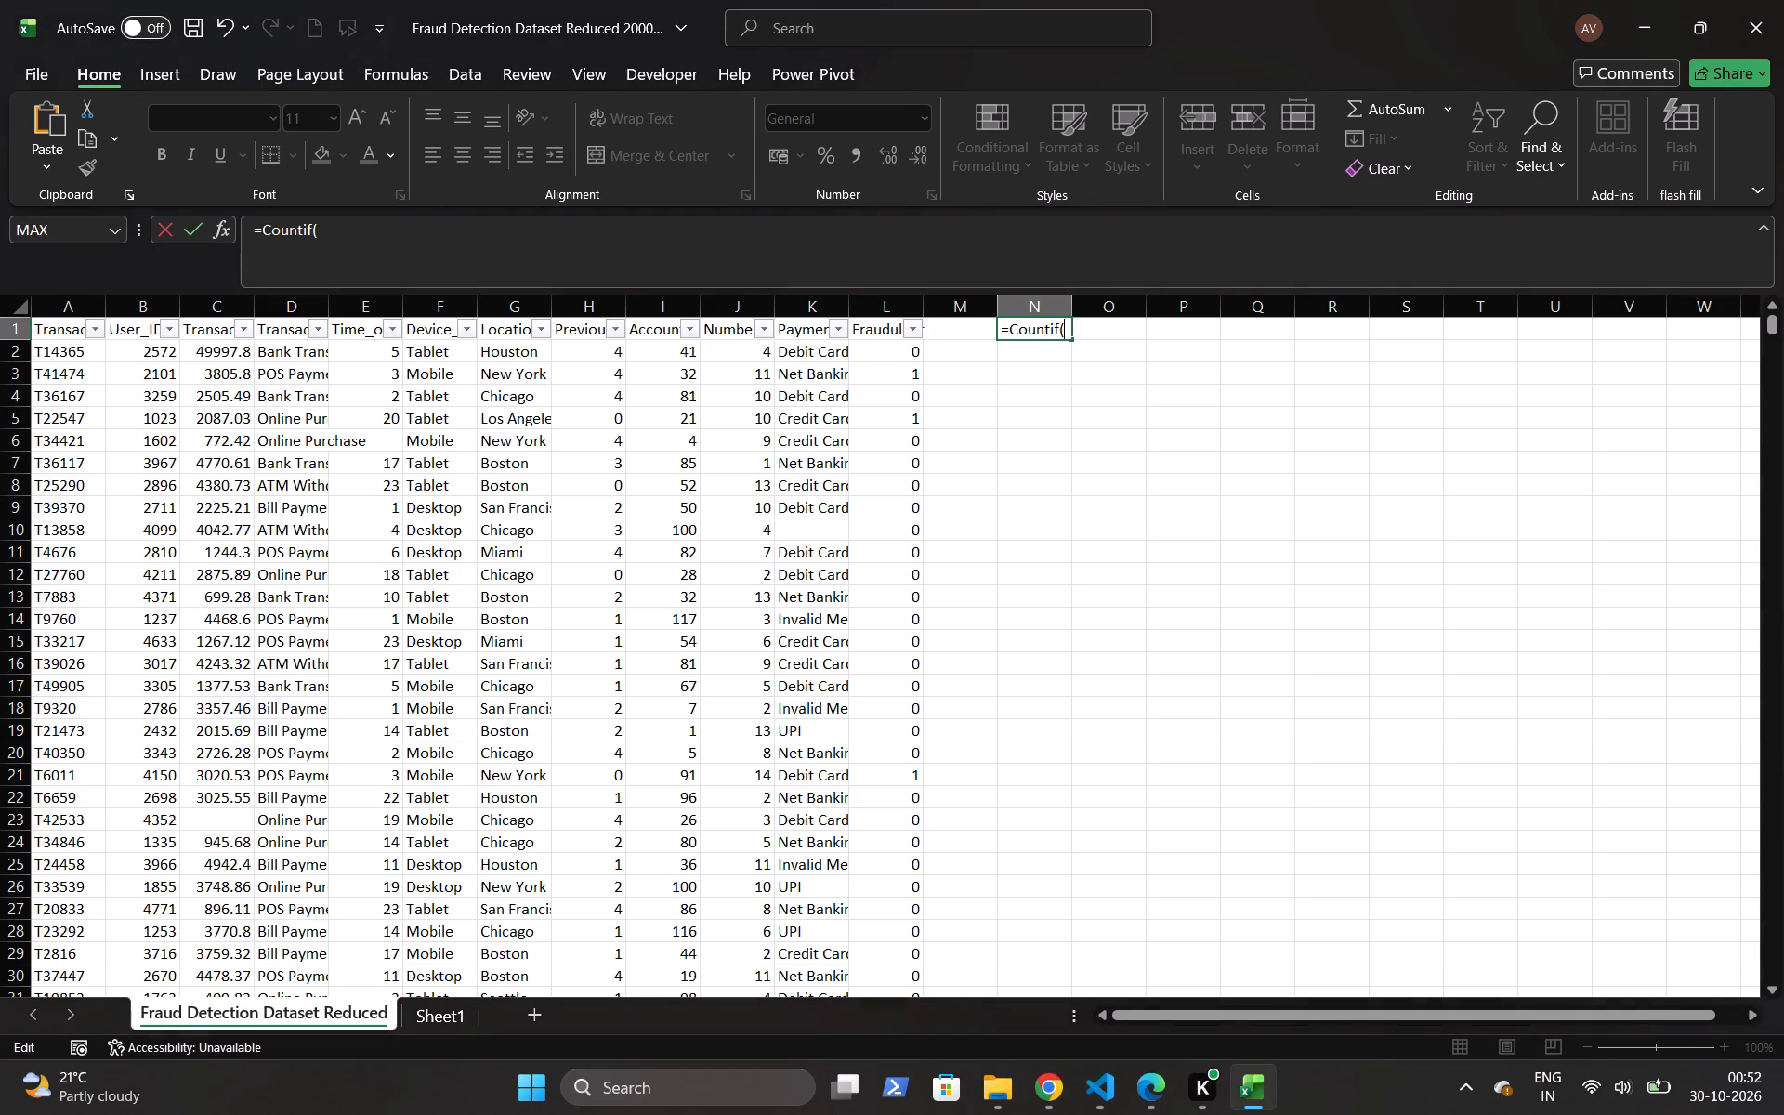
click(1091, 350)
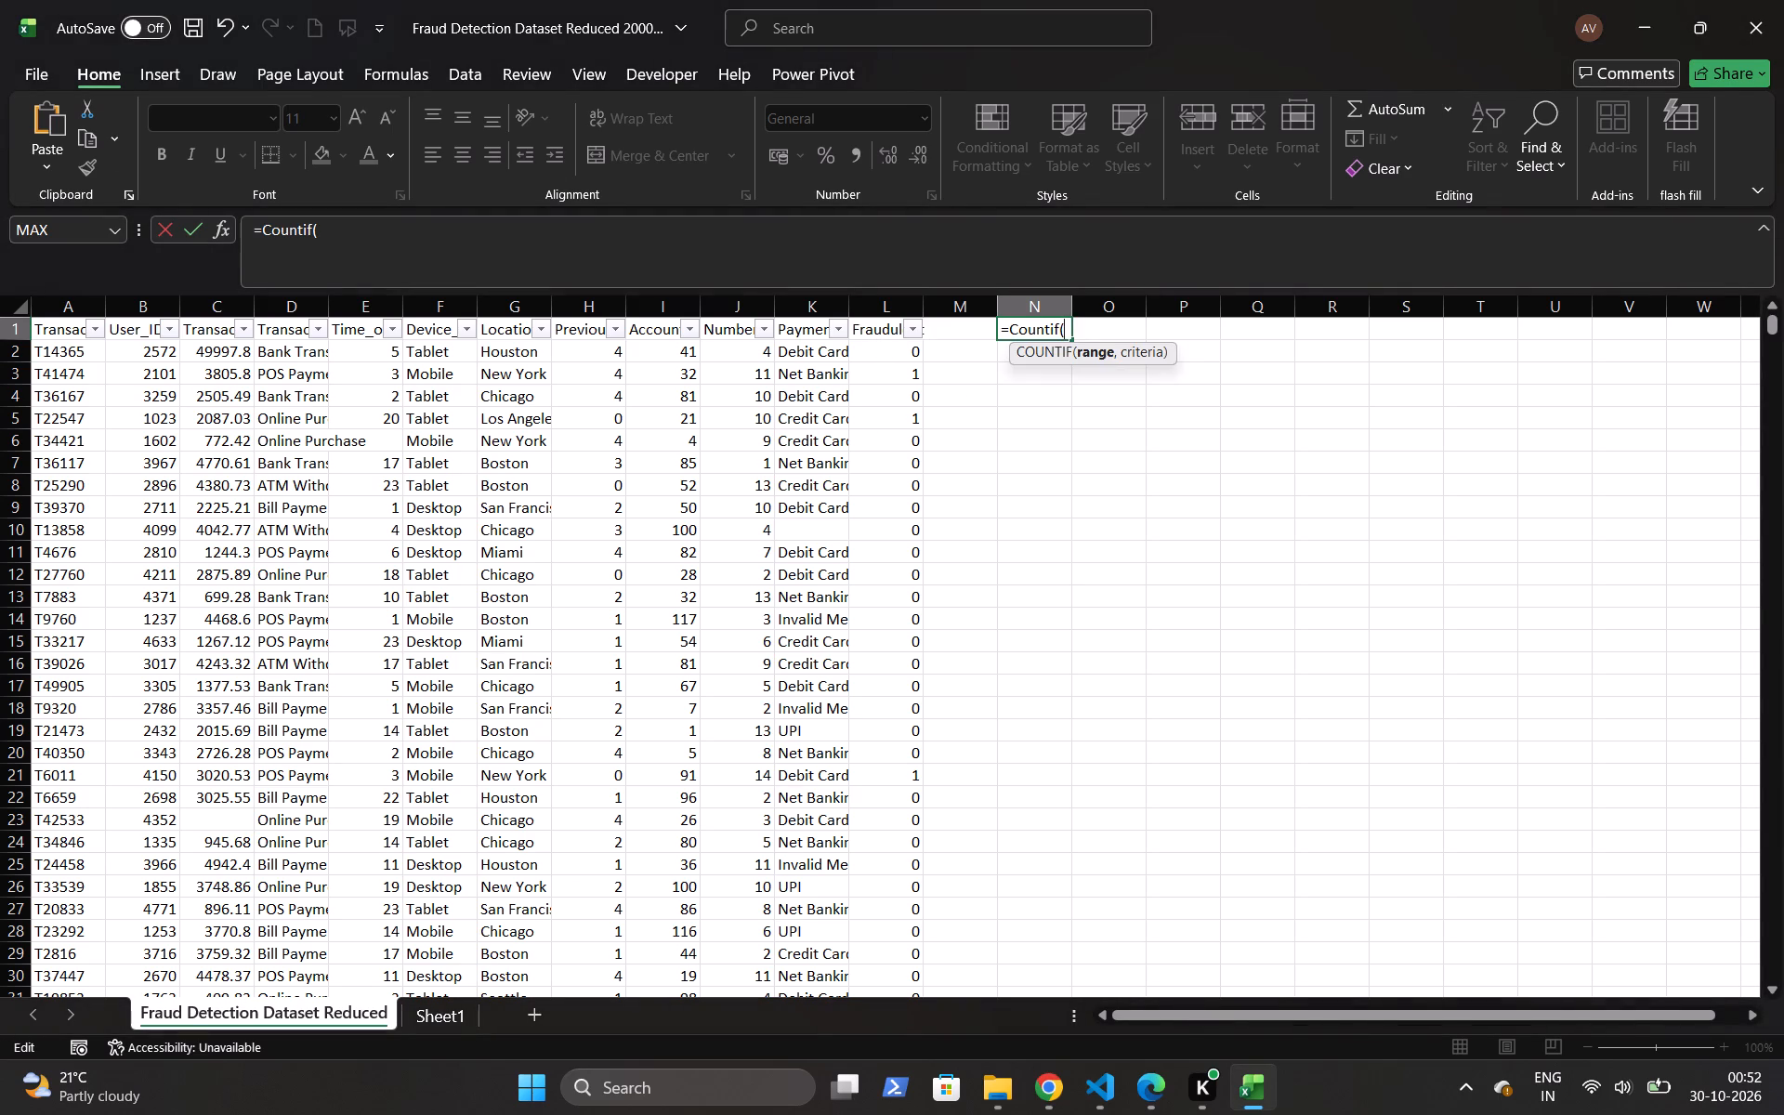
scroll(863, 363, up, 4)
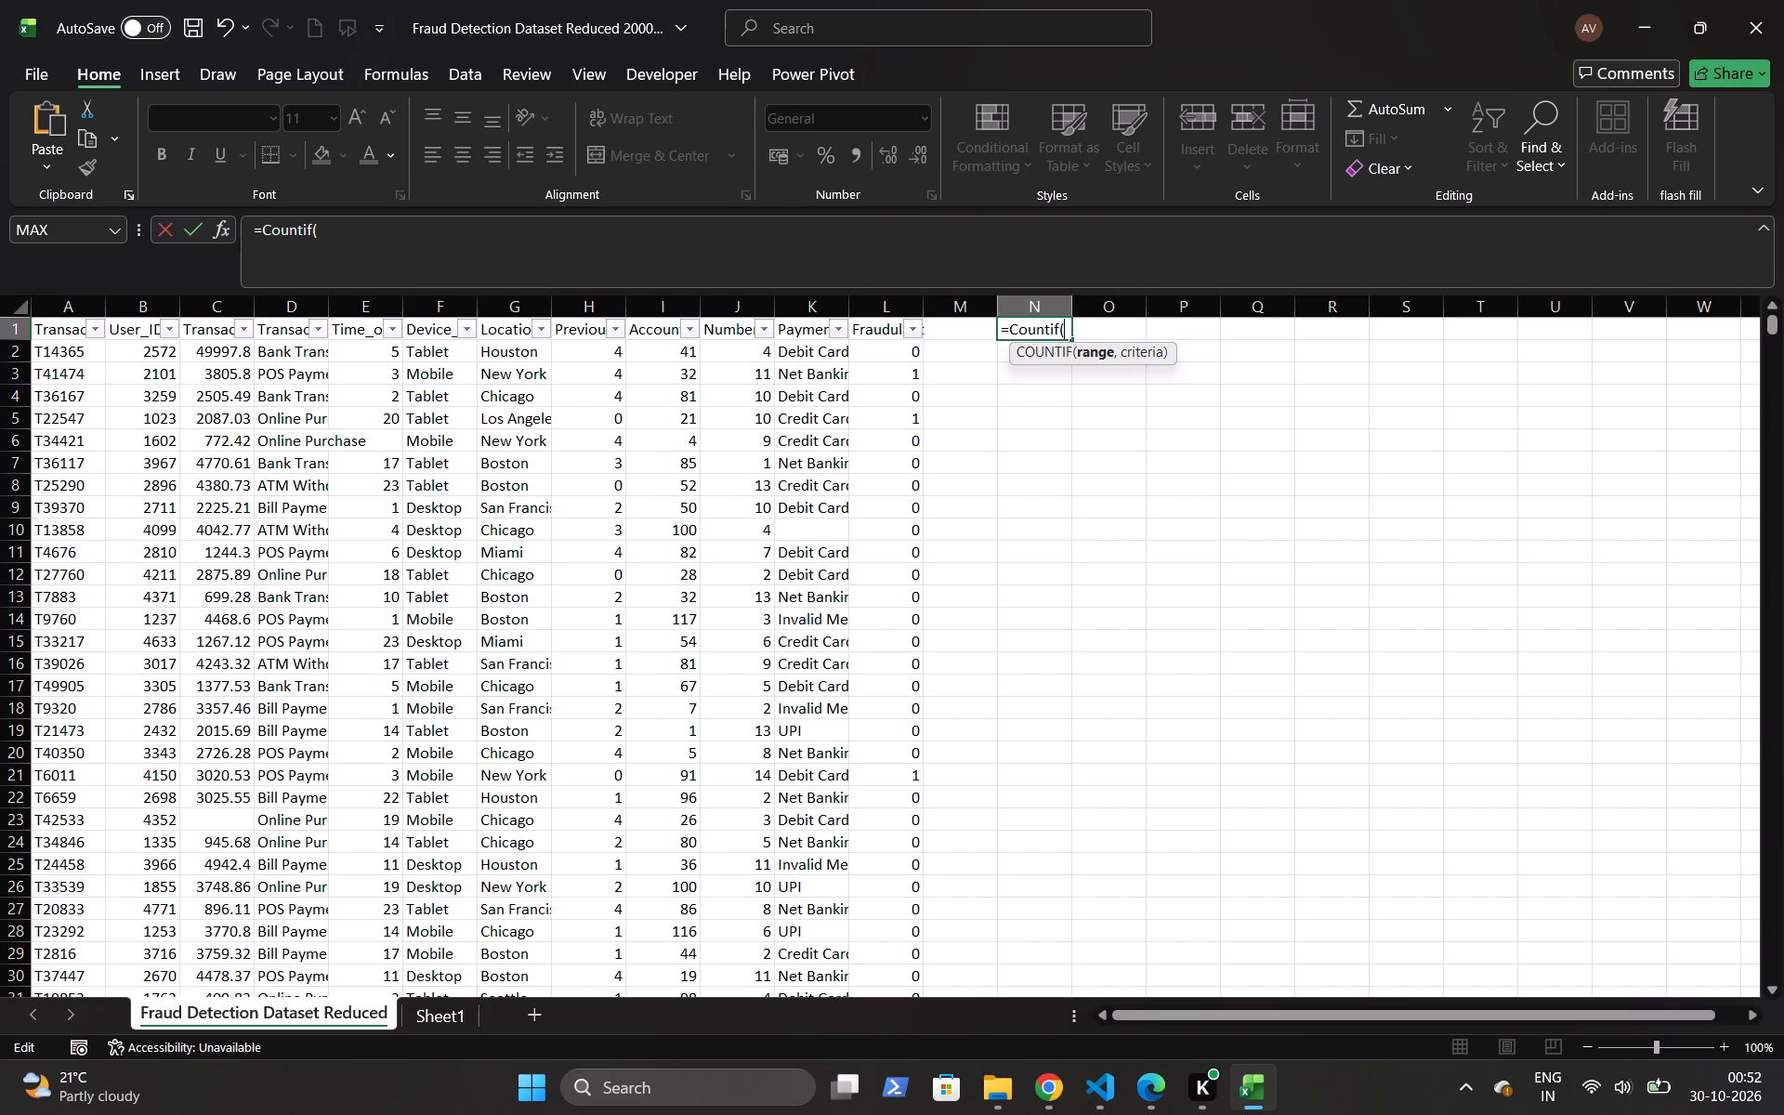
Set the COUNTIF range to the Fraudulent values in L2:L20001 and try to submit the formula without a criterion.
click(873, 353)
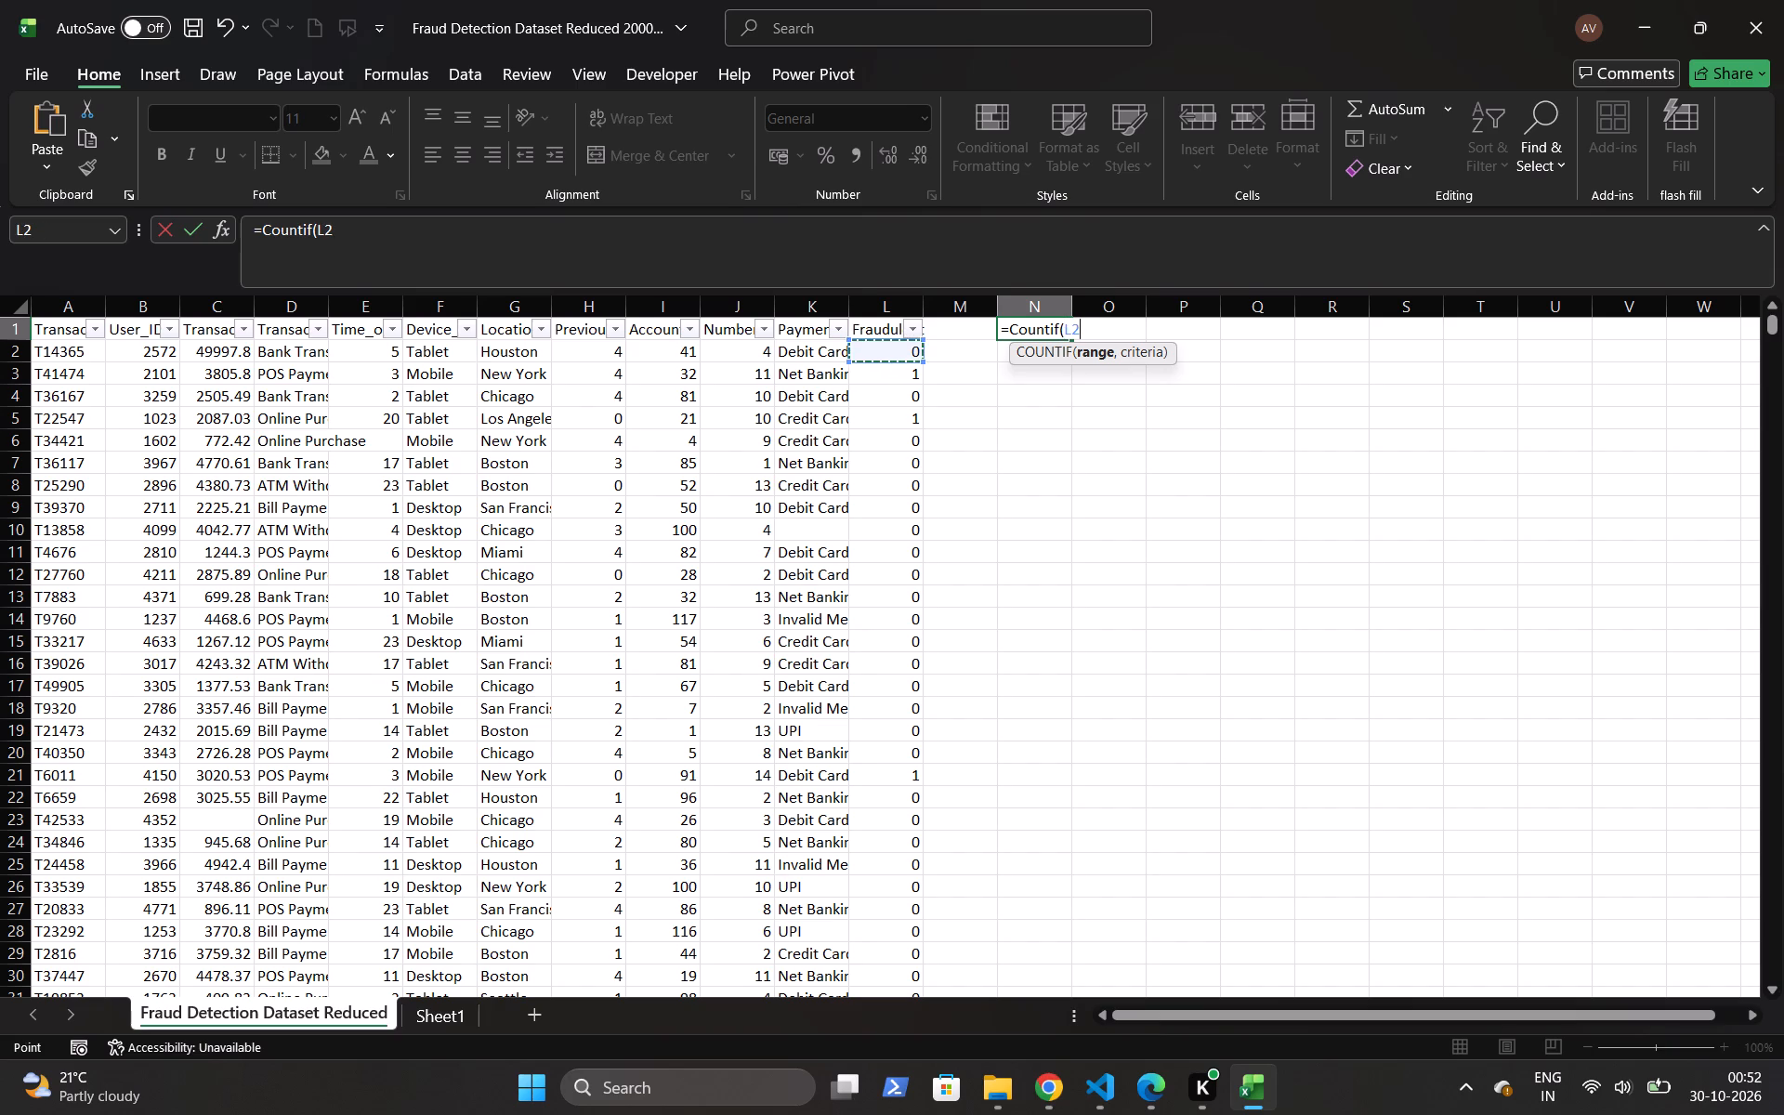
key(ctrl+shift+Down)
scroll(1082, 360, up, 5)
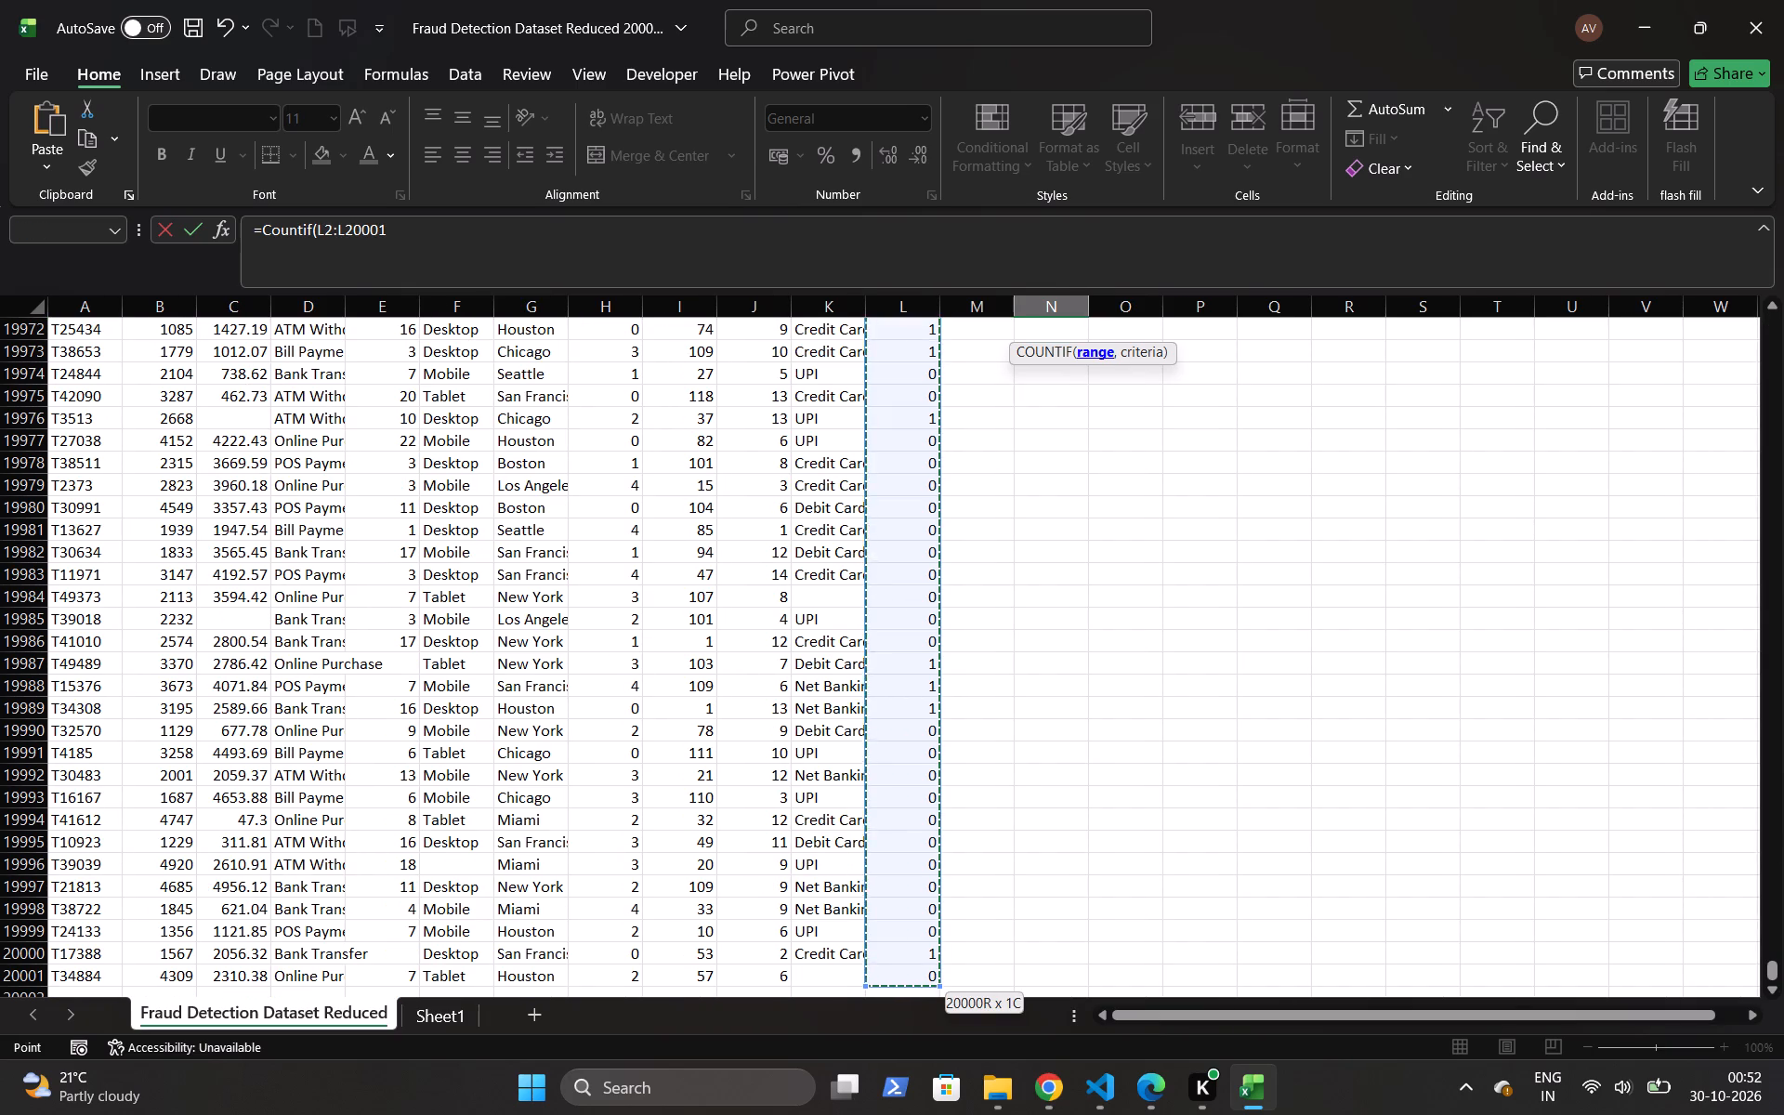
scroll(1082, 360, up, 2)
key(ctrl+Up)
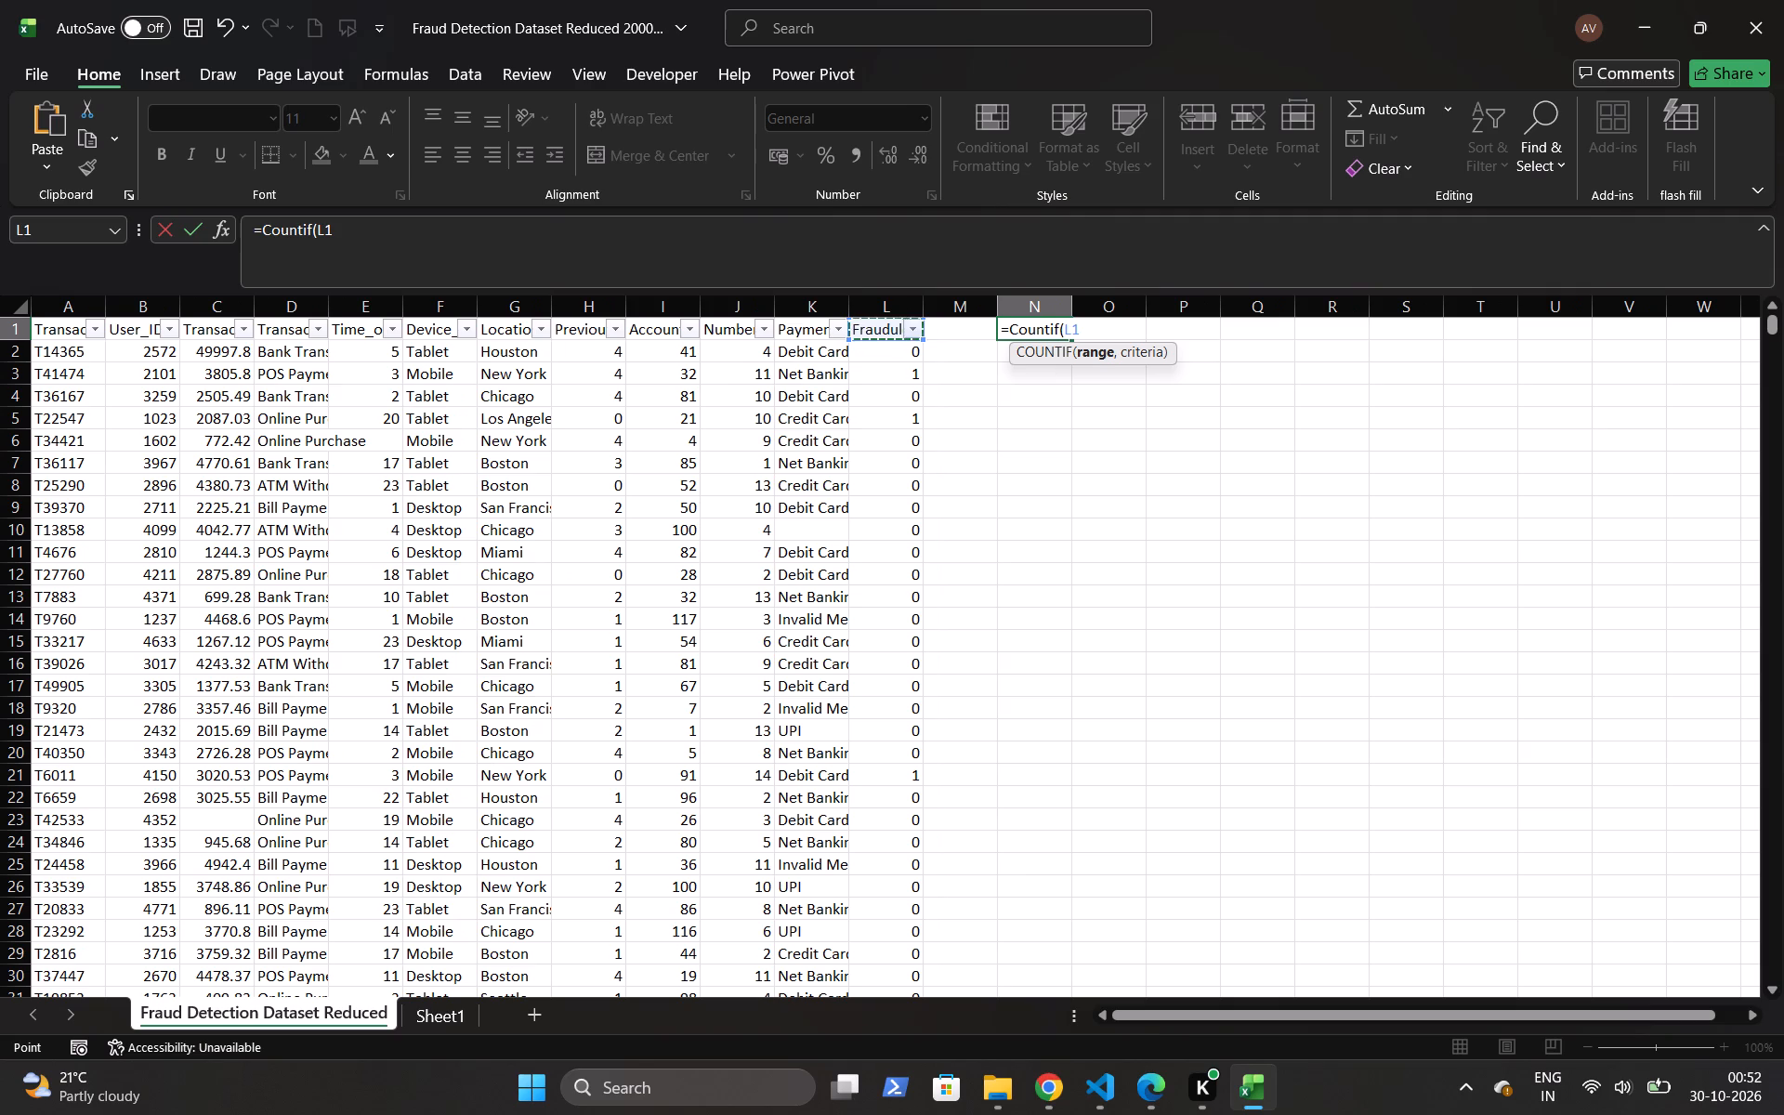
click(894, 343)
key(ctrl+shift+Down)
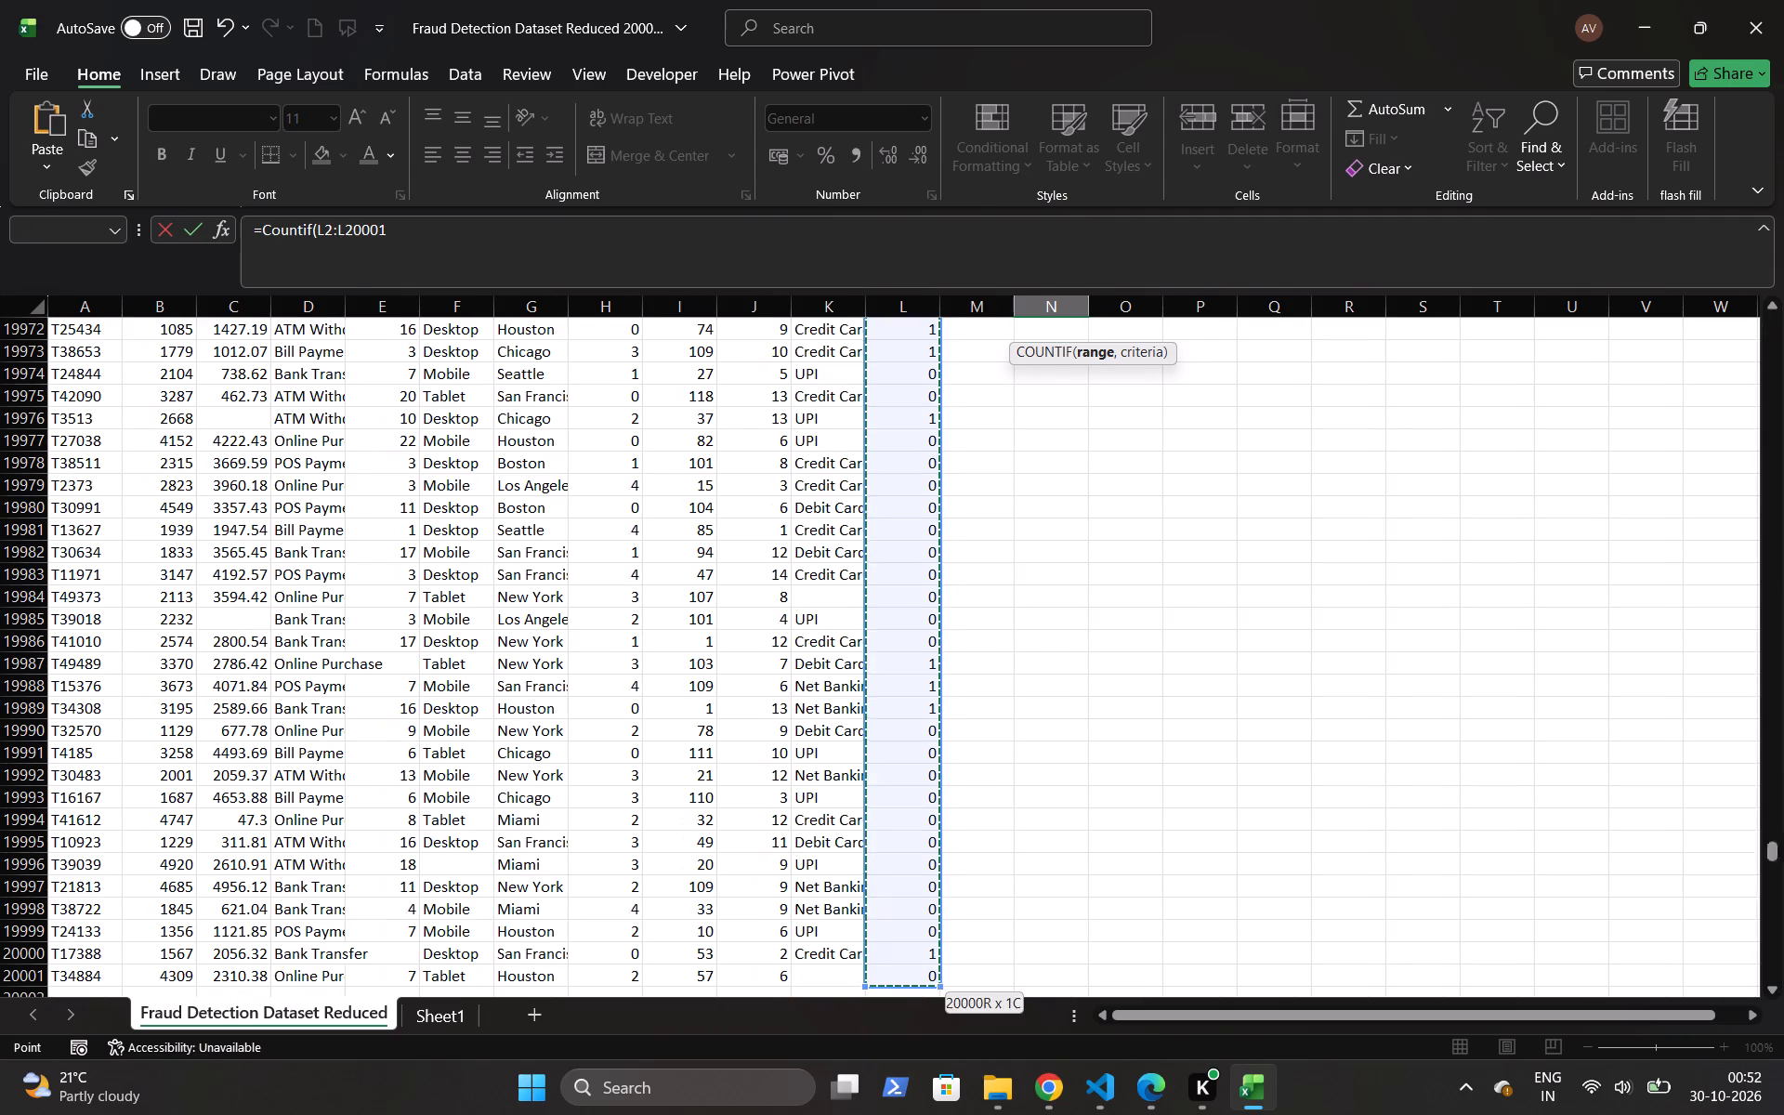
key(Return)
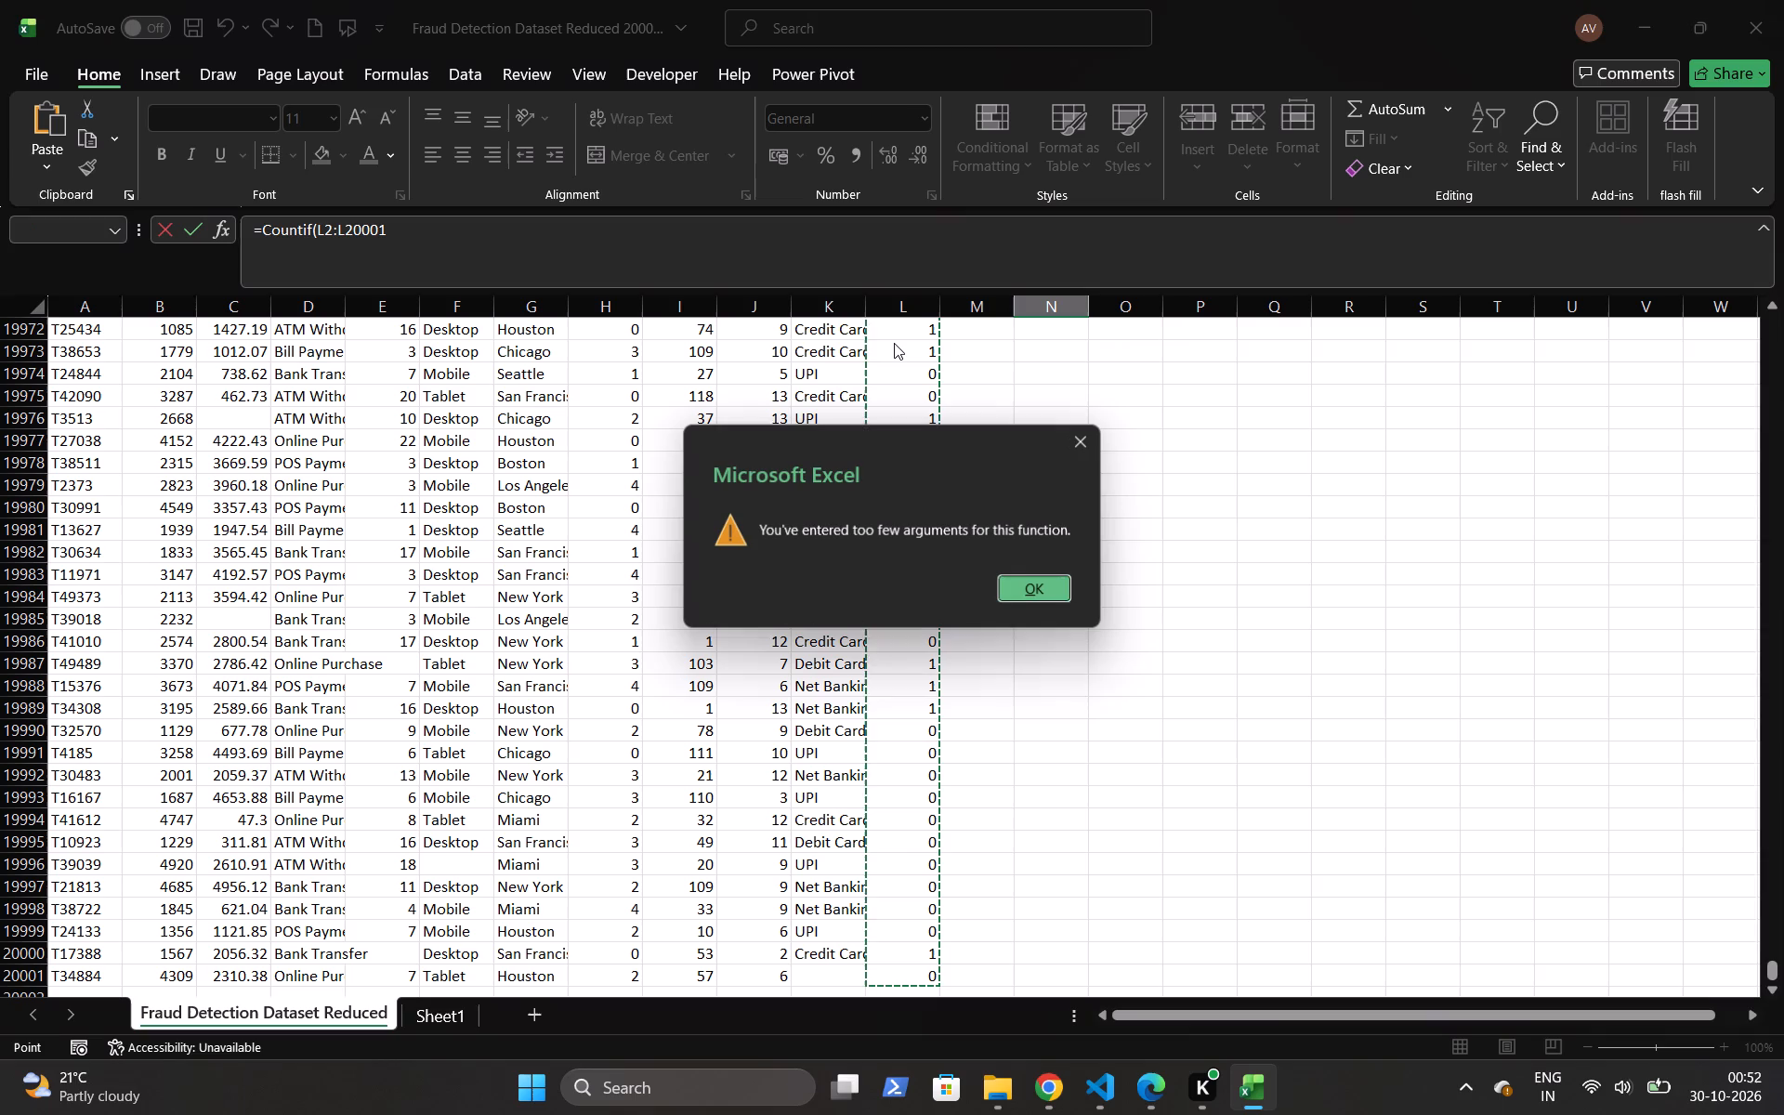
click(1029, 586)
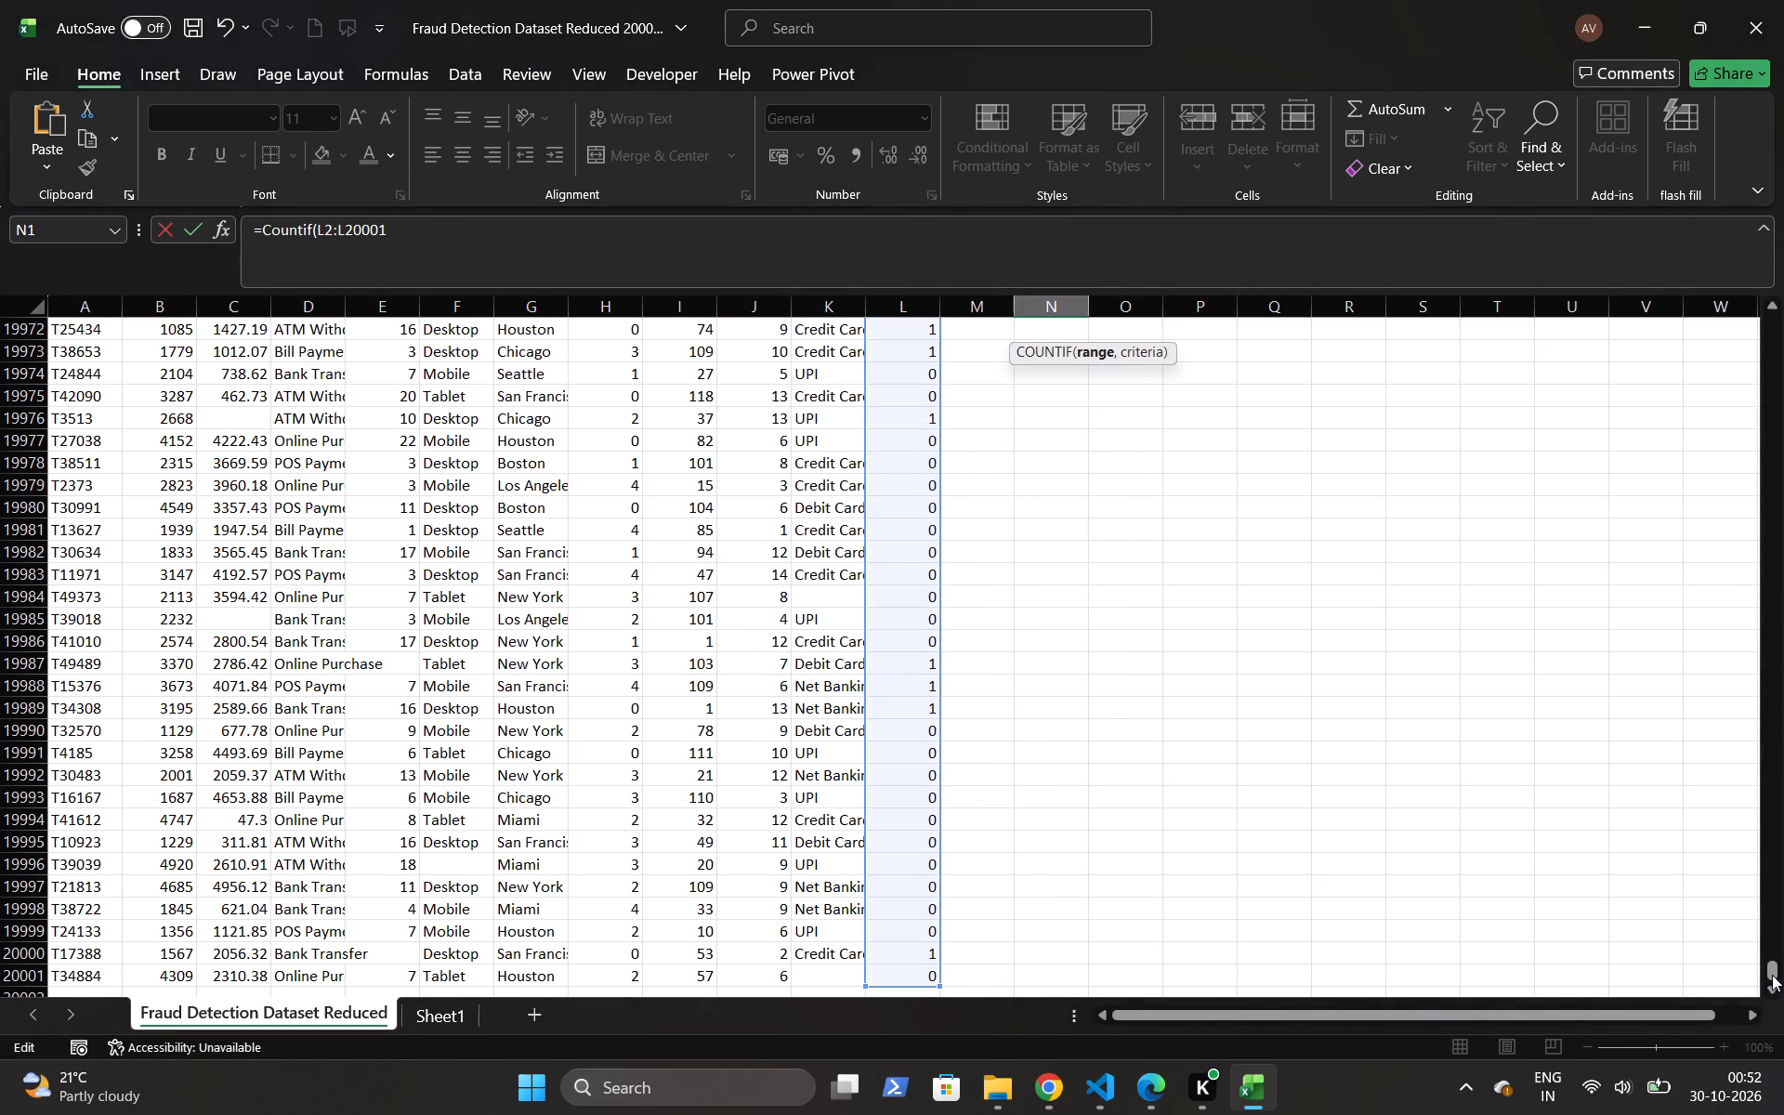
Complete the formula in N1 with criterion 1 and a closing parenthesis, giving =COUNTIF(L2:L20001,1).
drag(1772, 975, 1761, 225)
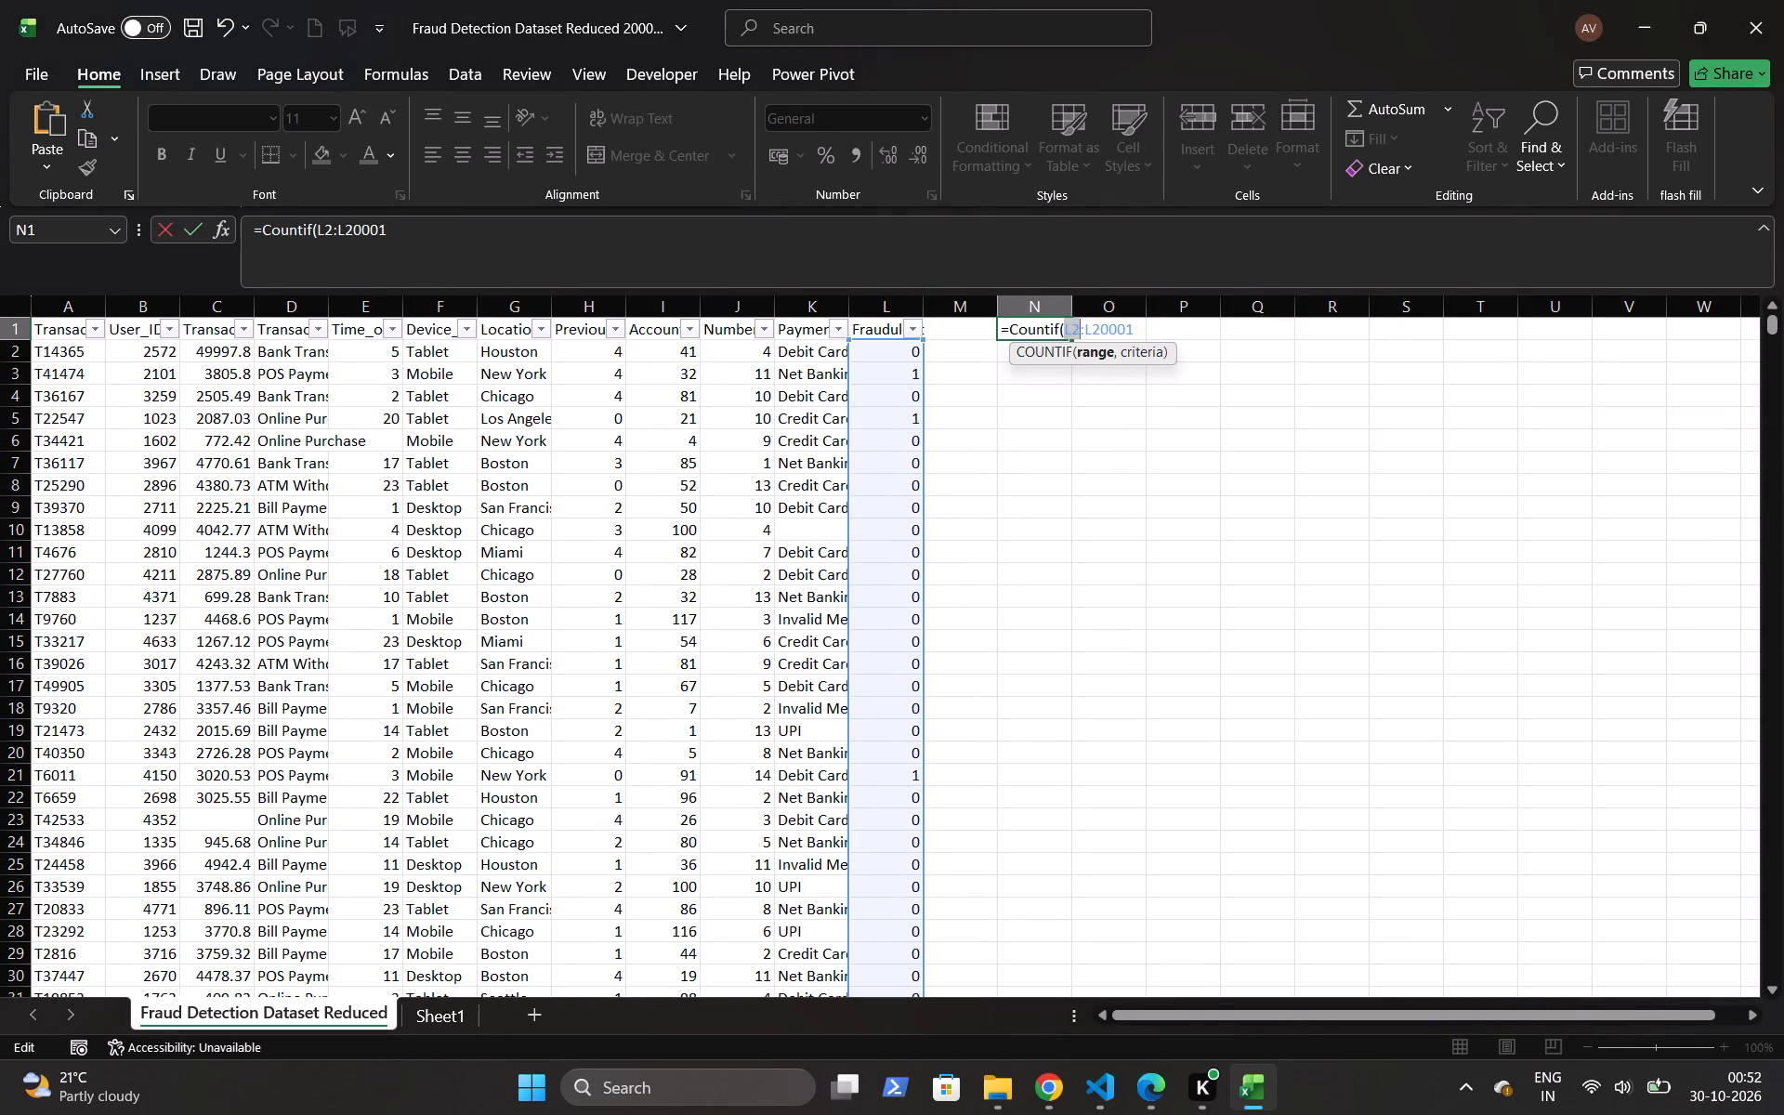
key(Right)
key(Right)
key(Right)
key(Right)
key(Right)
key(Right)
key(Right)
key(Right)
key(Right)
key(Right)
key(Right)
key(Right)
key(Right)
key(Right)
key(Right)
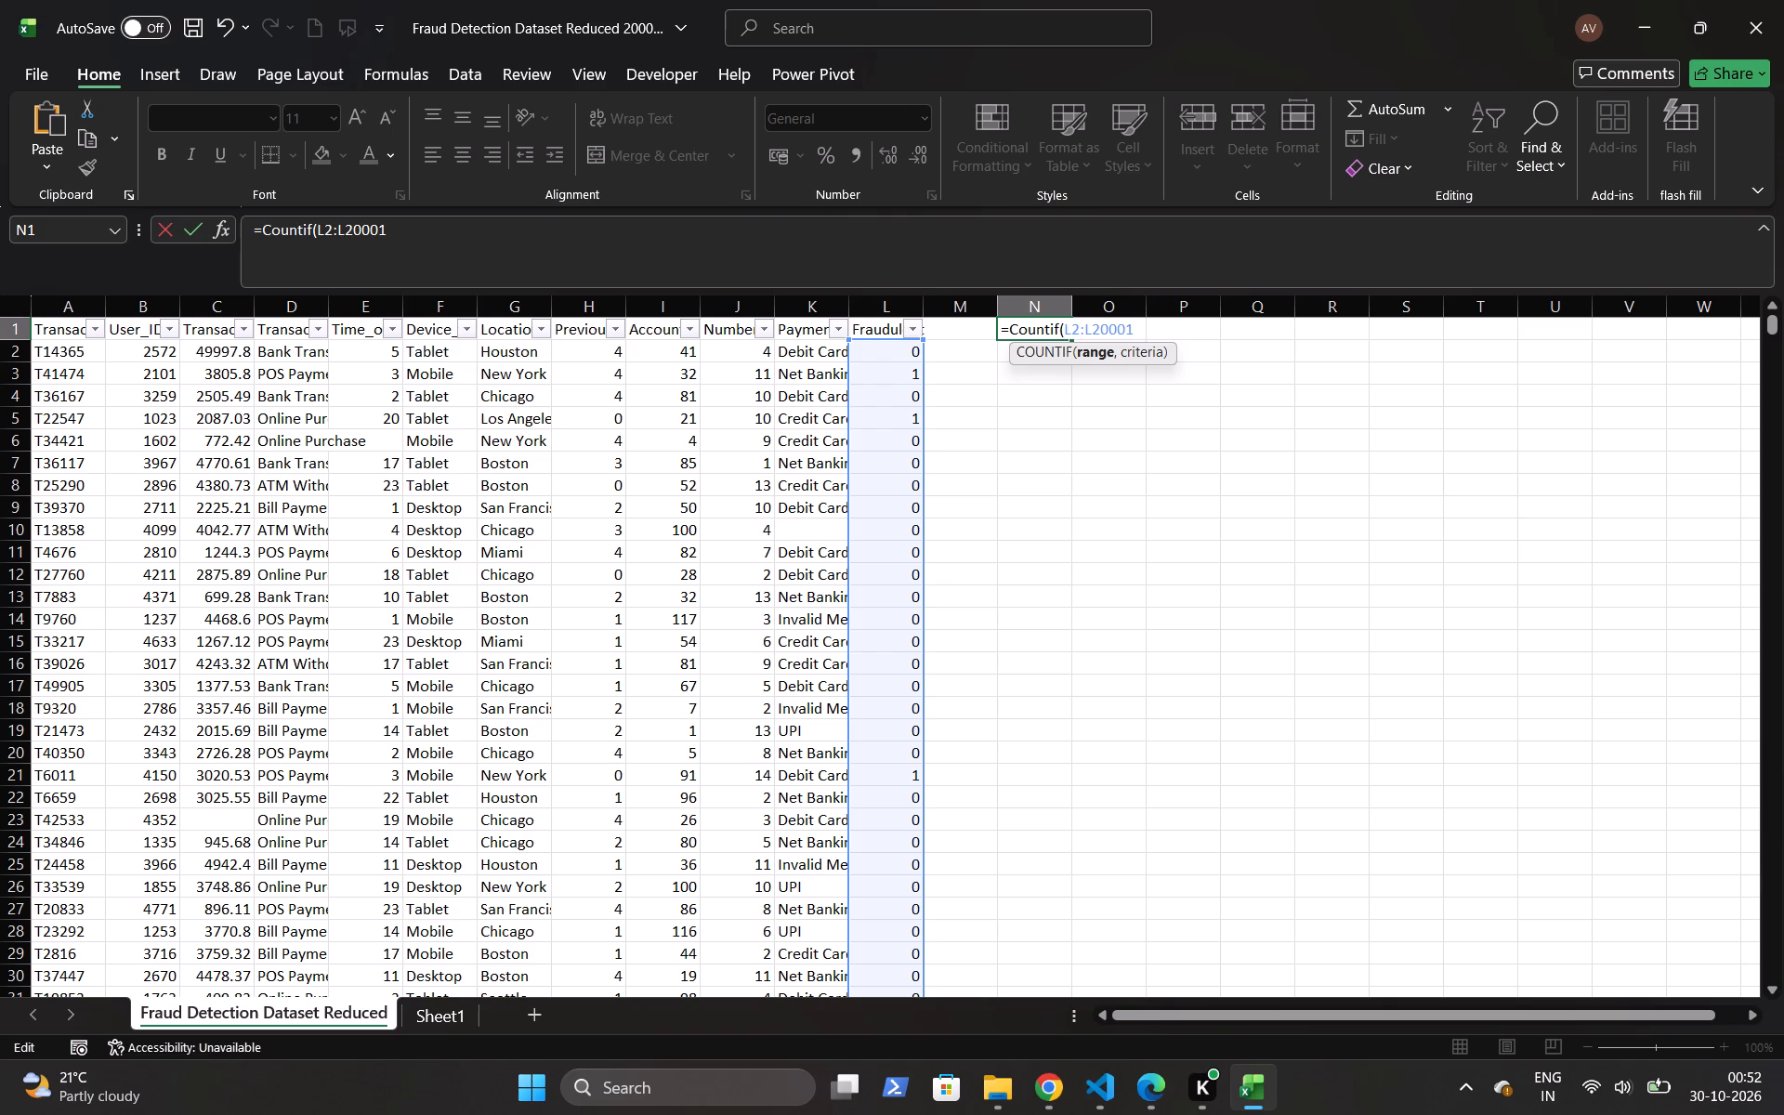
text(,1)
key(shift+parenright)
key(Return)
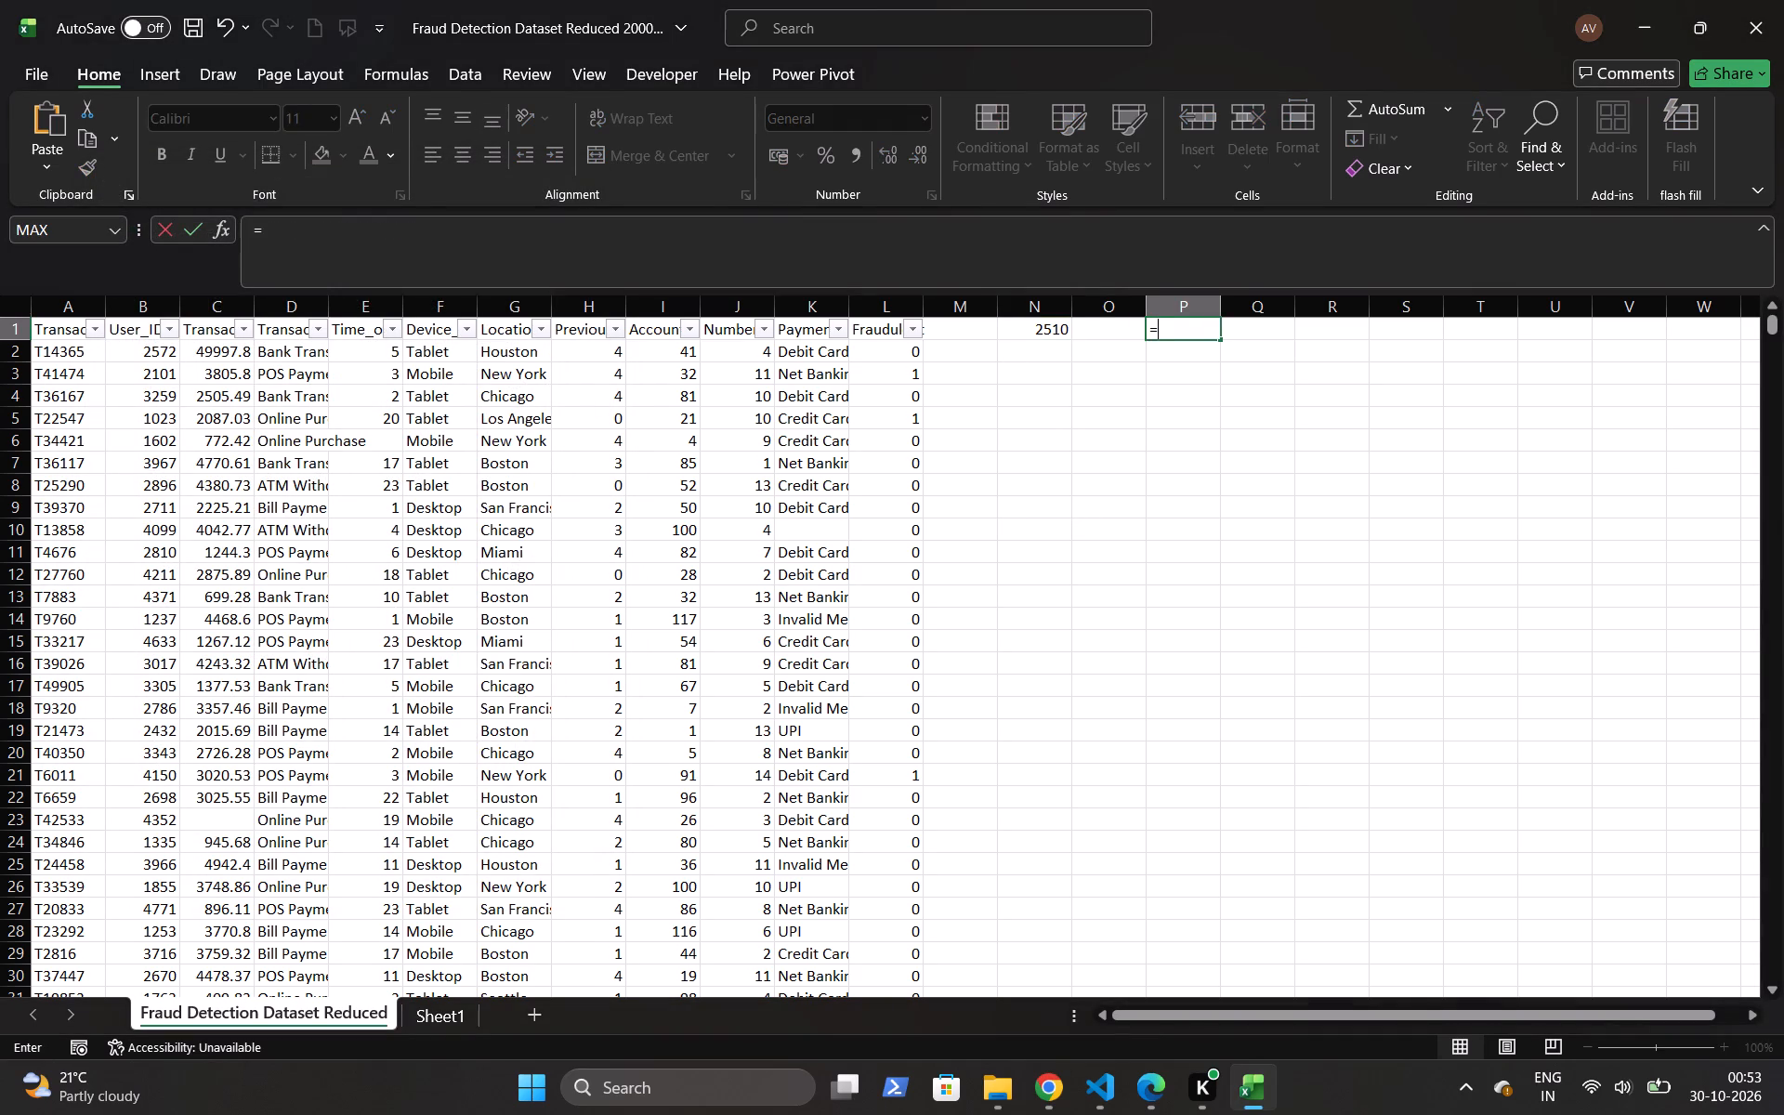
text(countif)
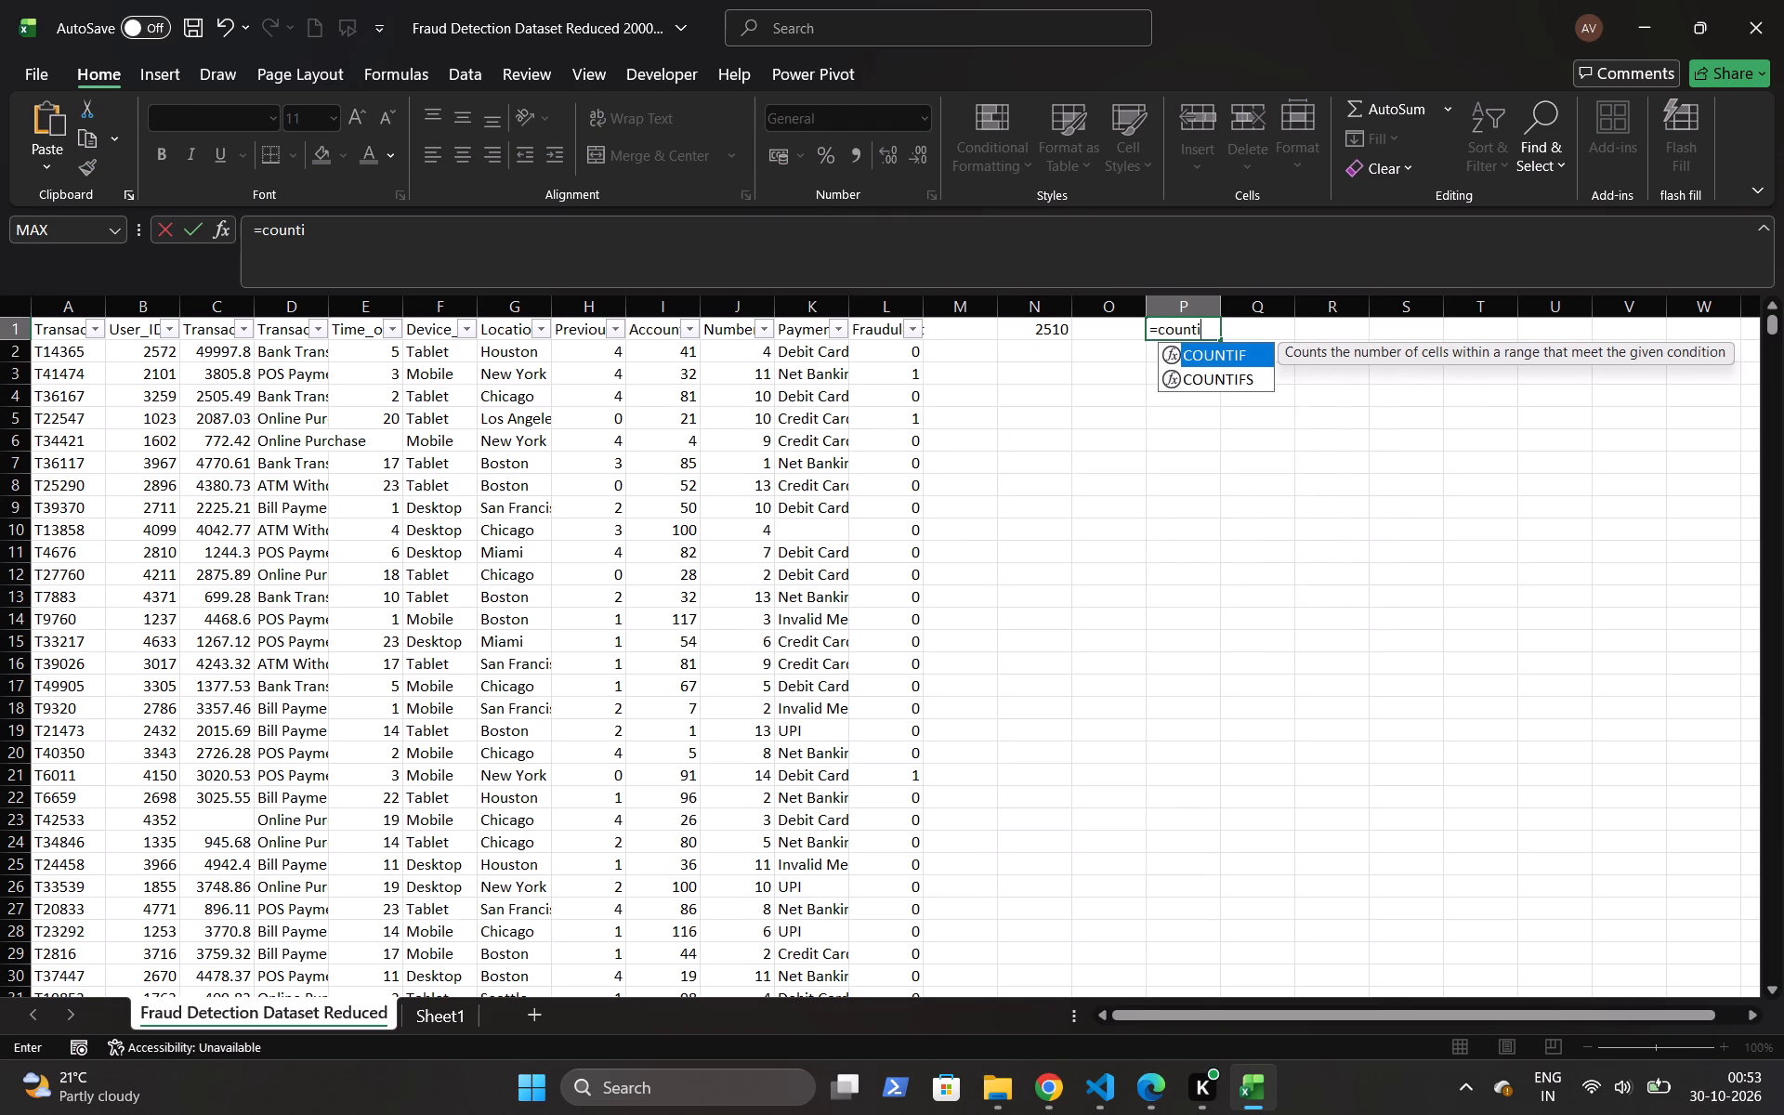
key(shift+parenleft)
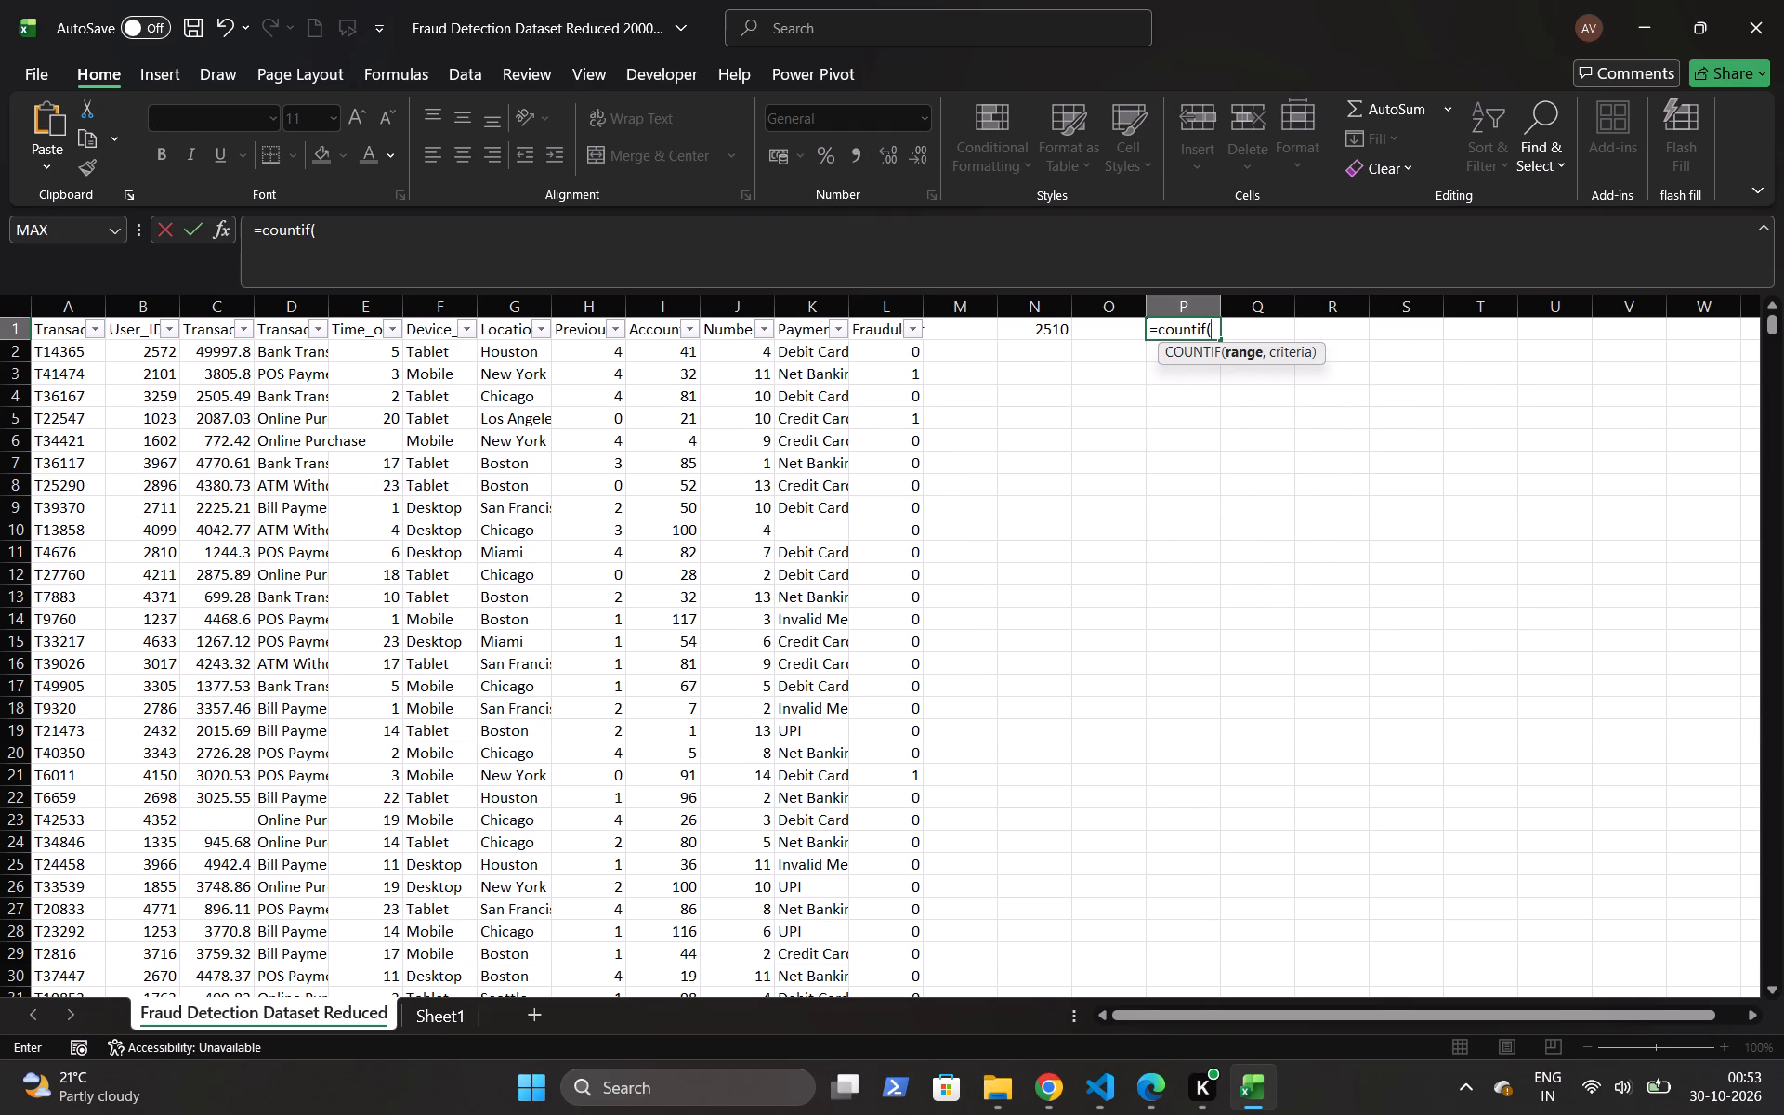
click(880, 355)
key(ctrl+shift+Down)
key(ctrl+Up)
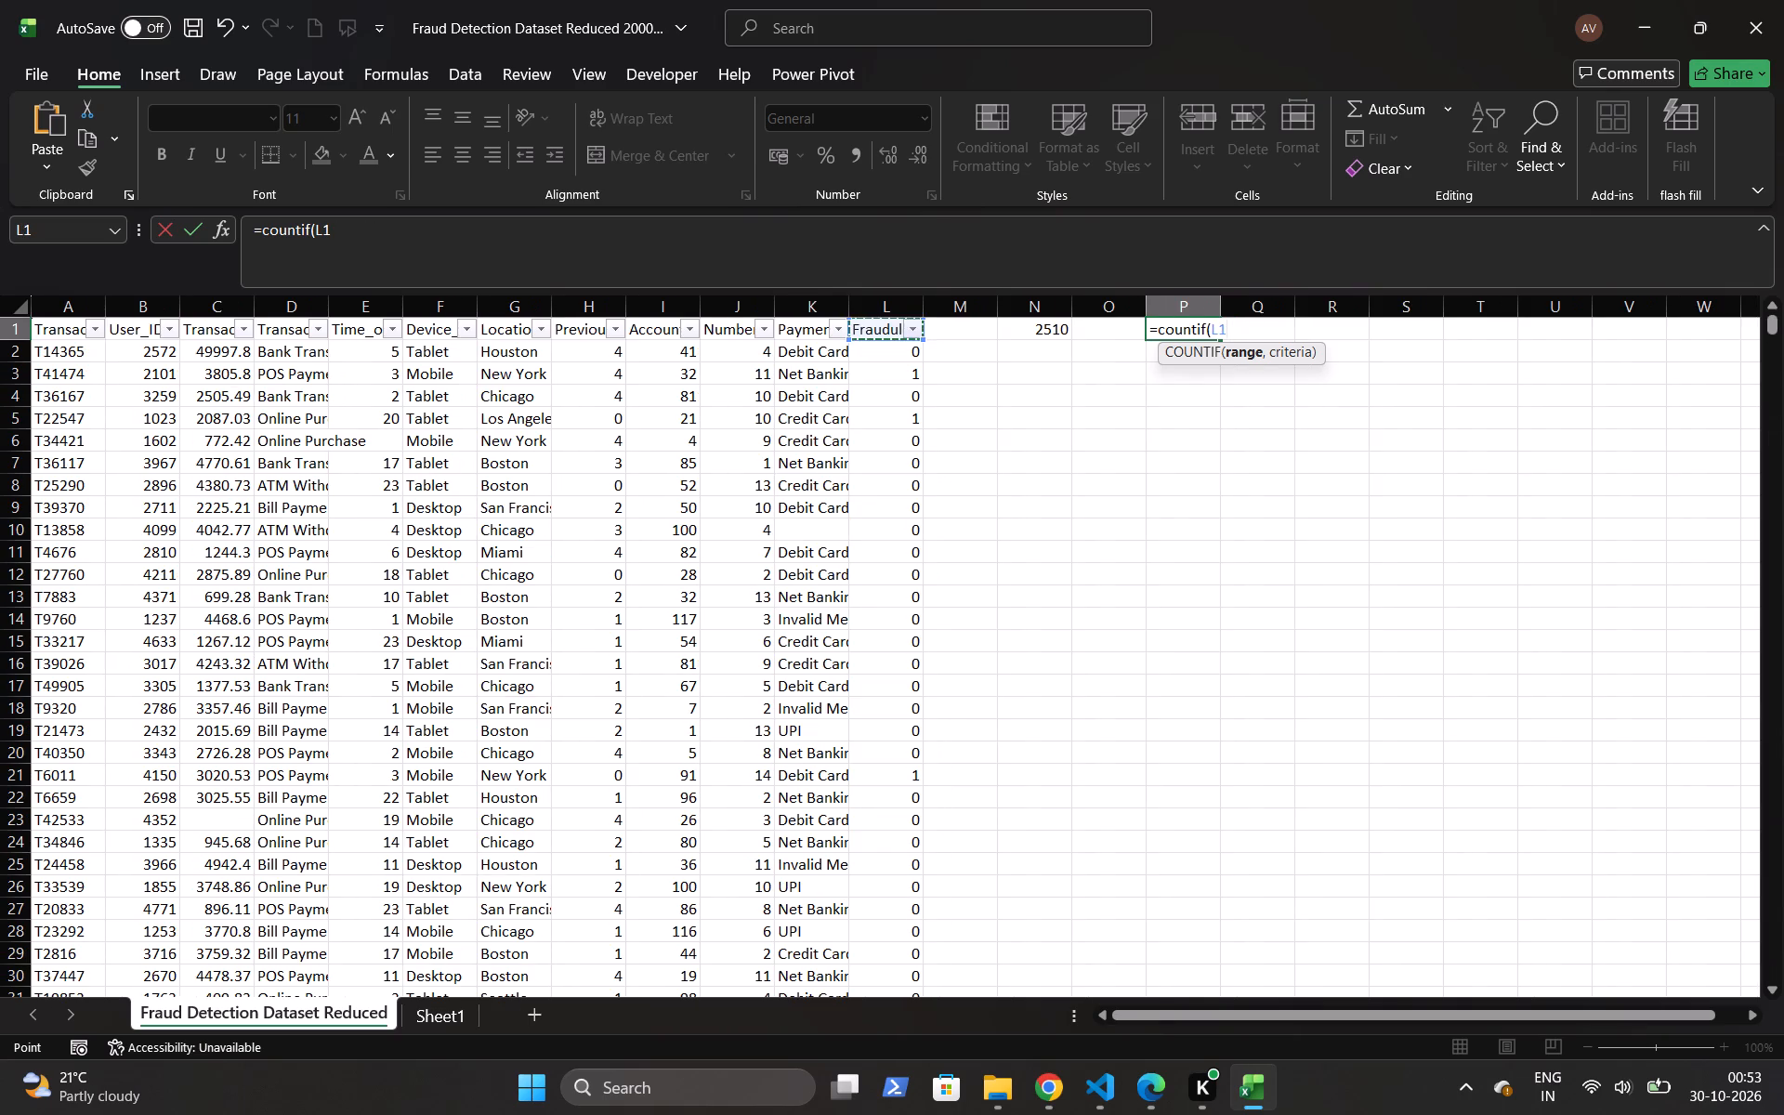
click(880, 355)
key(ctrl+shift+Down)
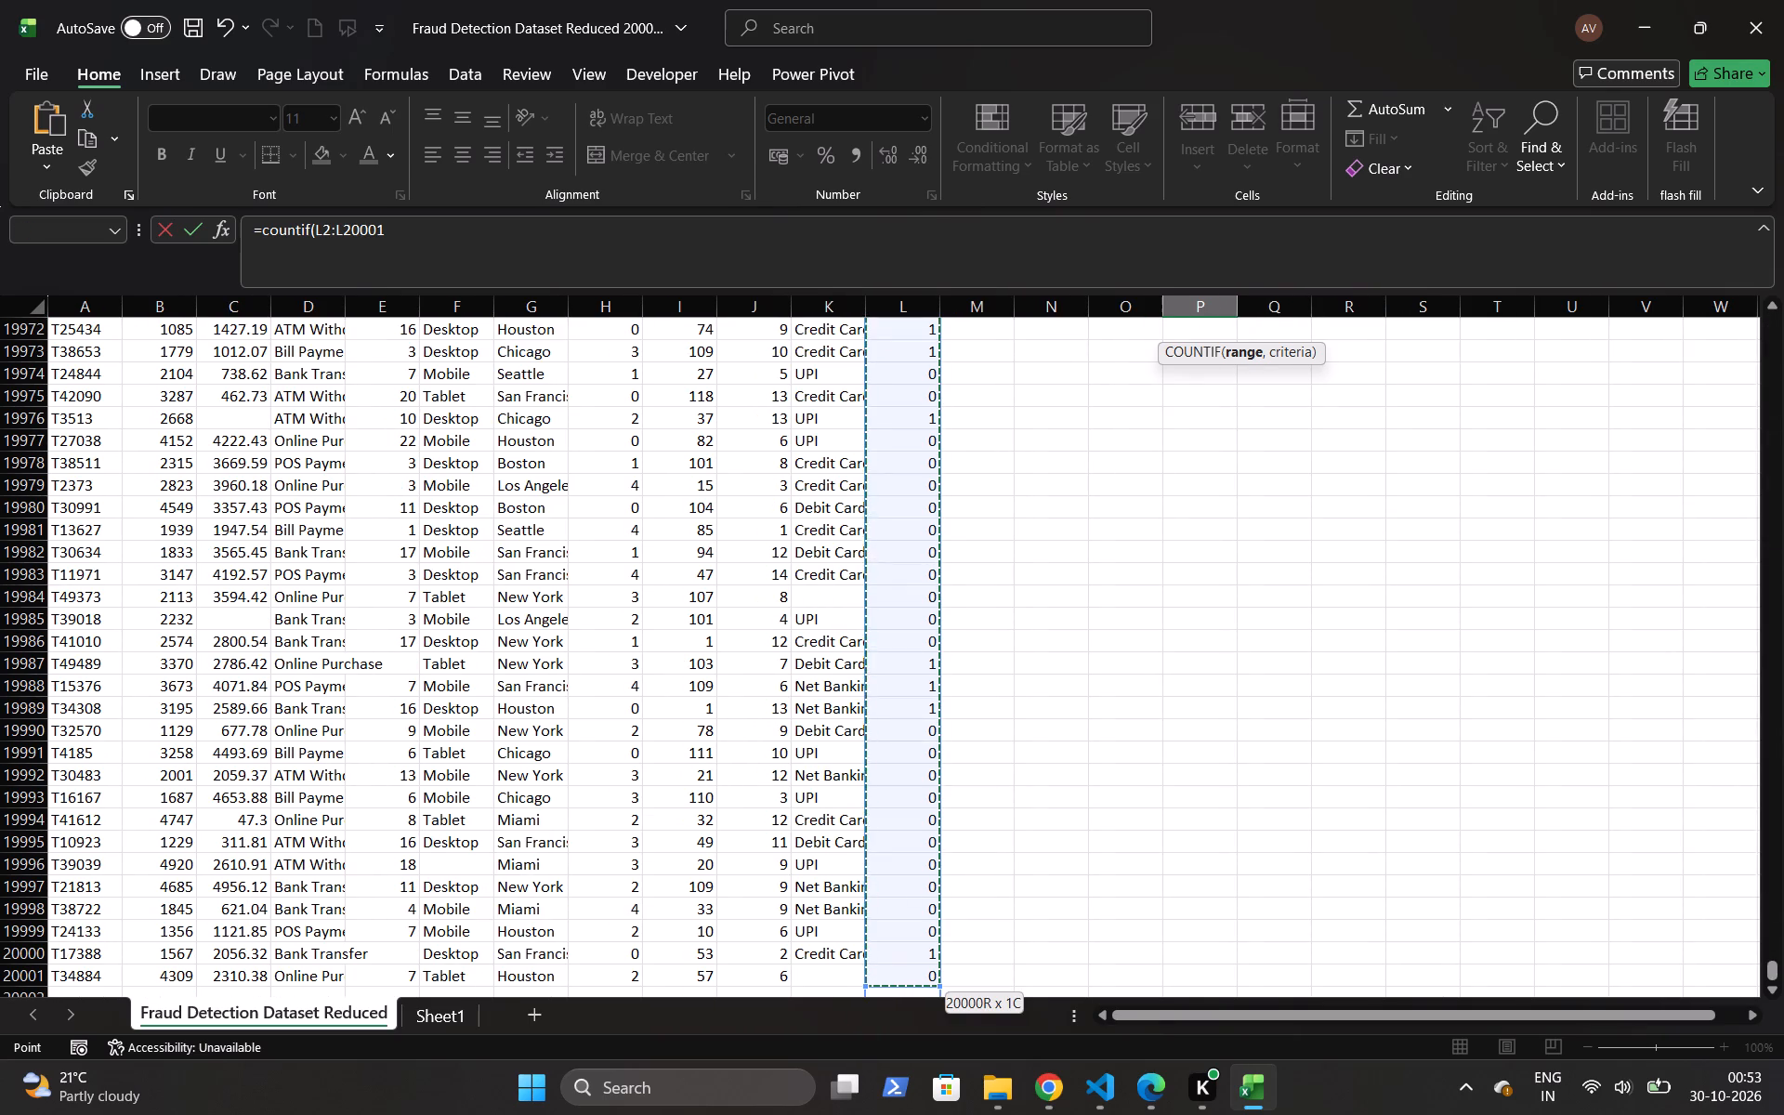
text(,1)
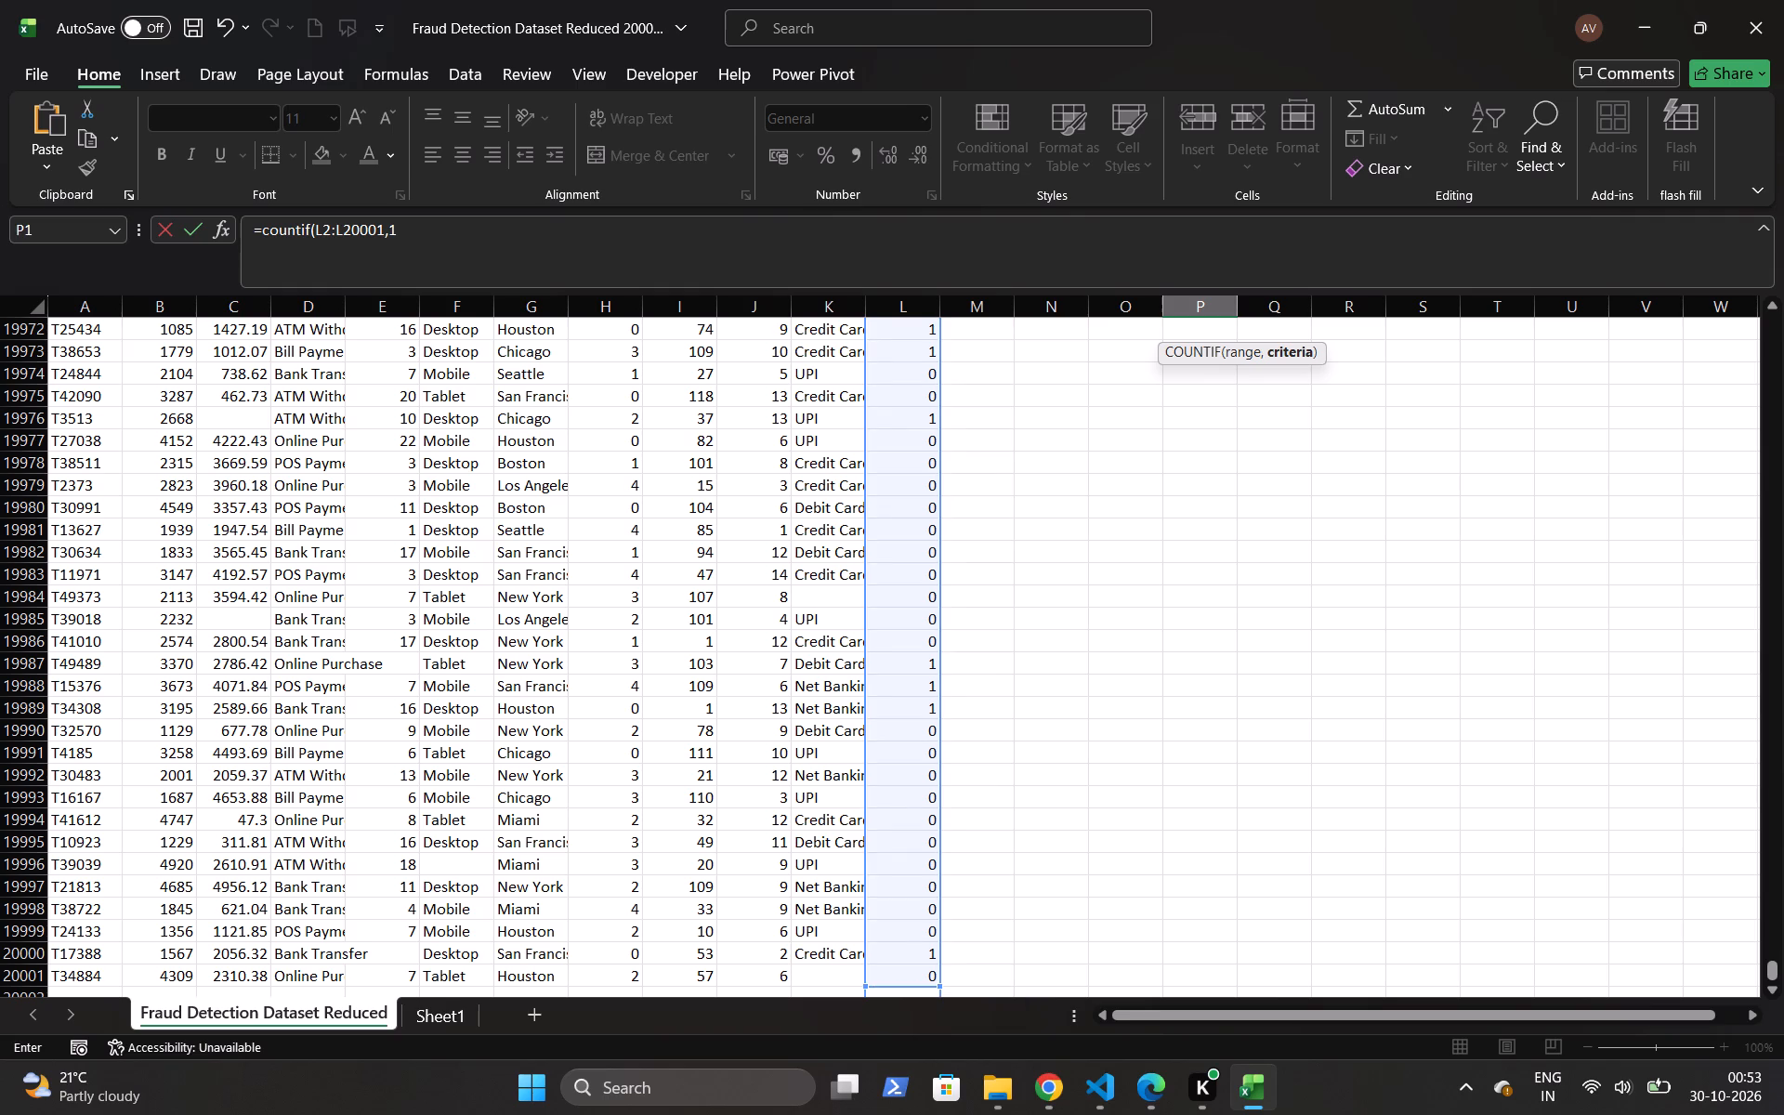
key(shift+parenright)
key(Return)
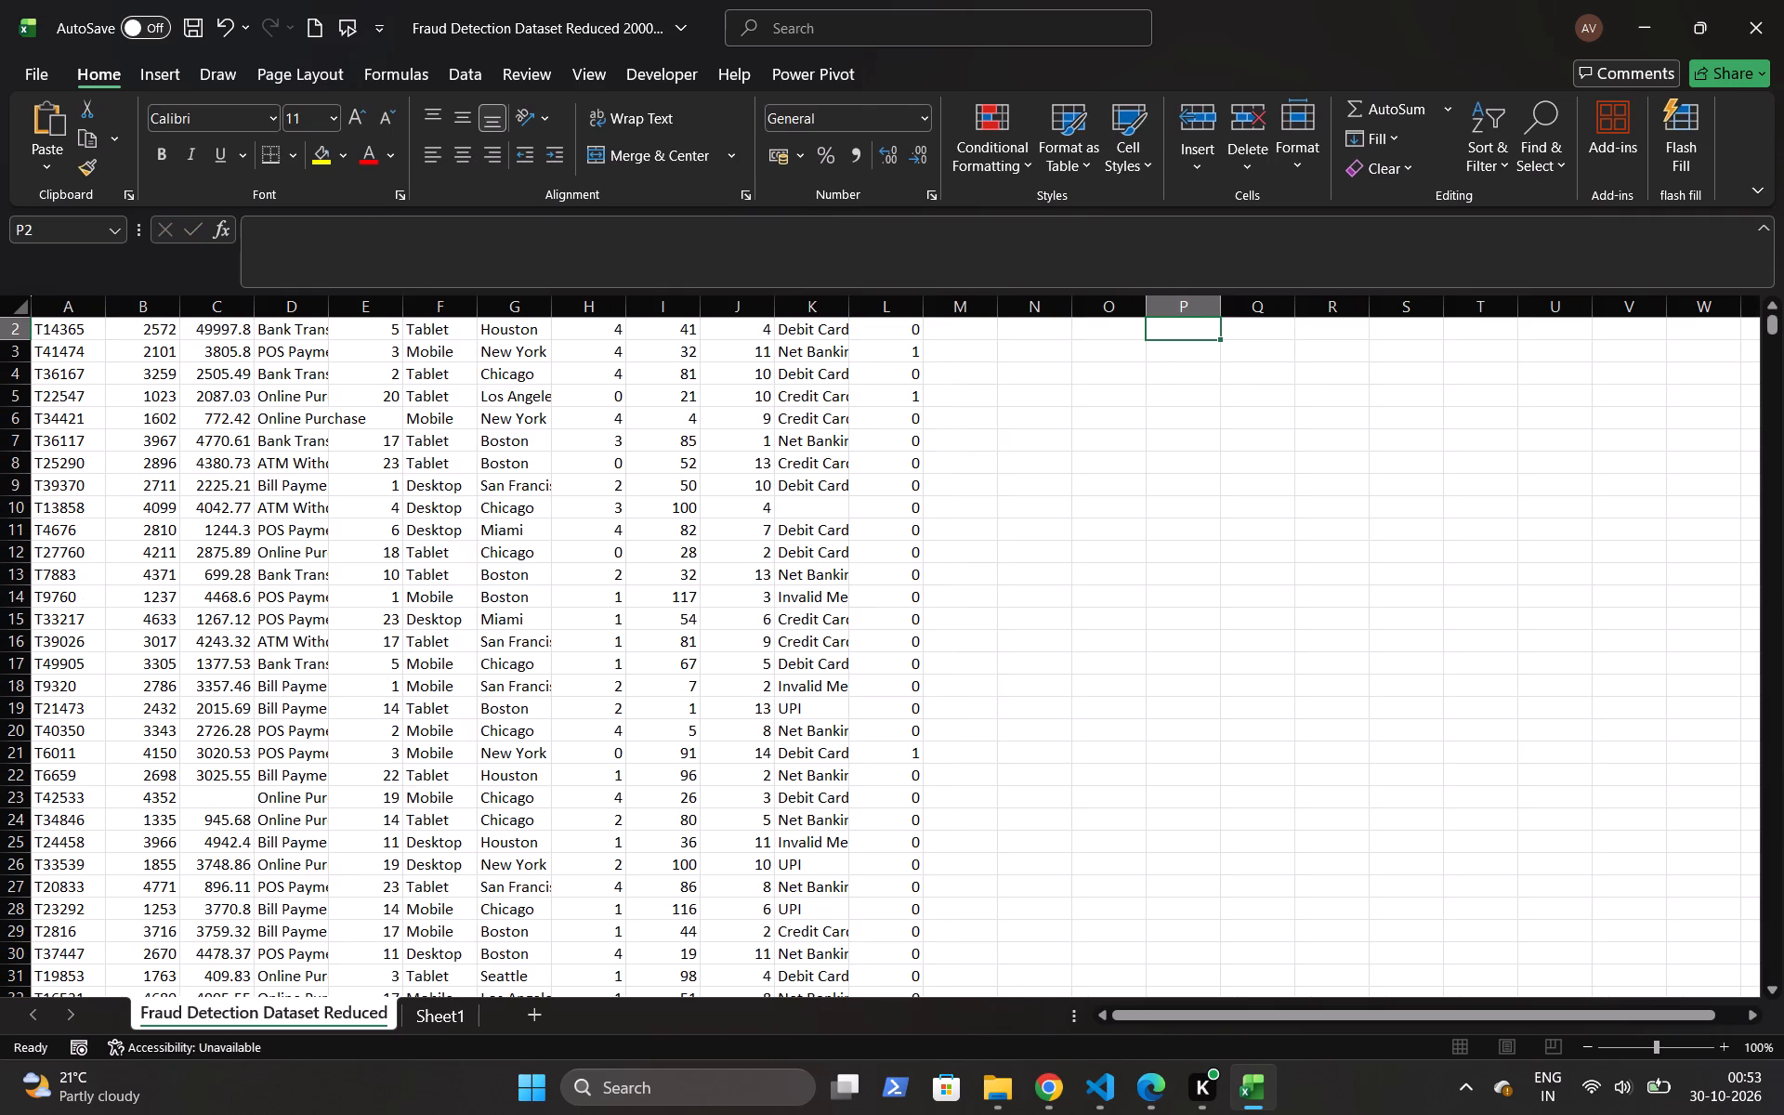
key(ctrl+Up)
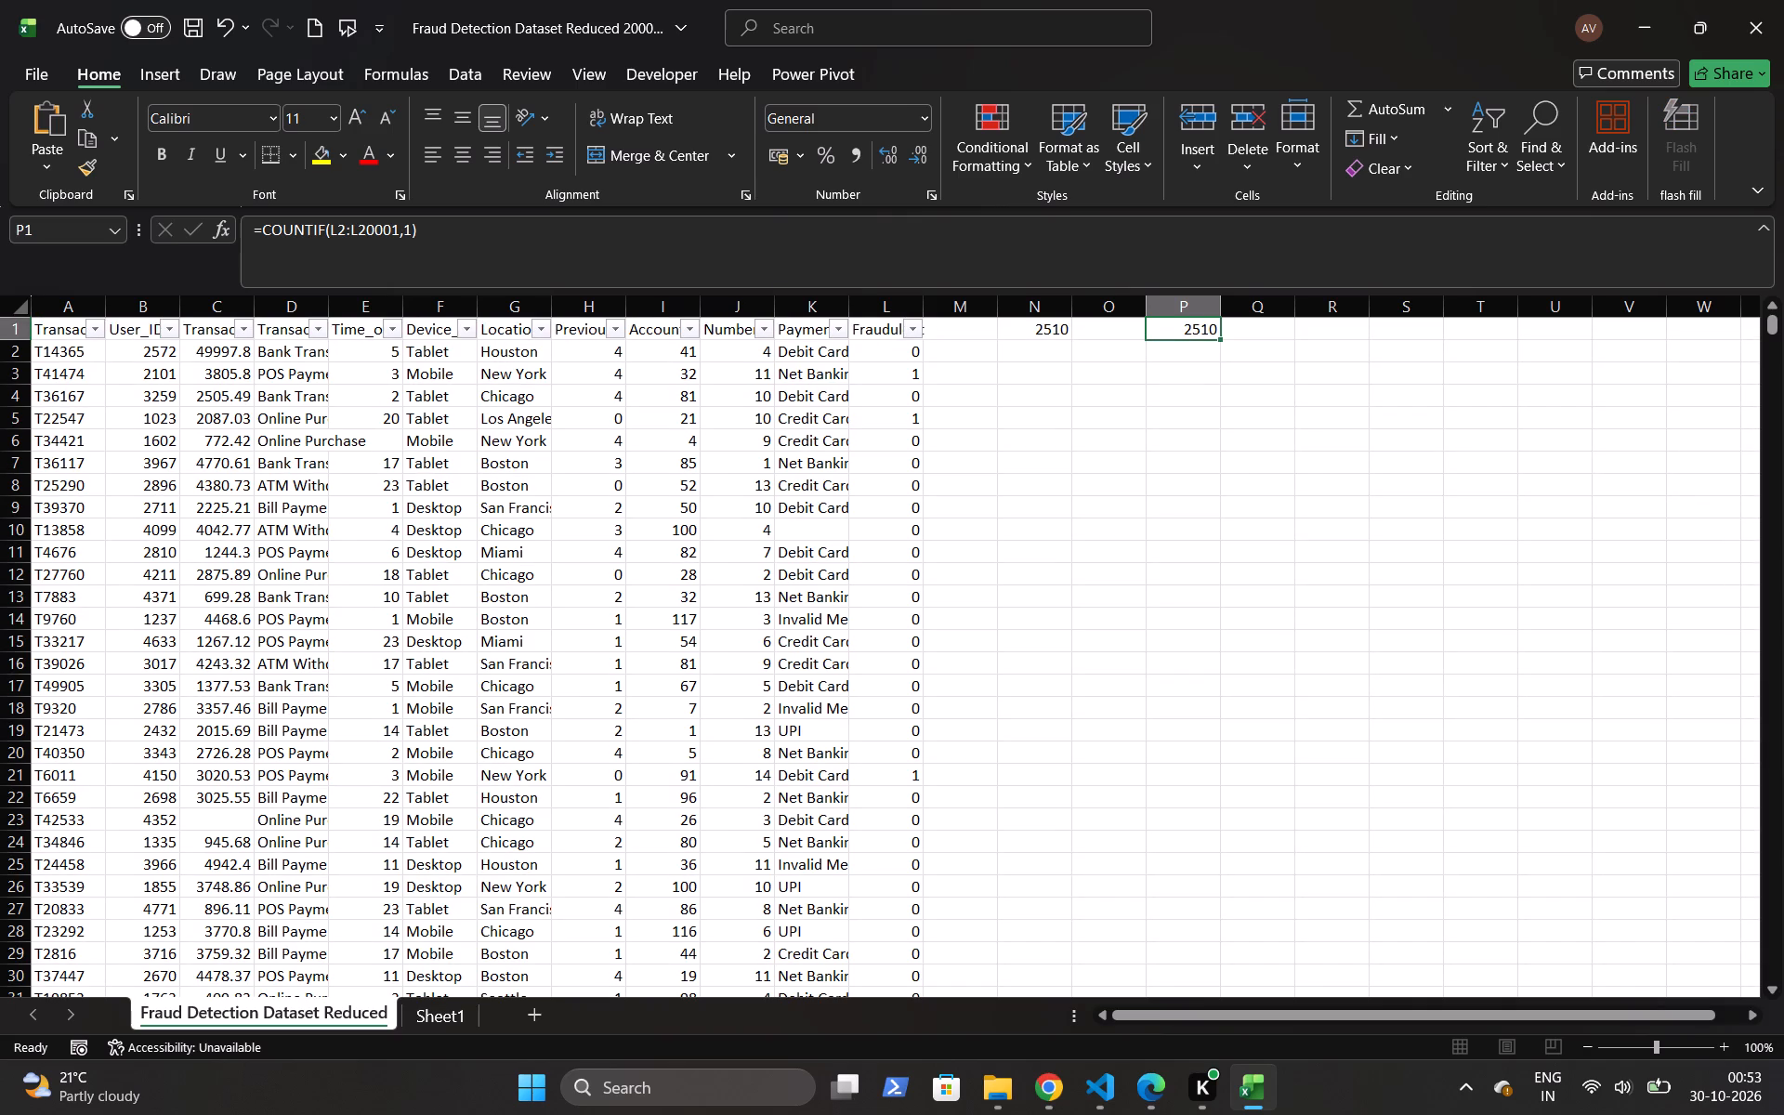
Change the criterion of the COUNTIF formula in P1 to 0 so it counts non-fraudulent transactions.
double_click(1186, 325)
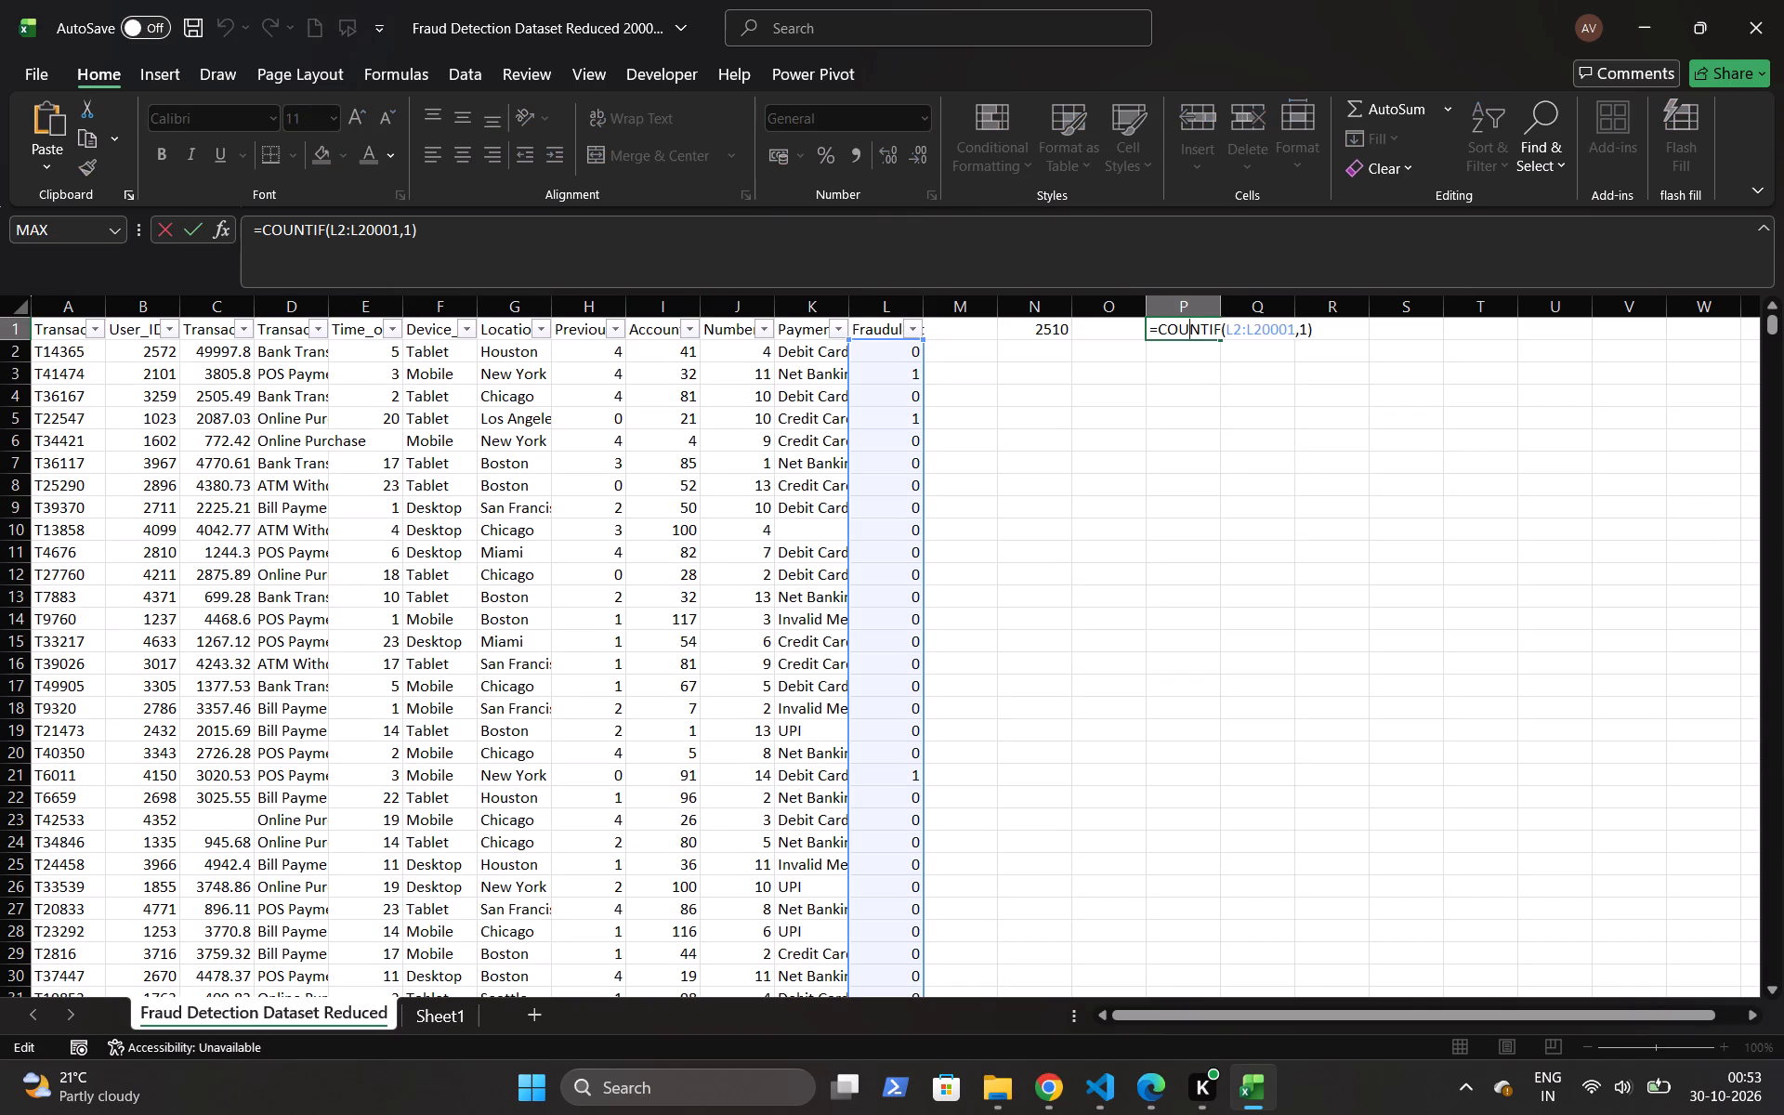
key(Right)
key(Right)
key(Right)
key(Right)
key(Right)
key(Right)
key(Right)
key(Right)
key(Right)
key(Right)
key(Right)
key(Right)
key(Right)
key(Right)
key(Right)
key(Right)
key(Right)
key(Right)
key(Right)
key(Right)
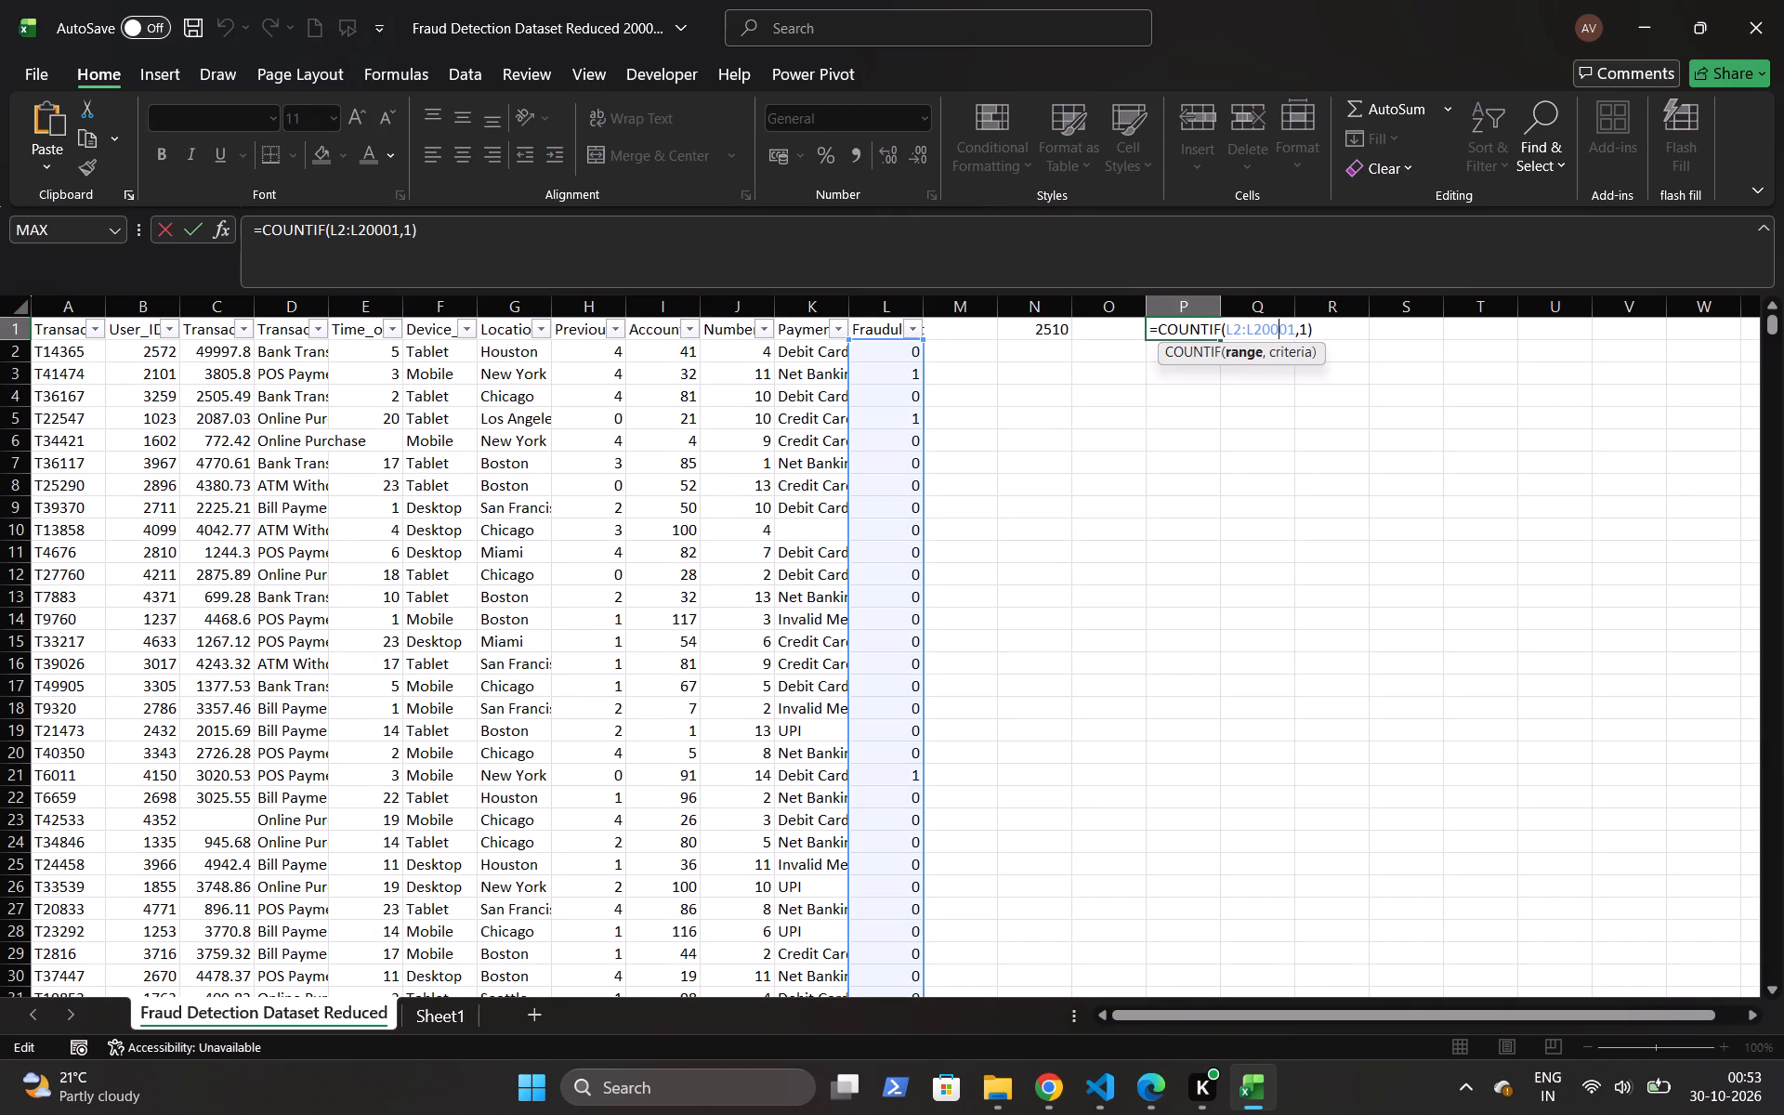
key(Right)
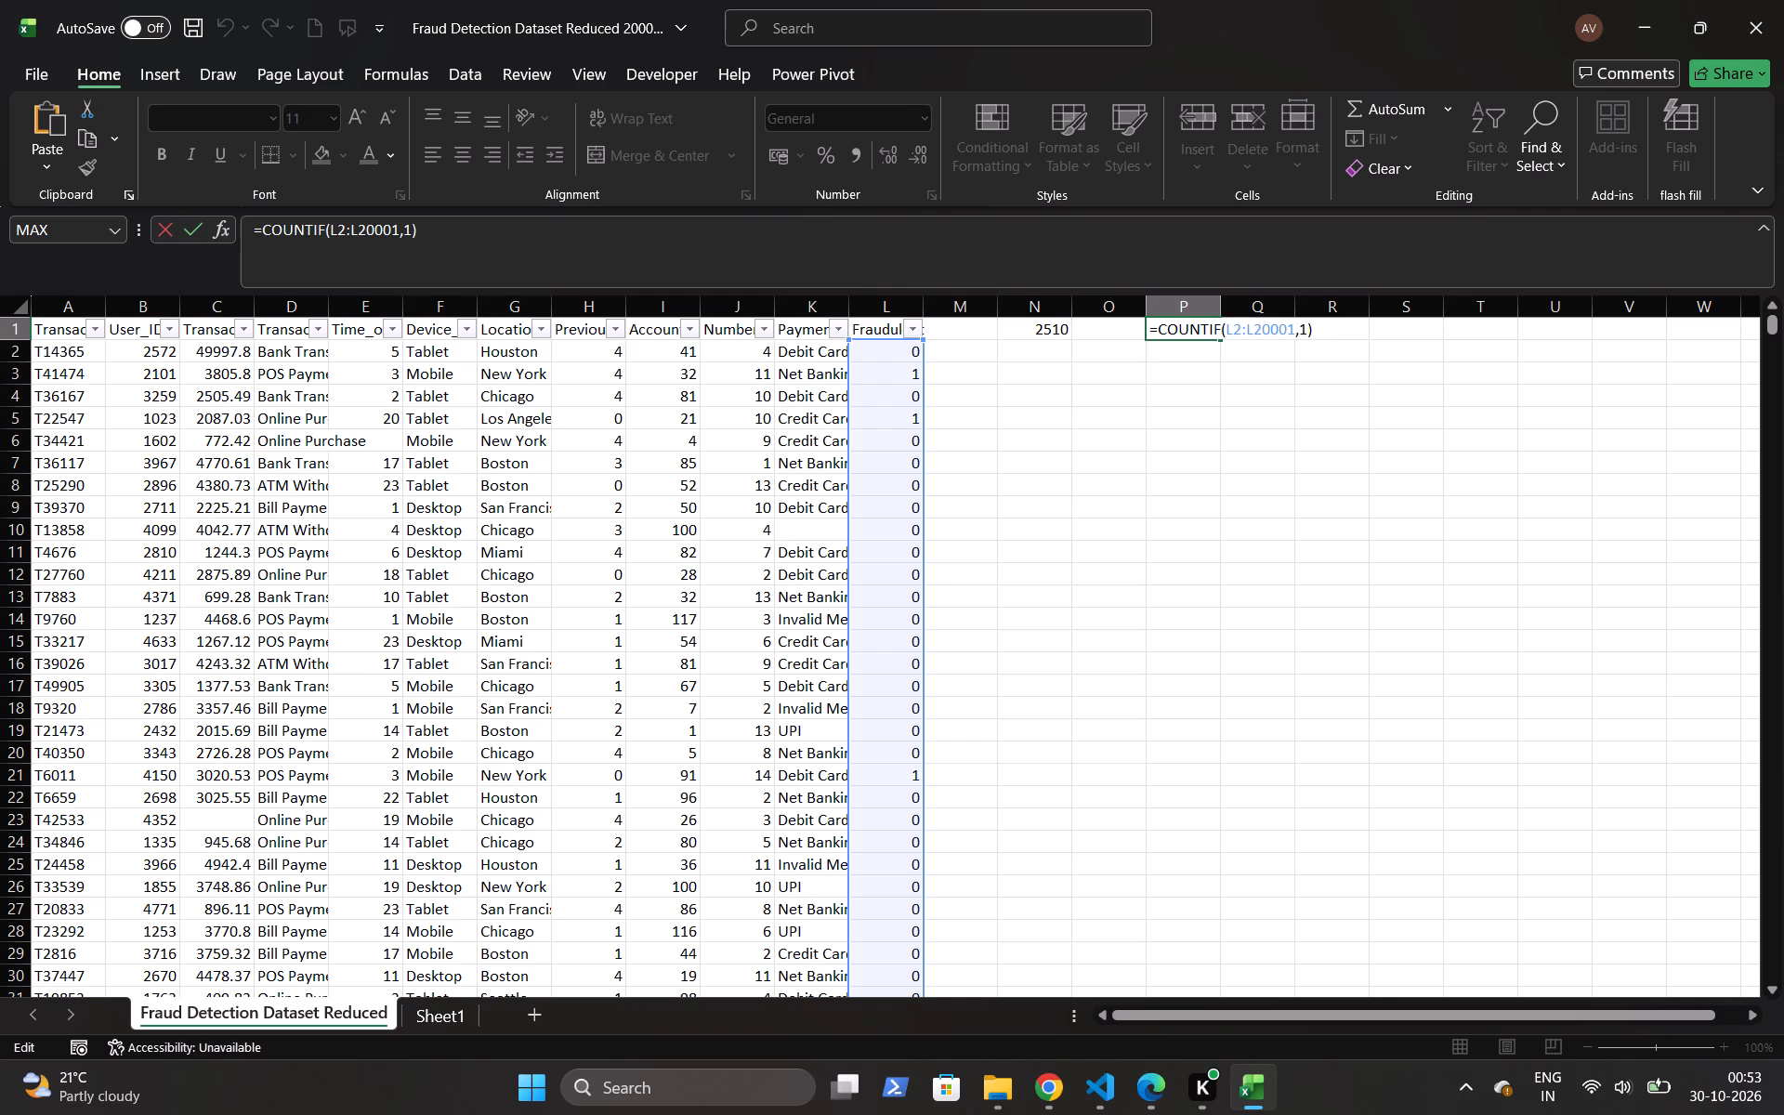
key(Right)
key(Left)
key(Left)
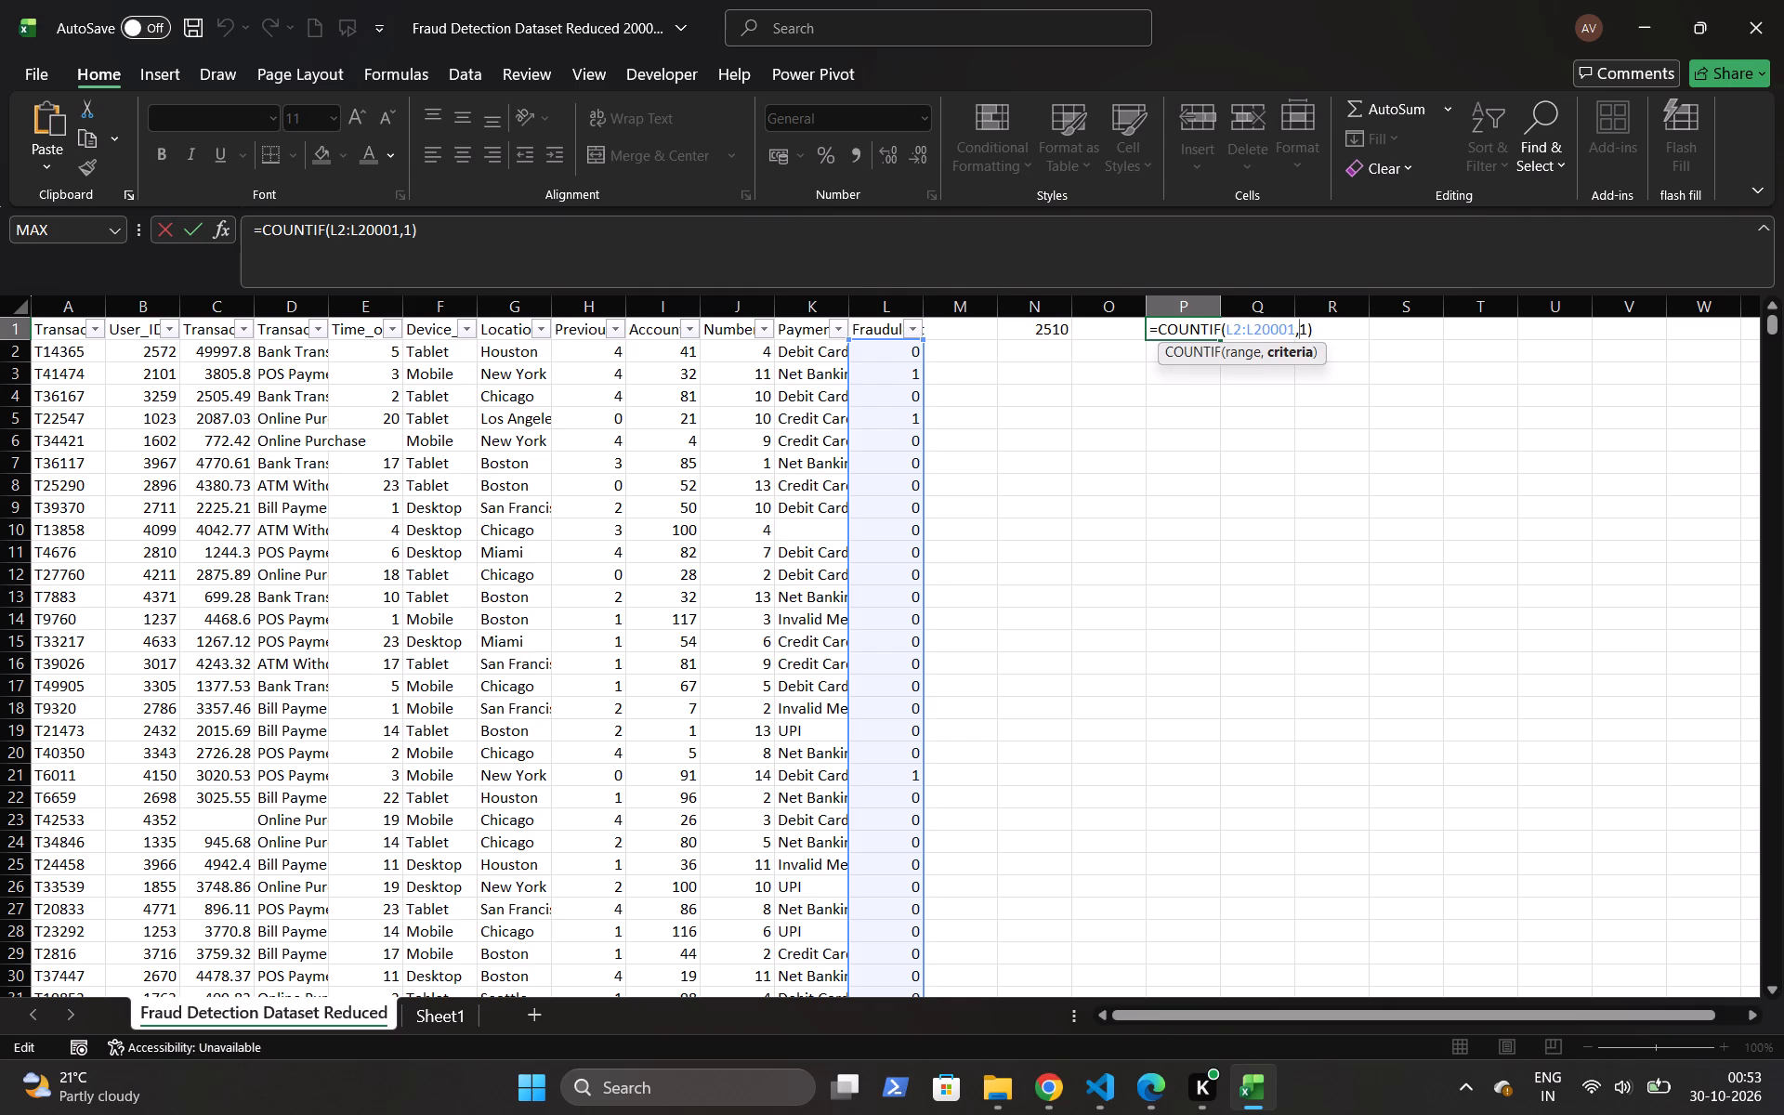
key(Delete)
key(0)
key(Return)
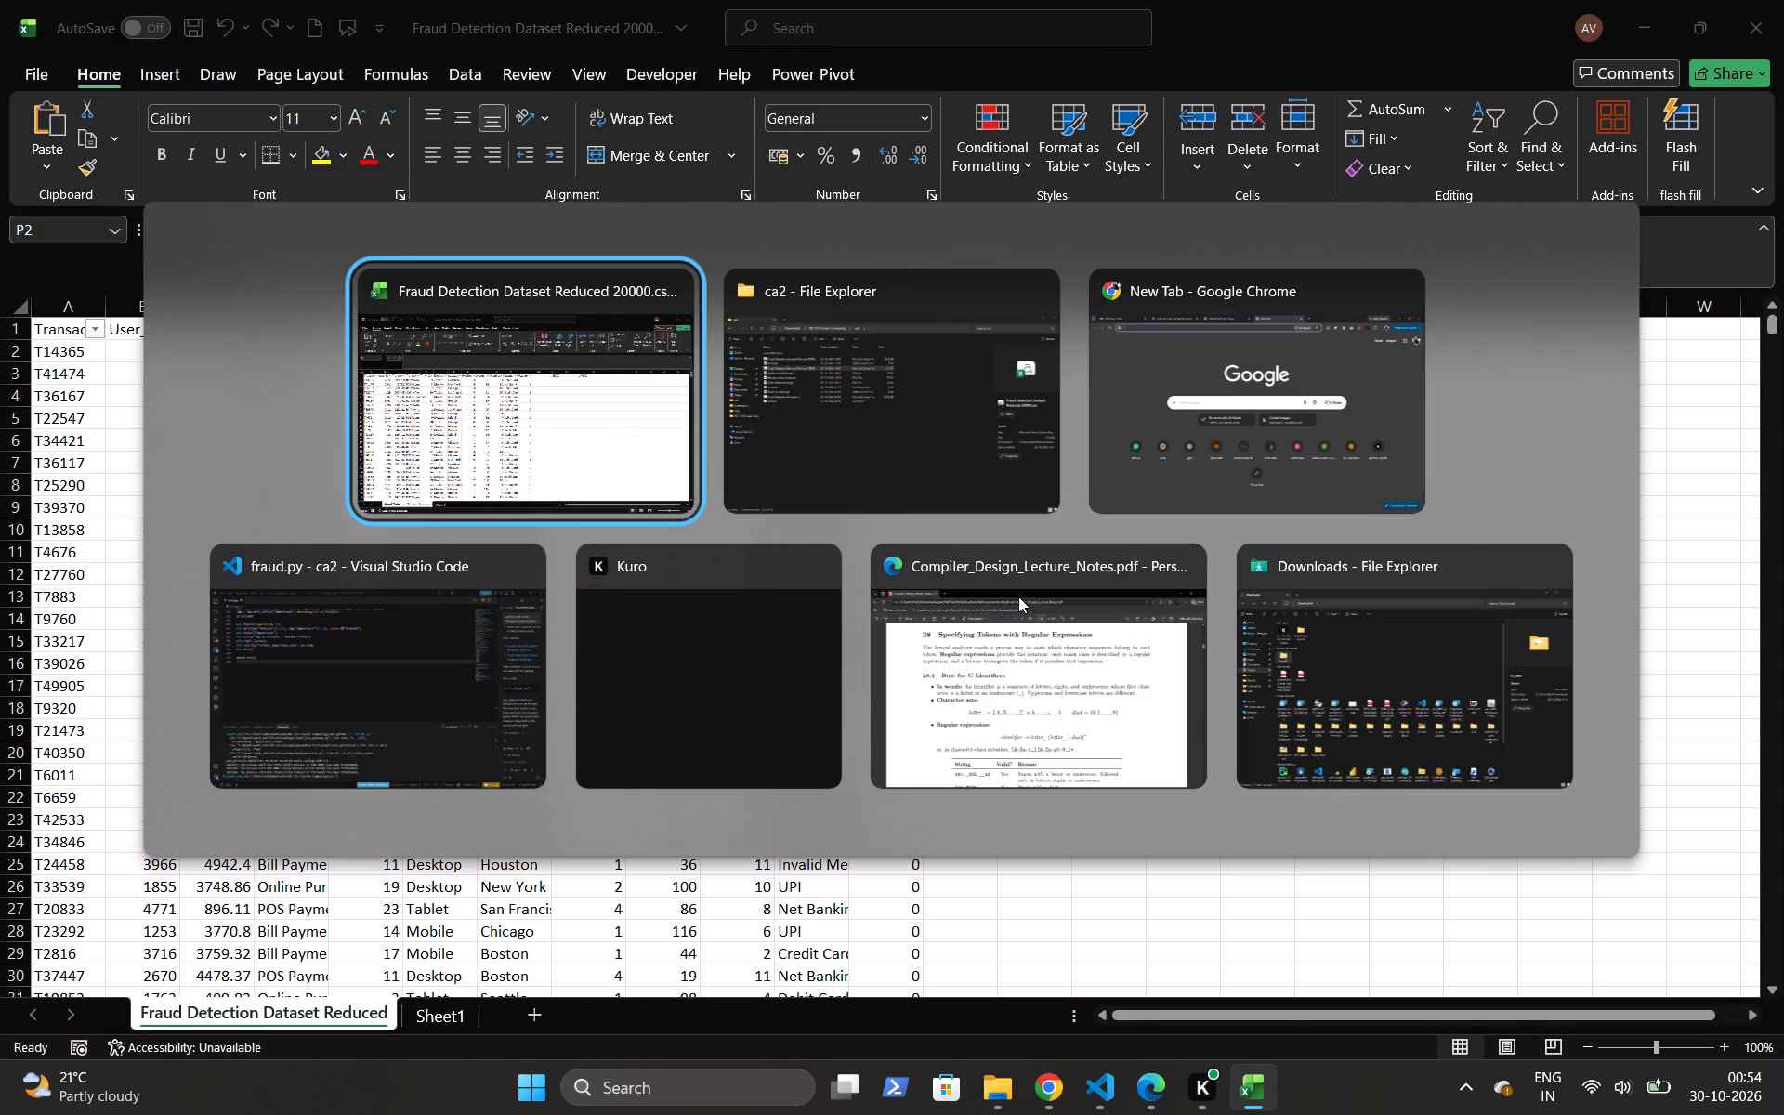
Switch to File Explorer and open the other Fraud Detection Dataset Reduced 20000 workbook, the one with only Sheet1.
double_click(440, 230)
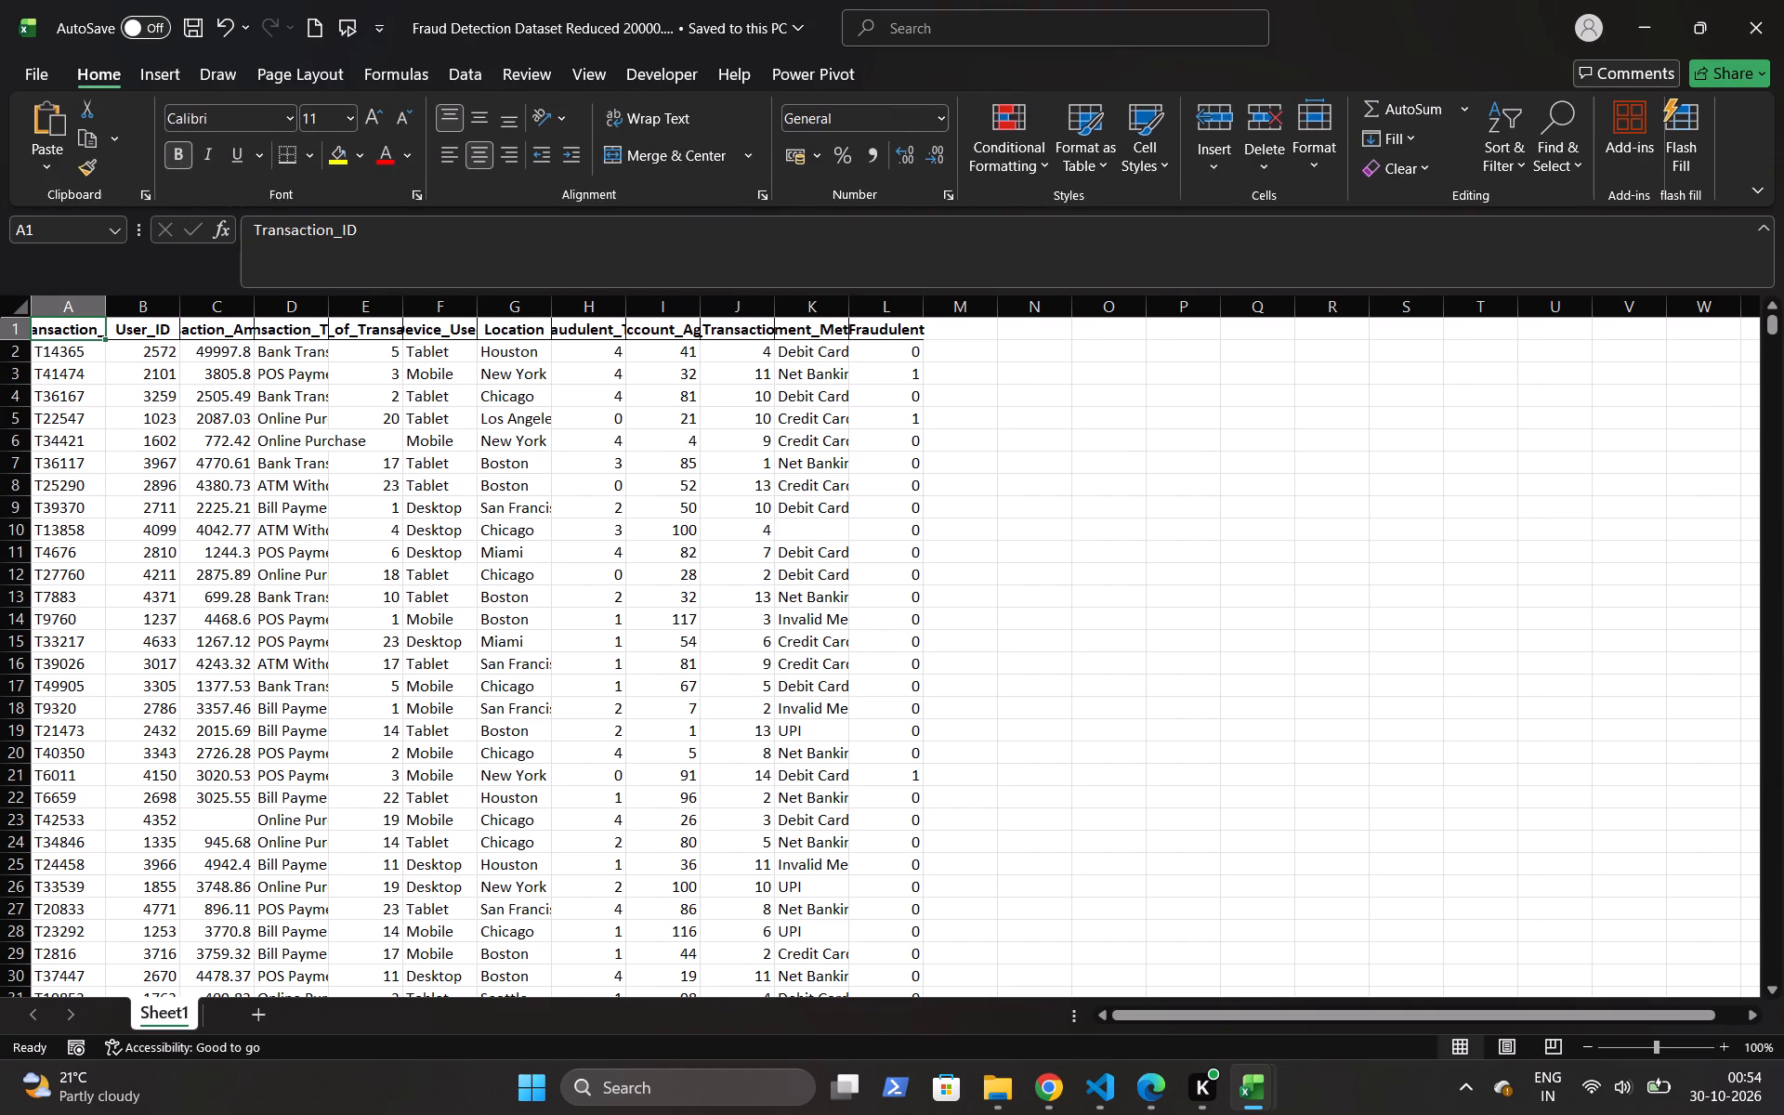
Enter =COUNTIF(L2:L20001,1) in cell O2 of Sheet1 to count the fraudulent transactions.
click(1123, 342)
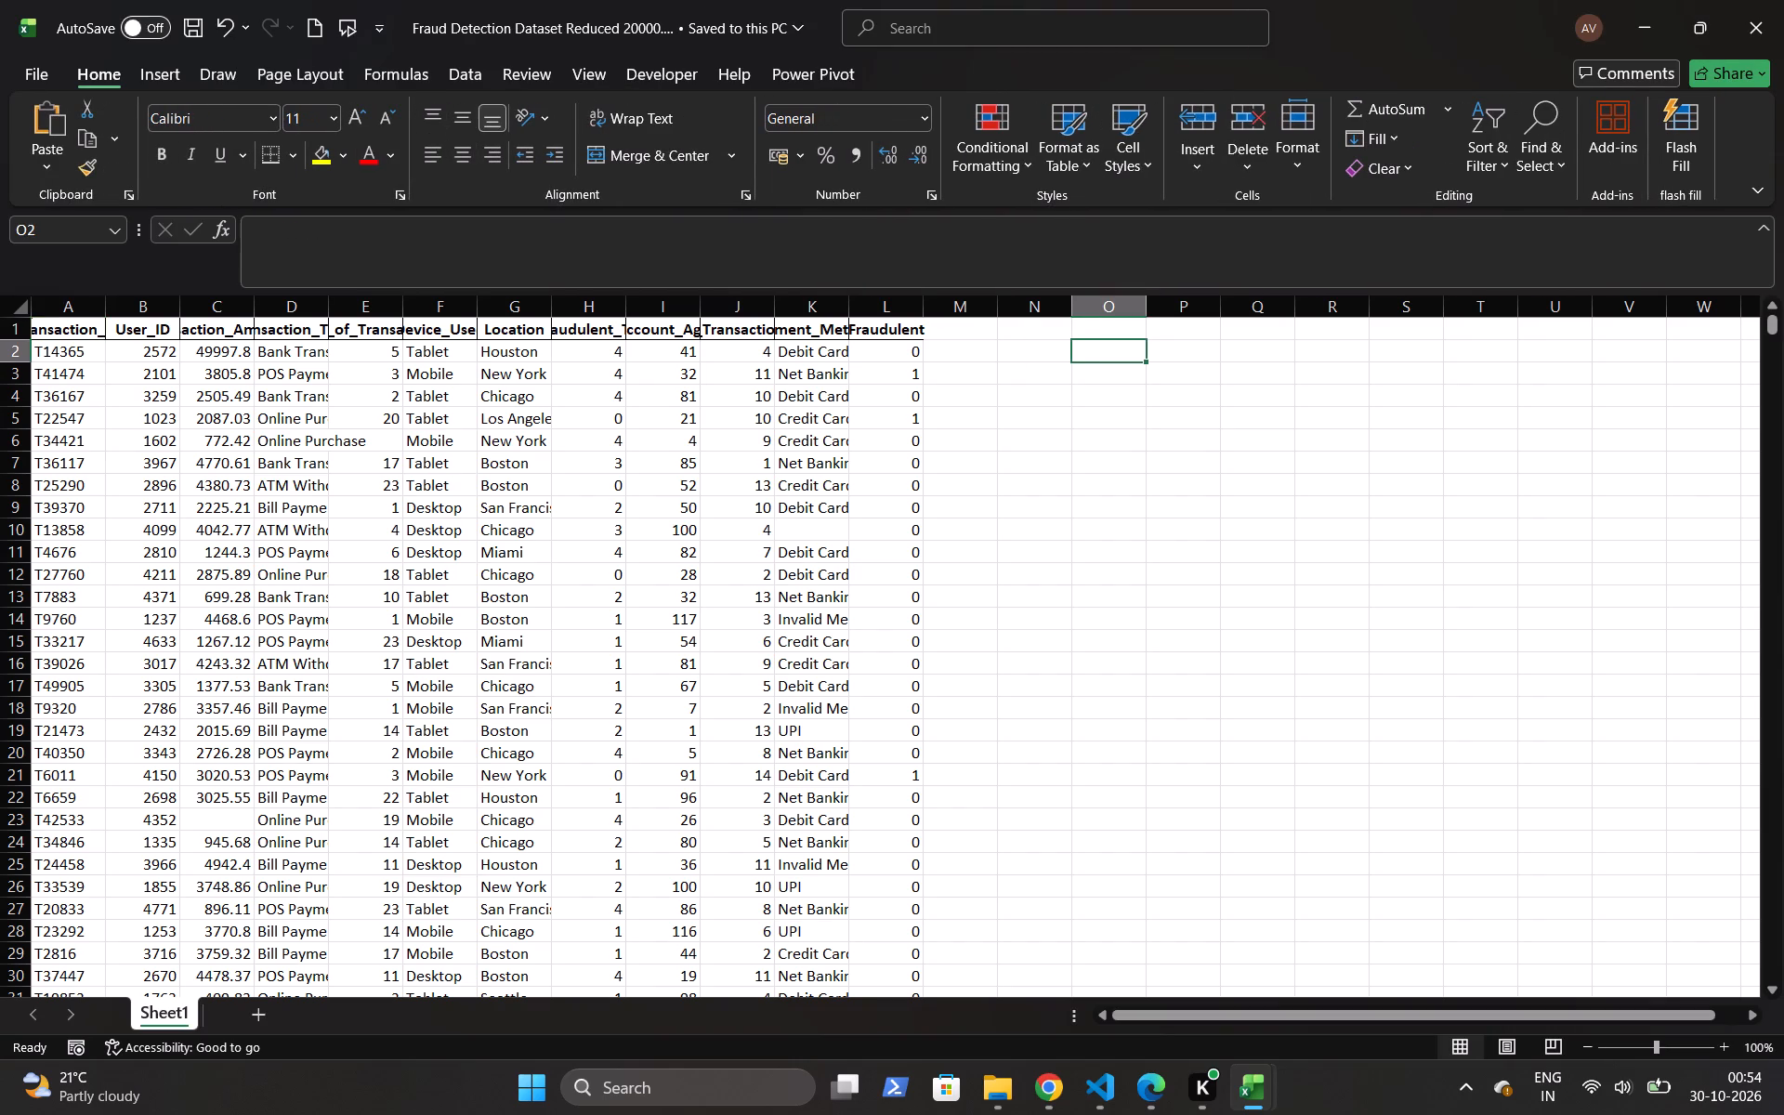
key(equal)
text(countif)
key(shift+parenleft)
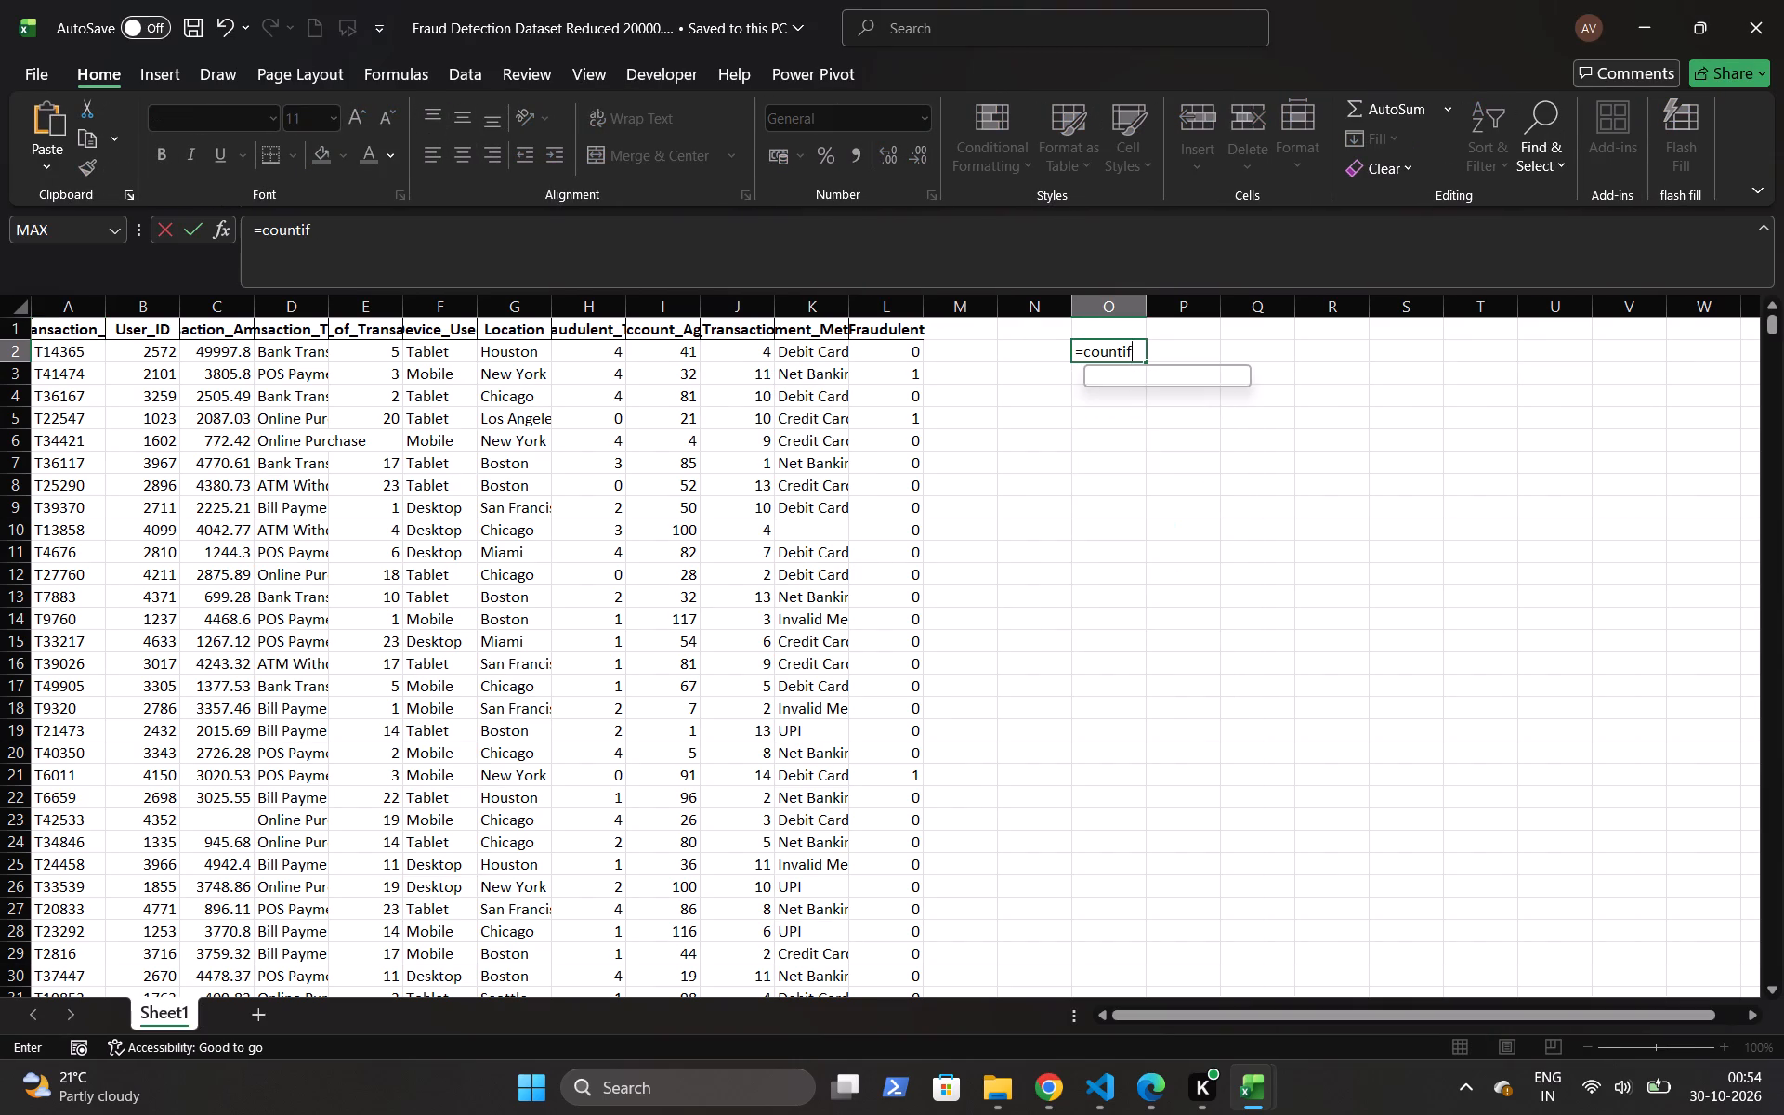
click(887, 358)
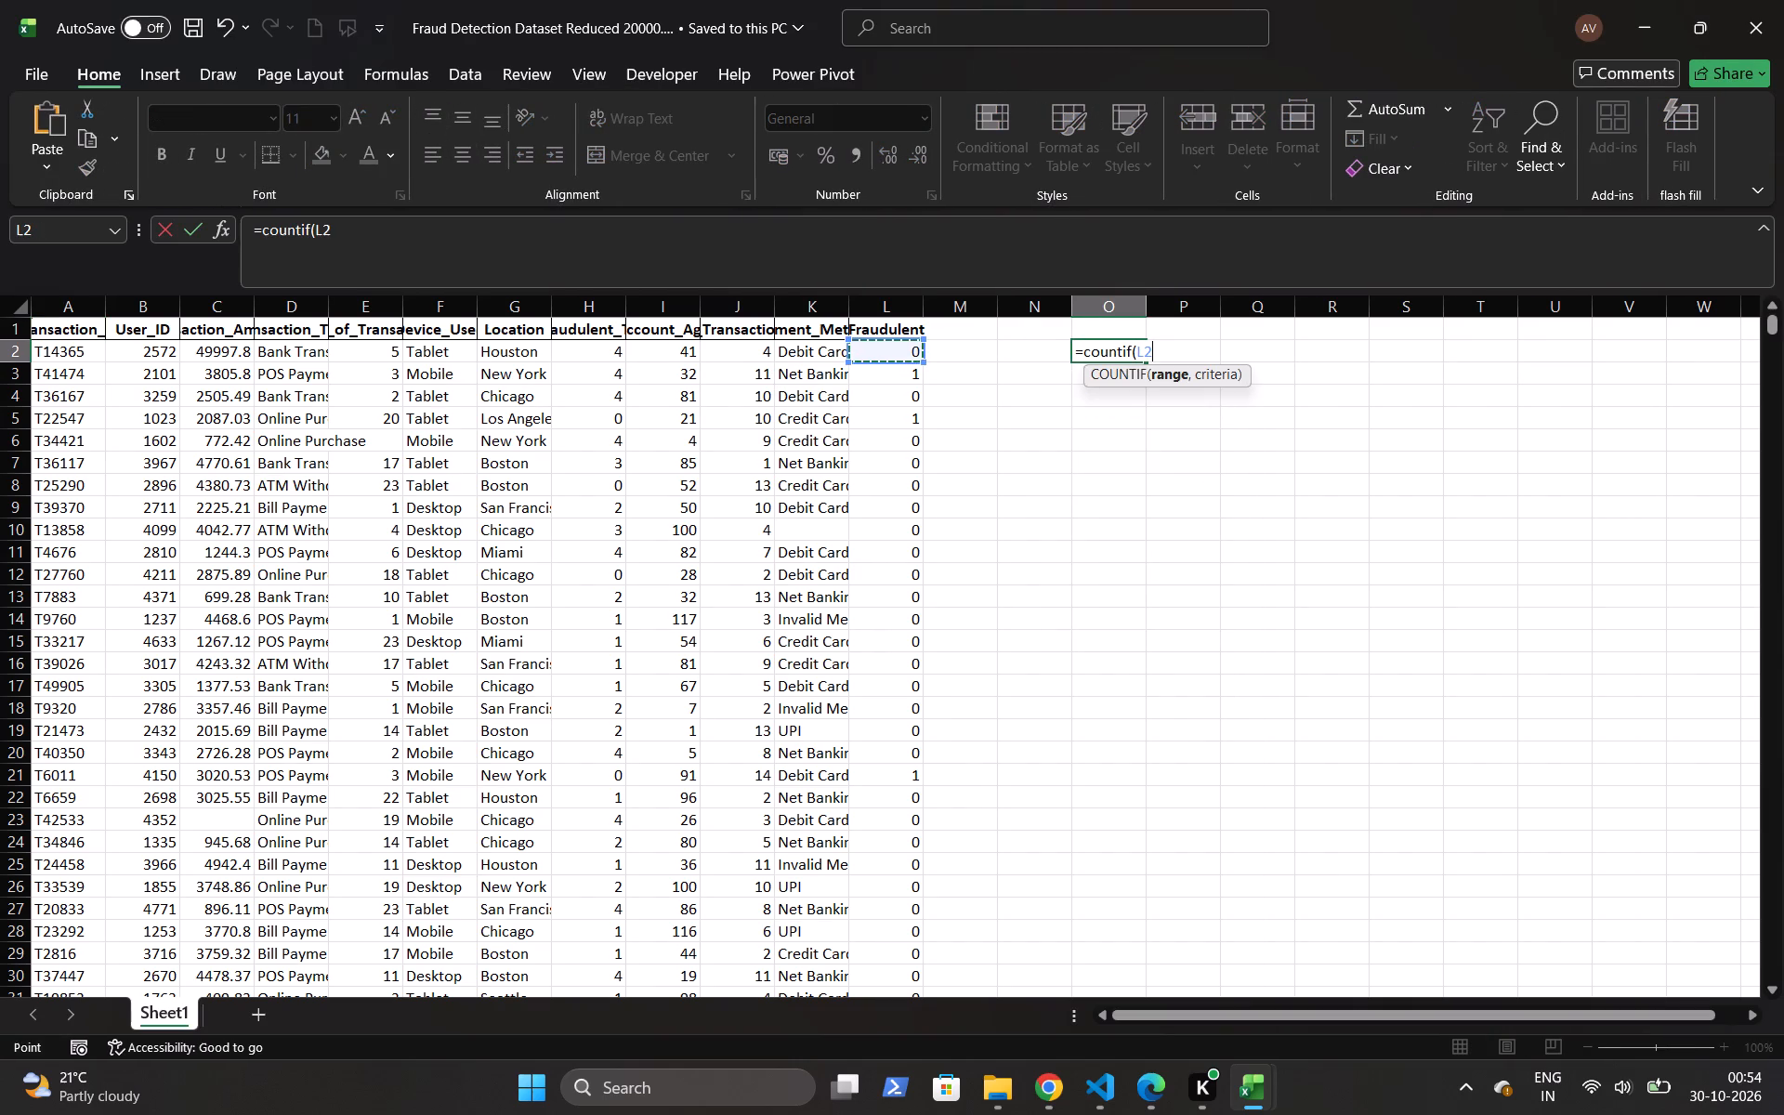
key(ctrl+shift+Down)
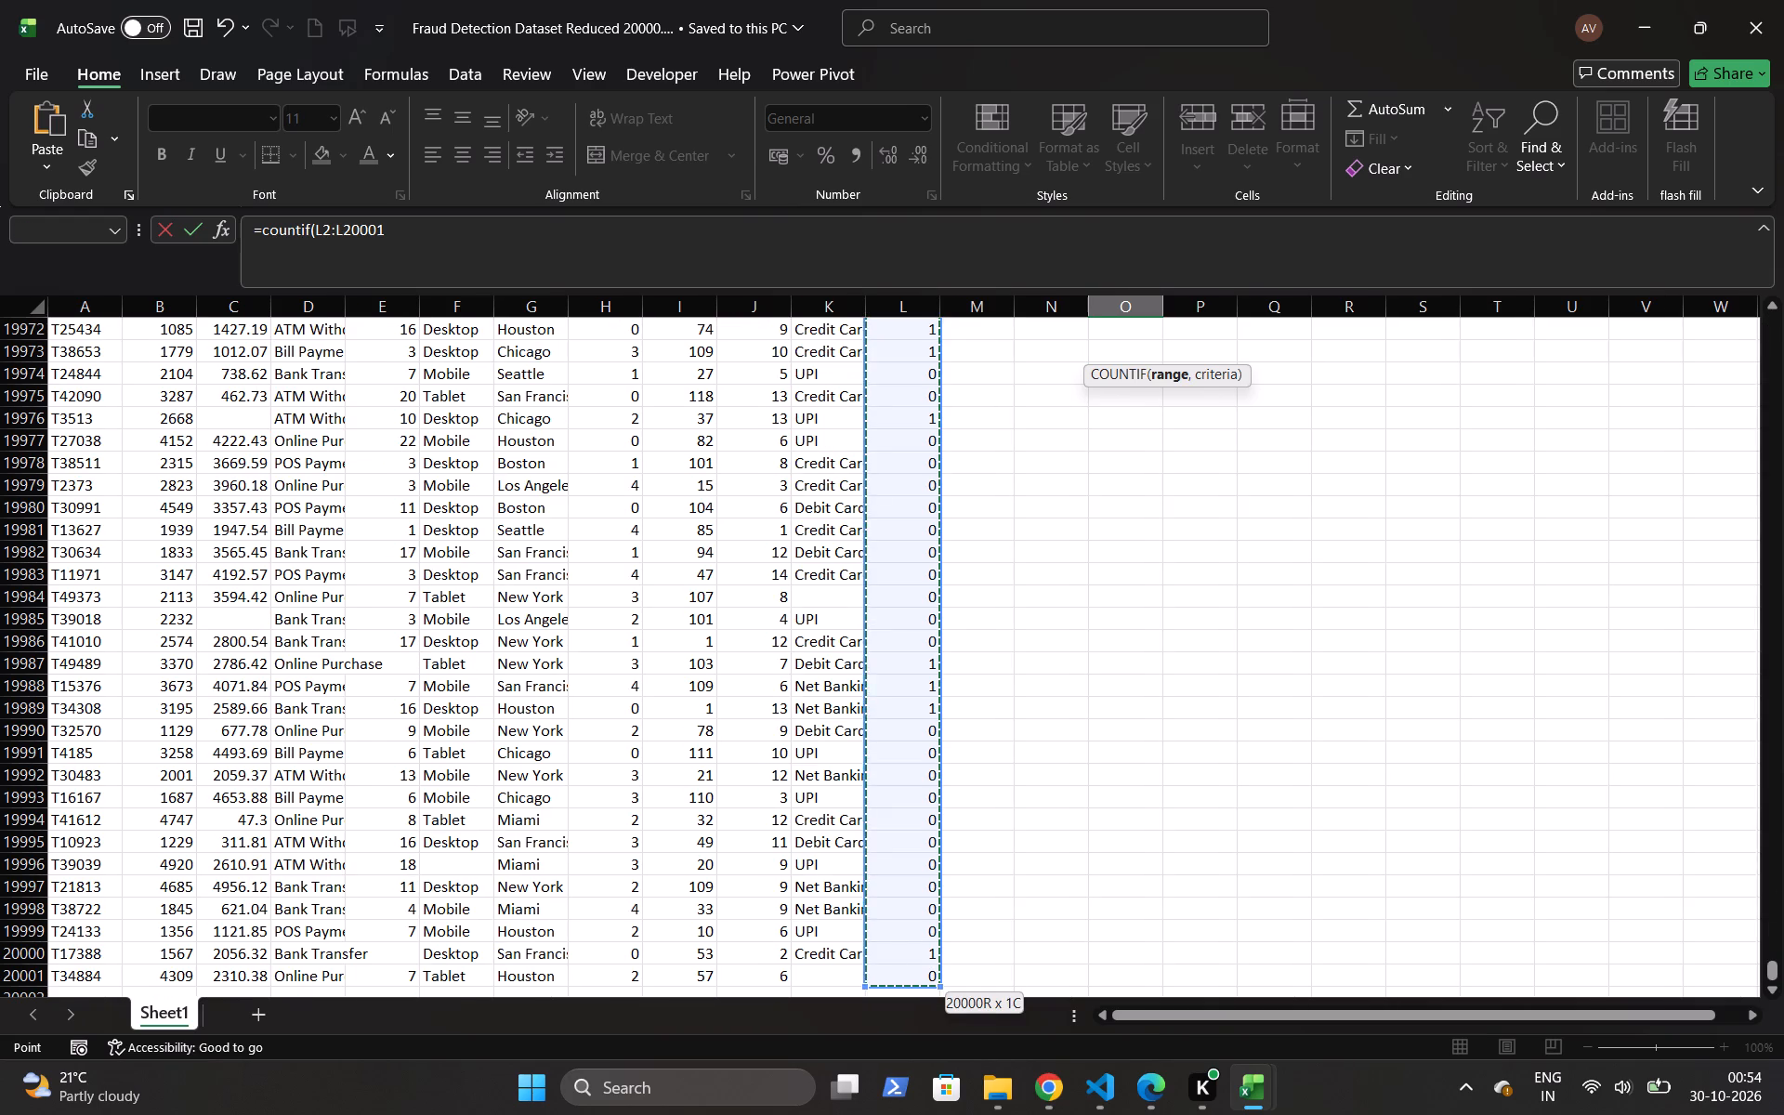
text(,1)
key(shift+parenright)
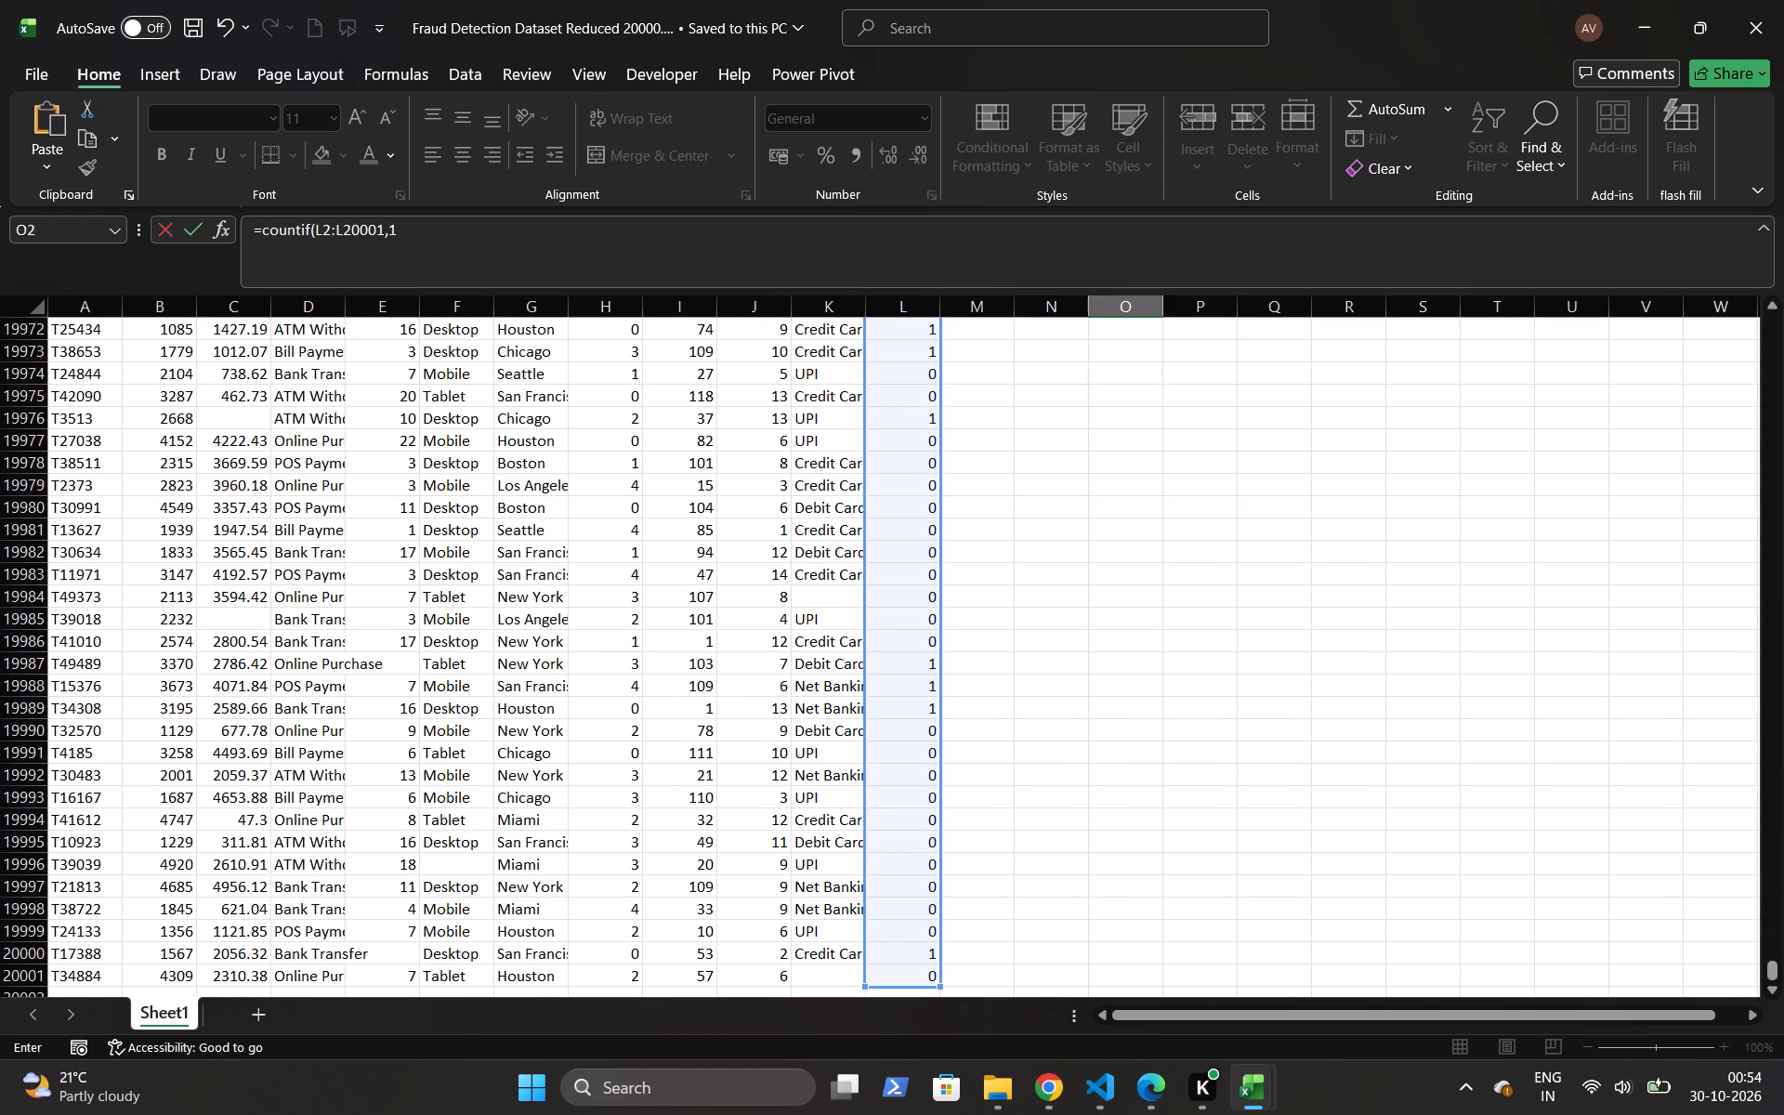
key(Return)
key(ctrl+Up)
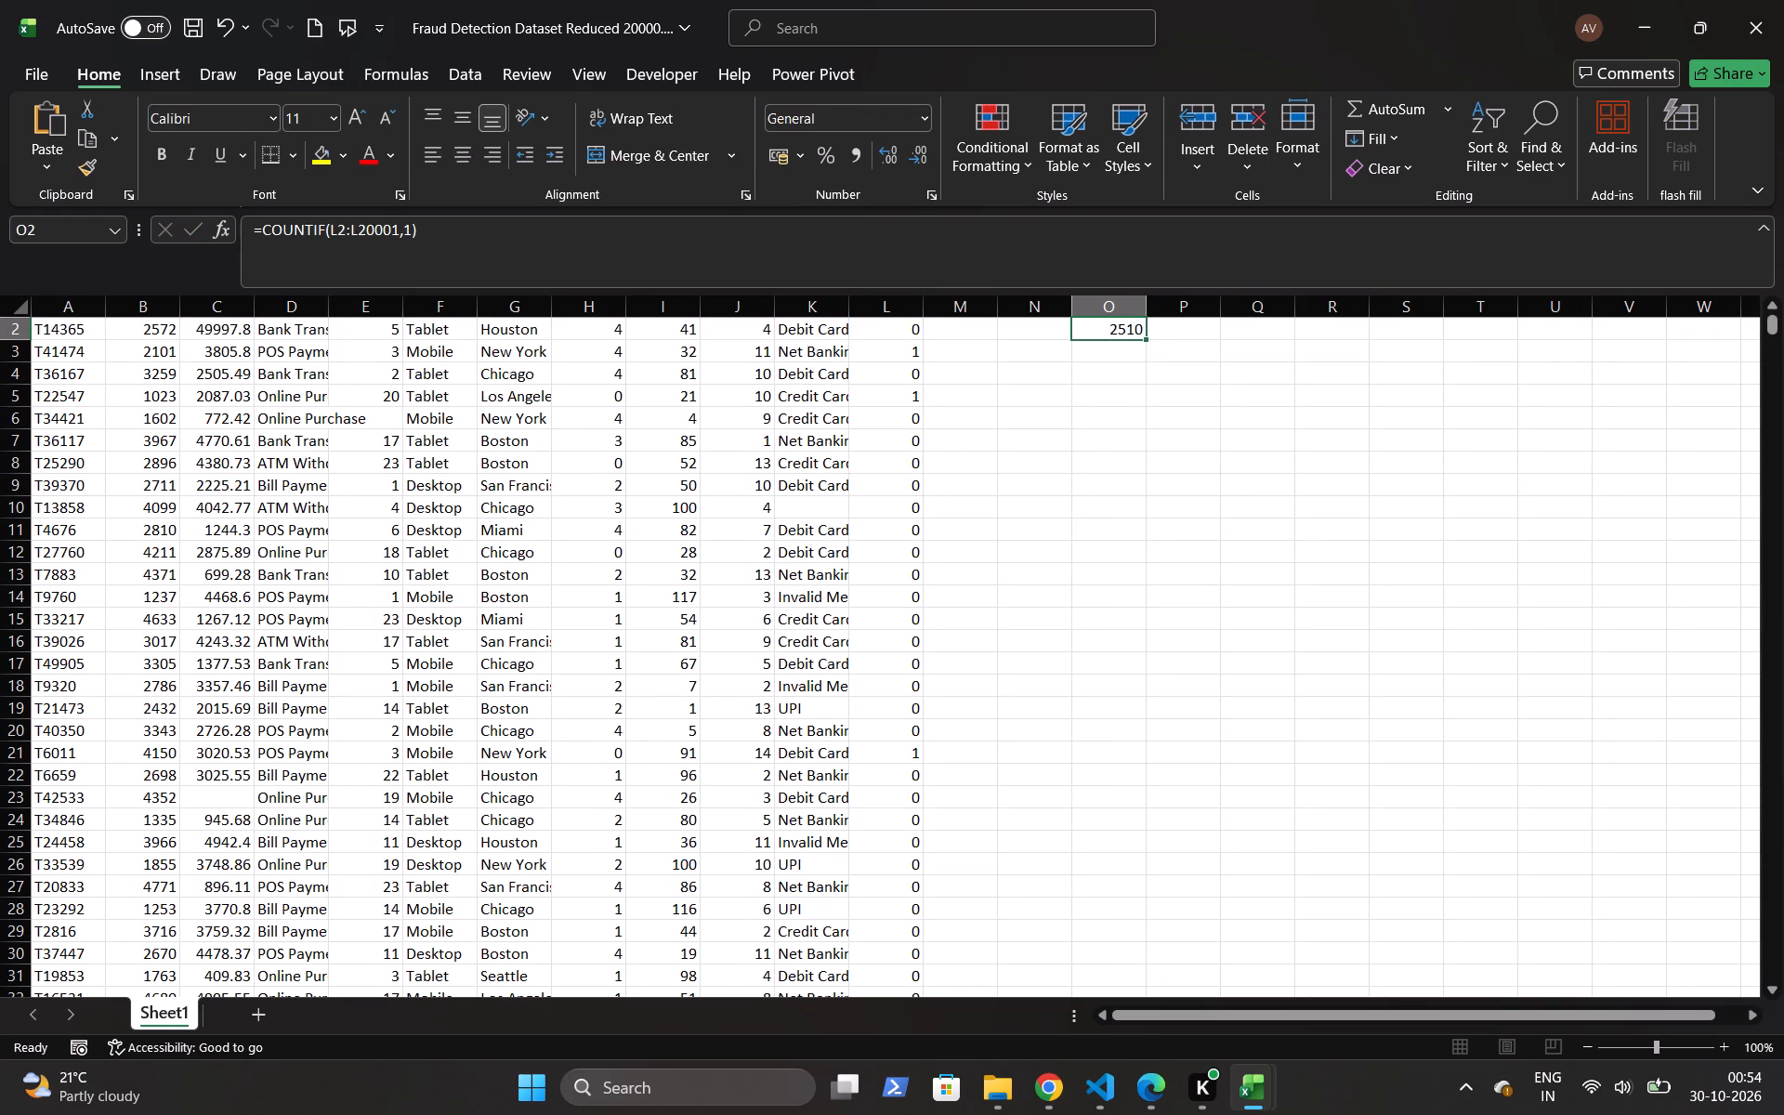
Enter =COUNTIF(L2:L20001,0) in cell Q2 of Sheet1 to count the non-fraudulent transactions.
click(1259, 325)
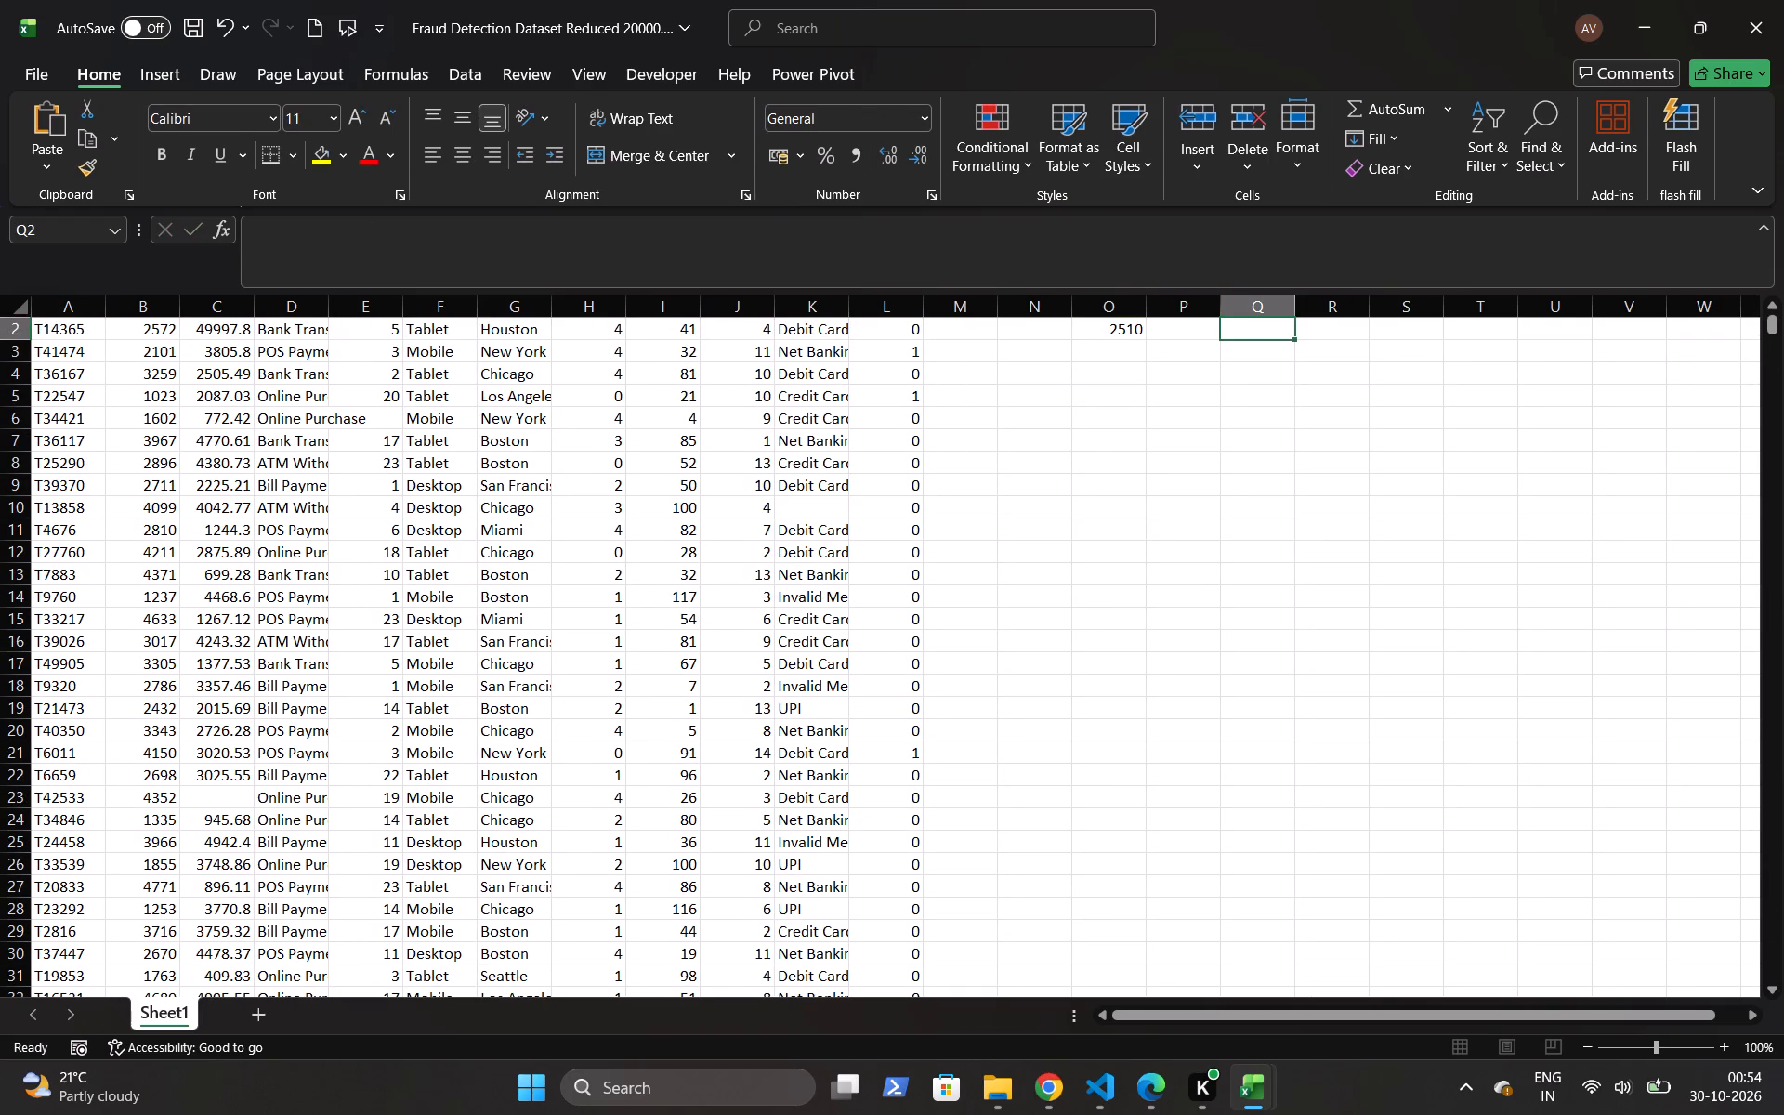
text(=count)
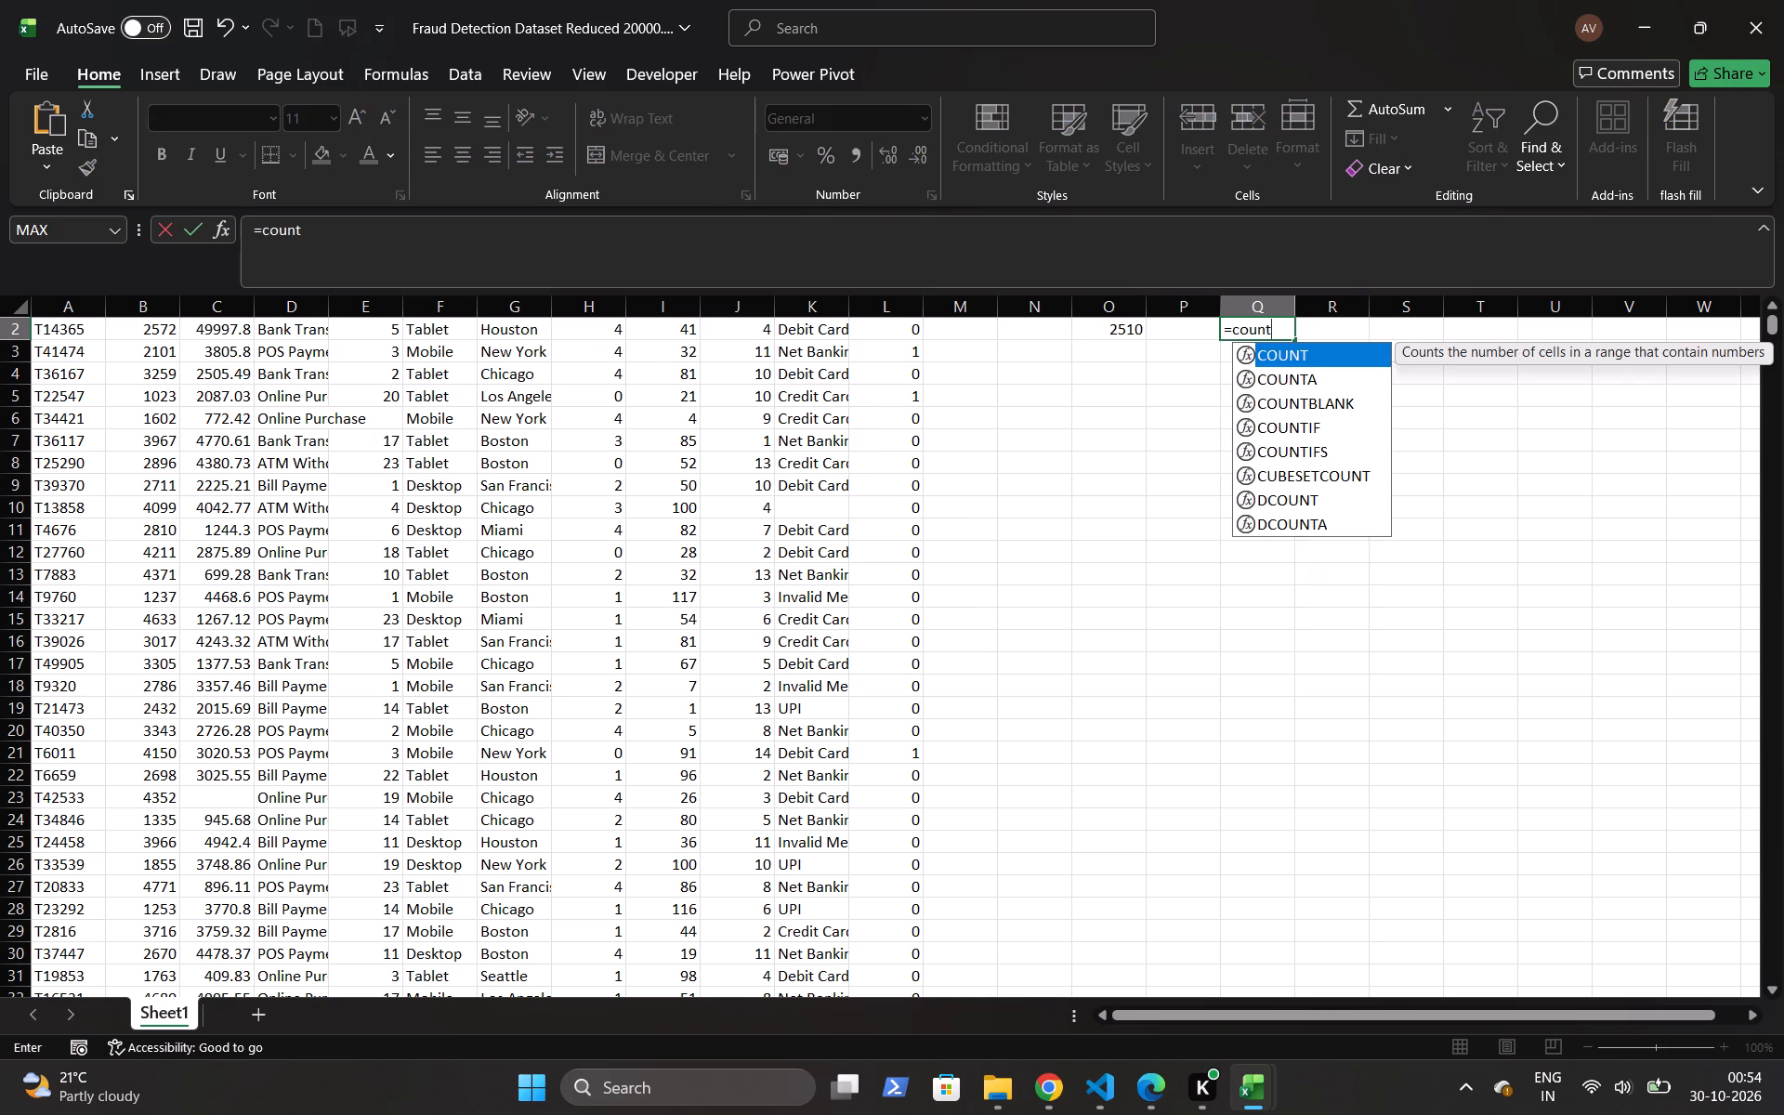
text(if()
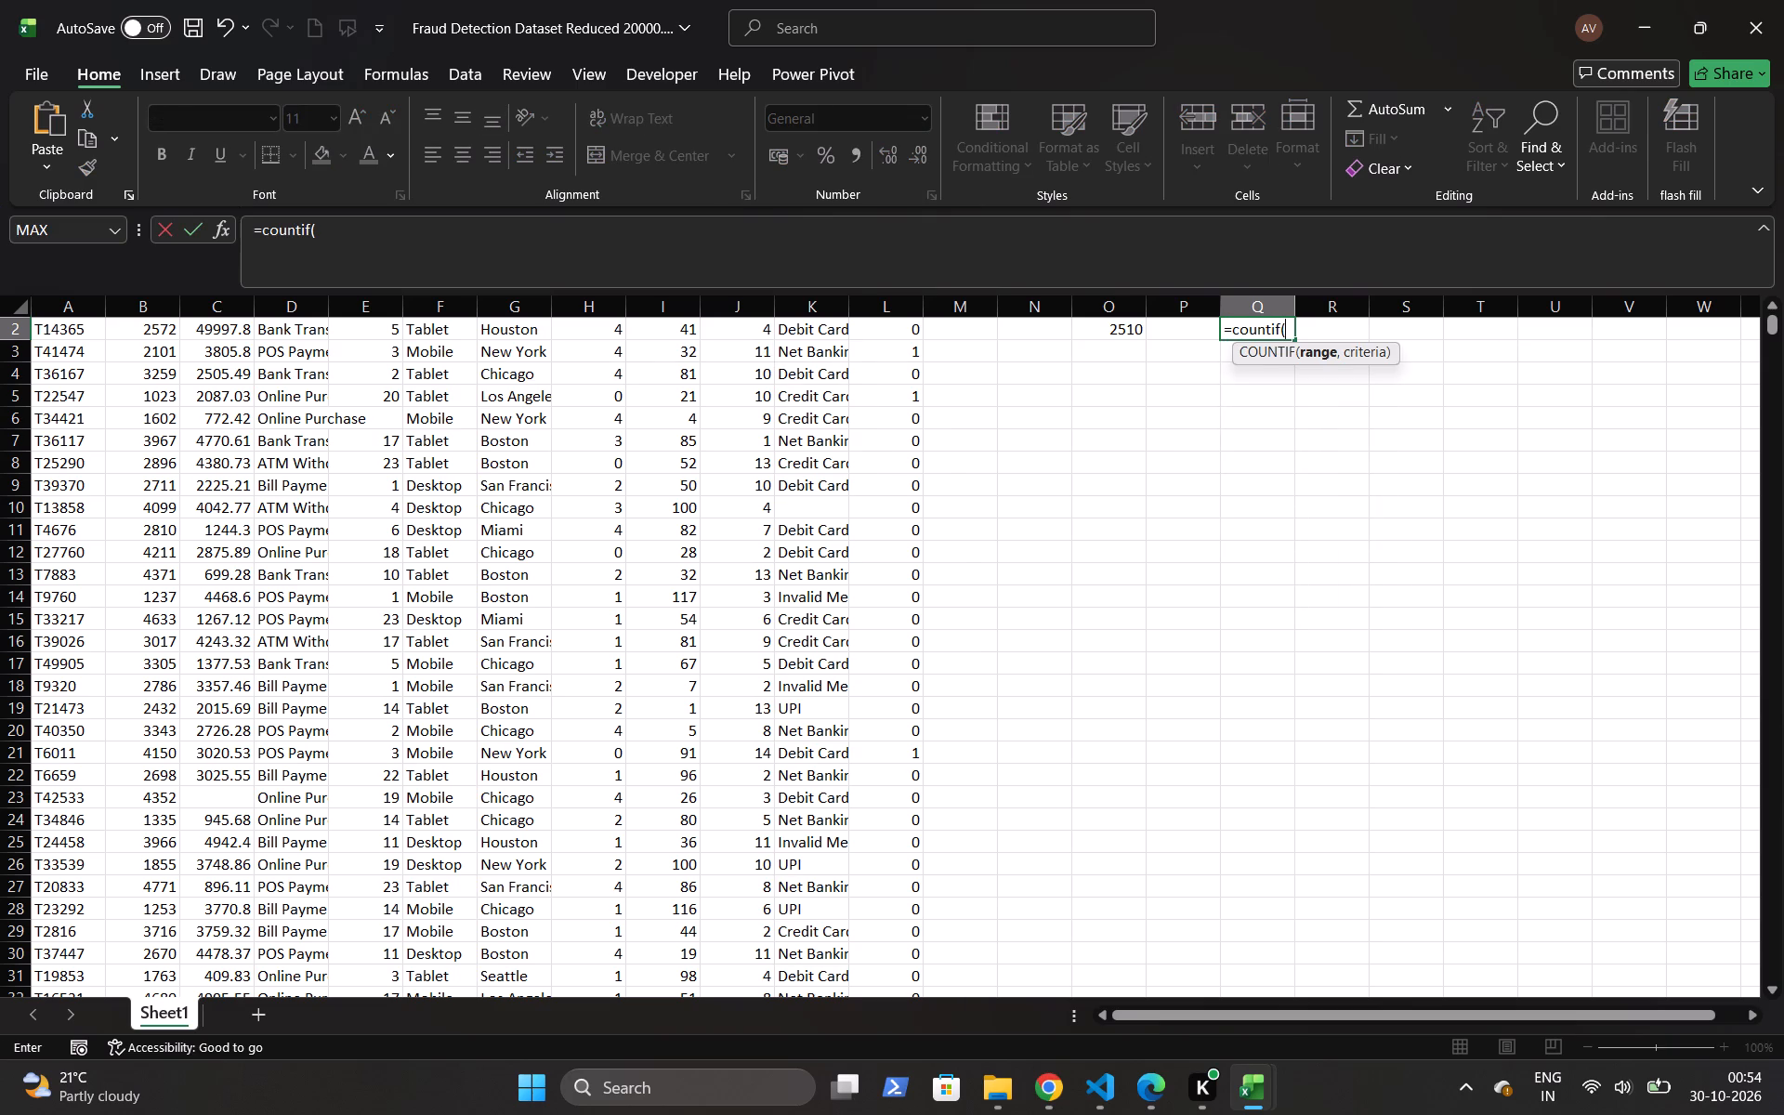
key(ctrl+Up)
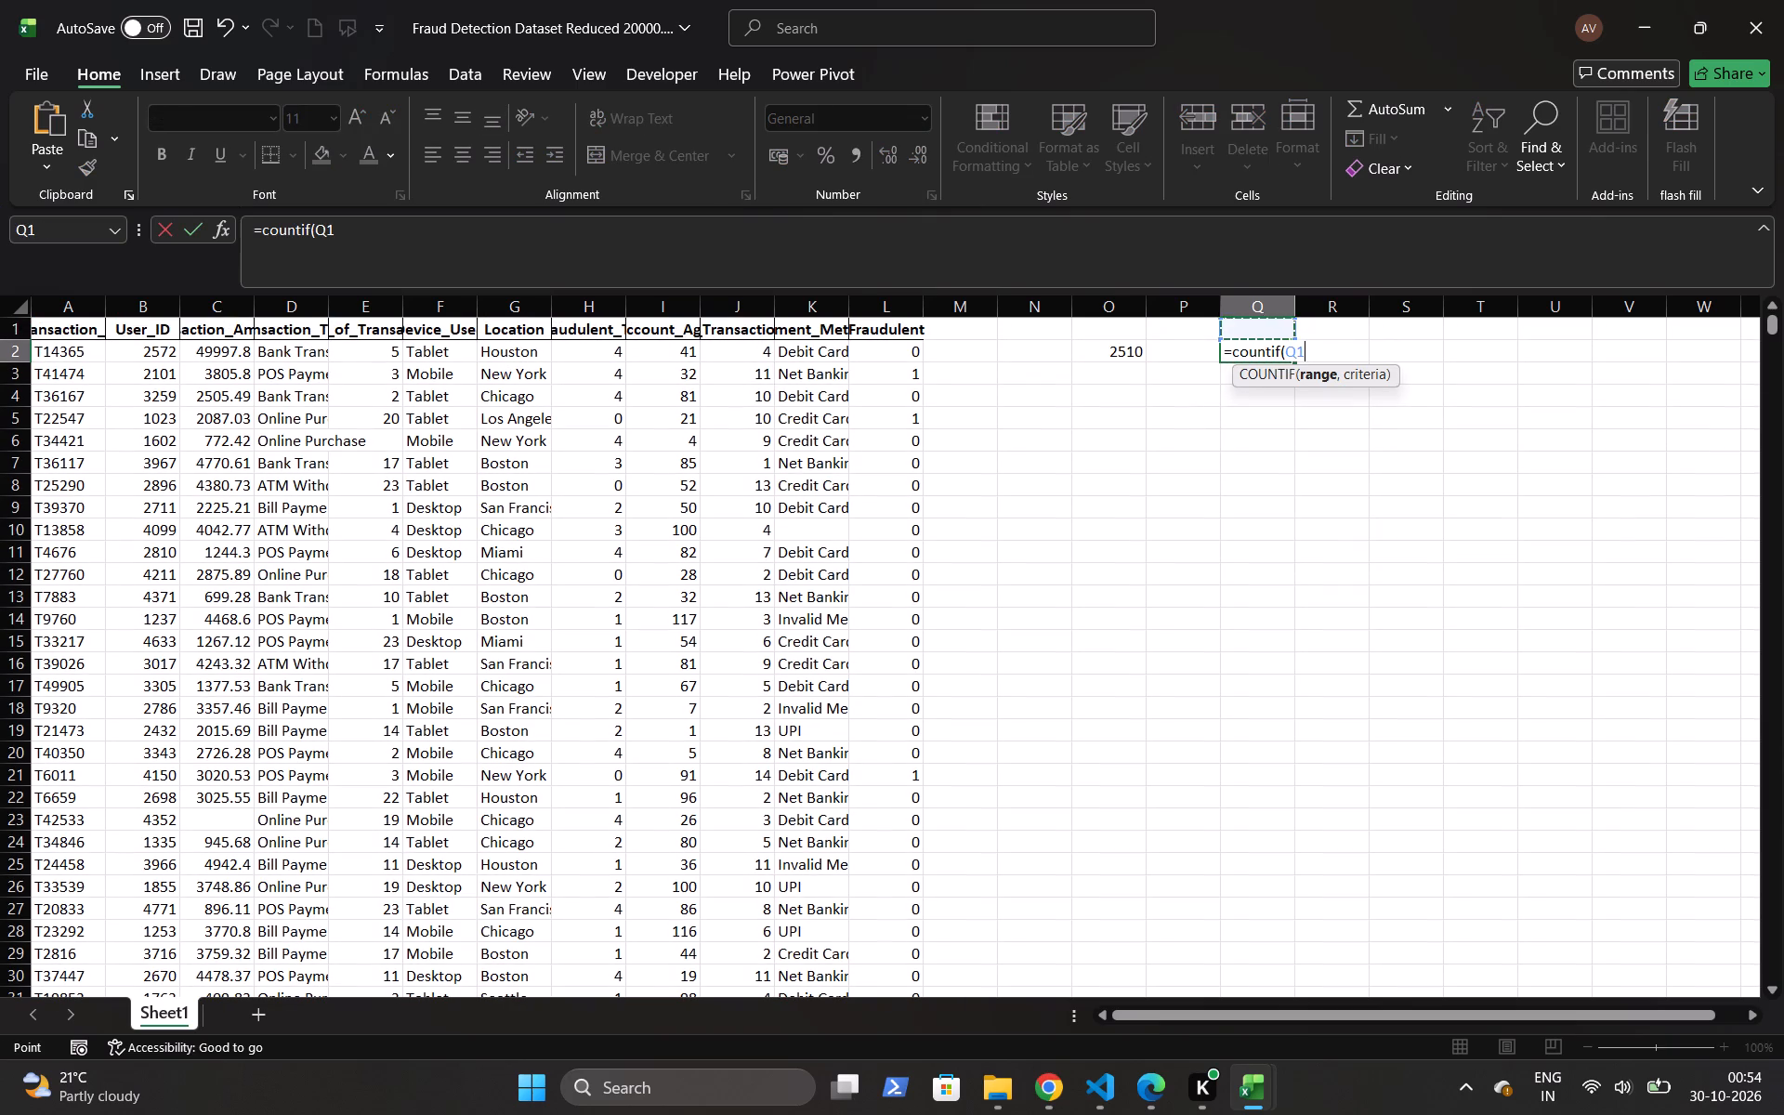
click(899, 348)
key(ctrl+shift+Down)
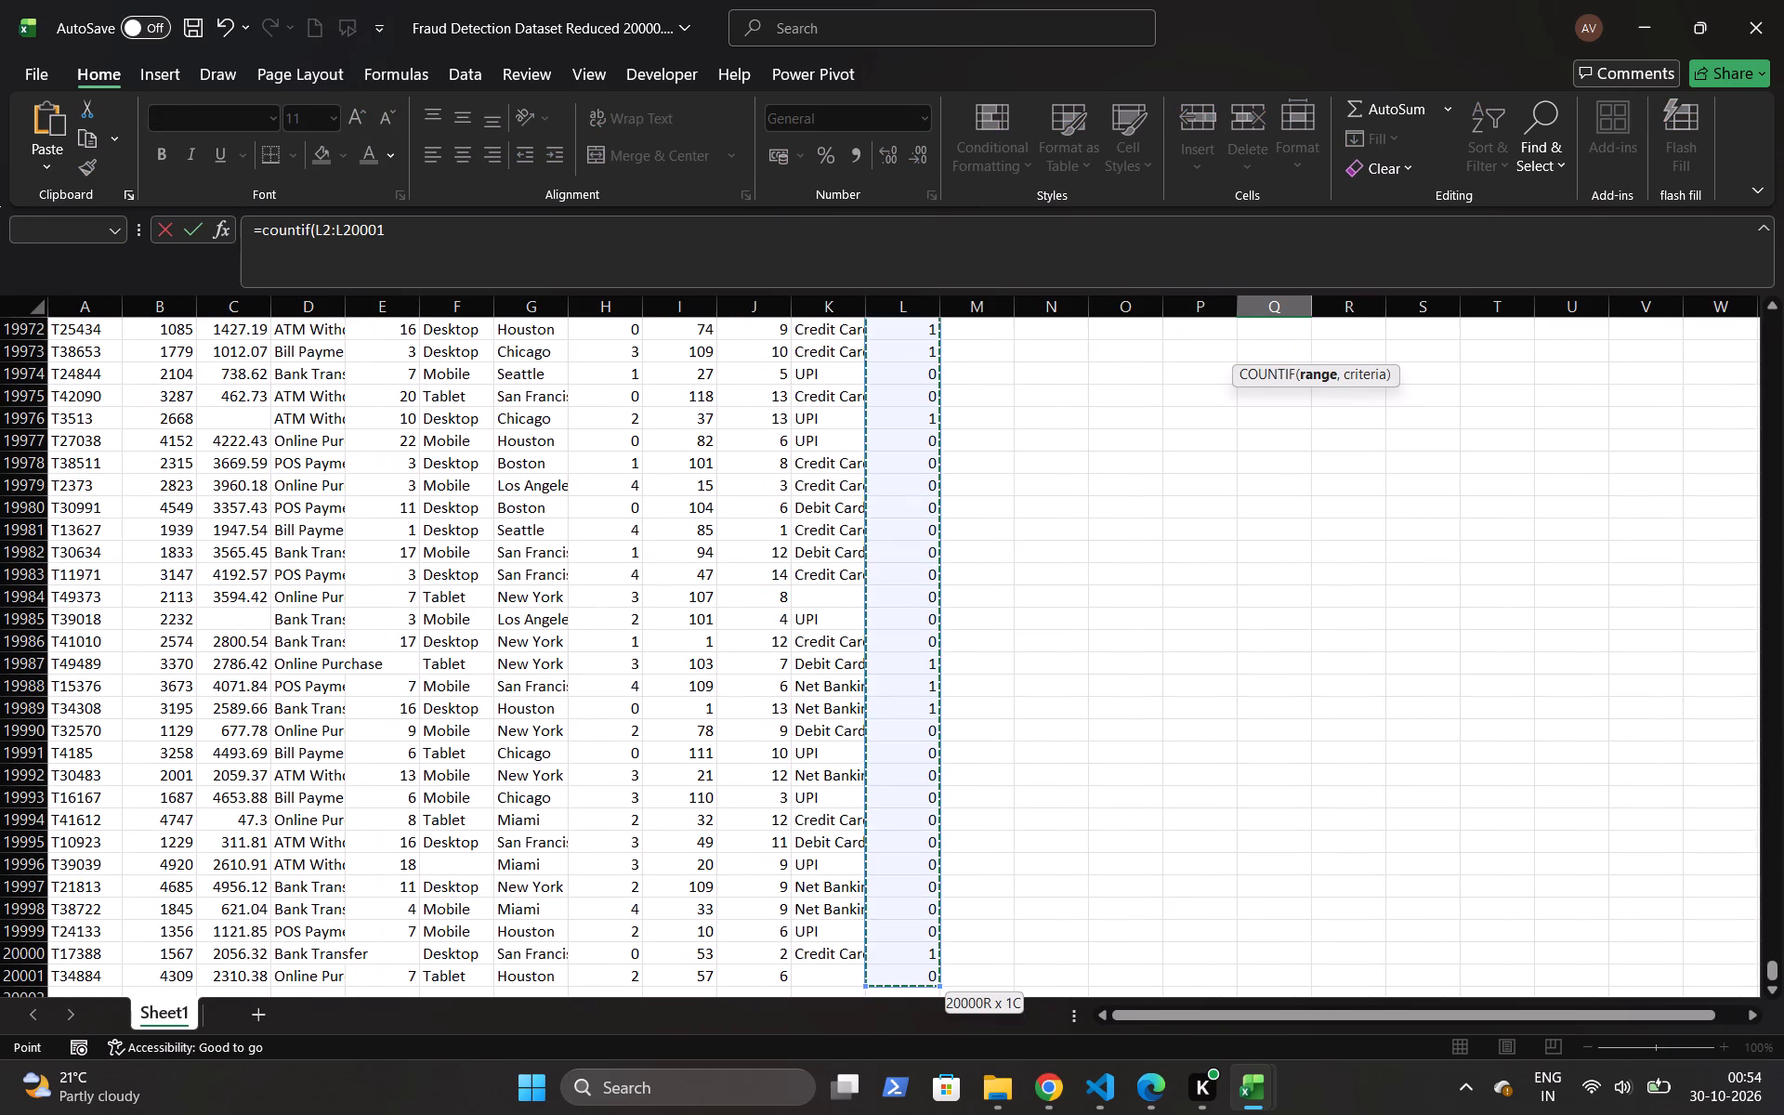
key(comma)
key(0)
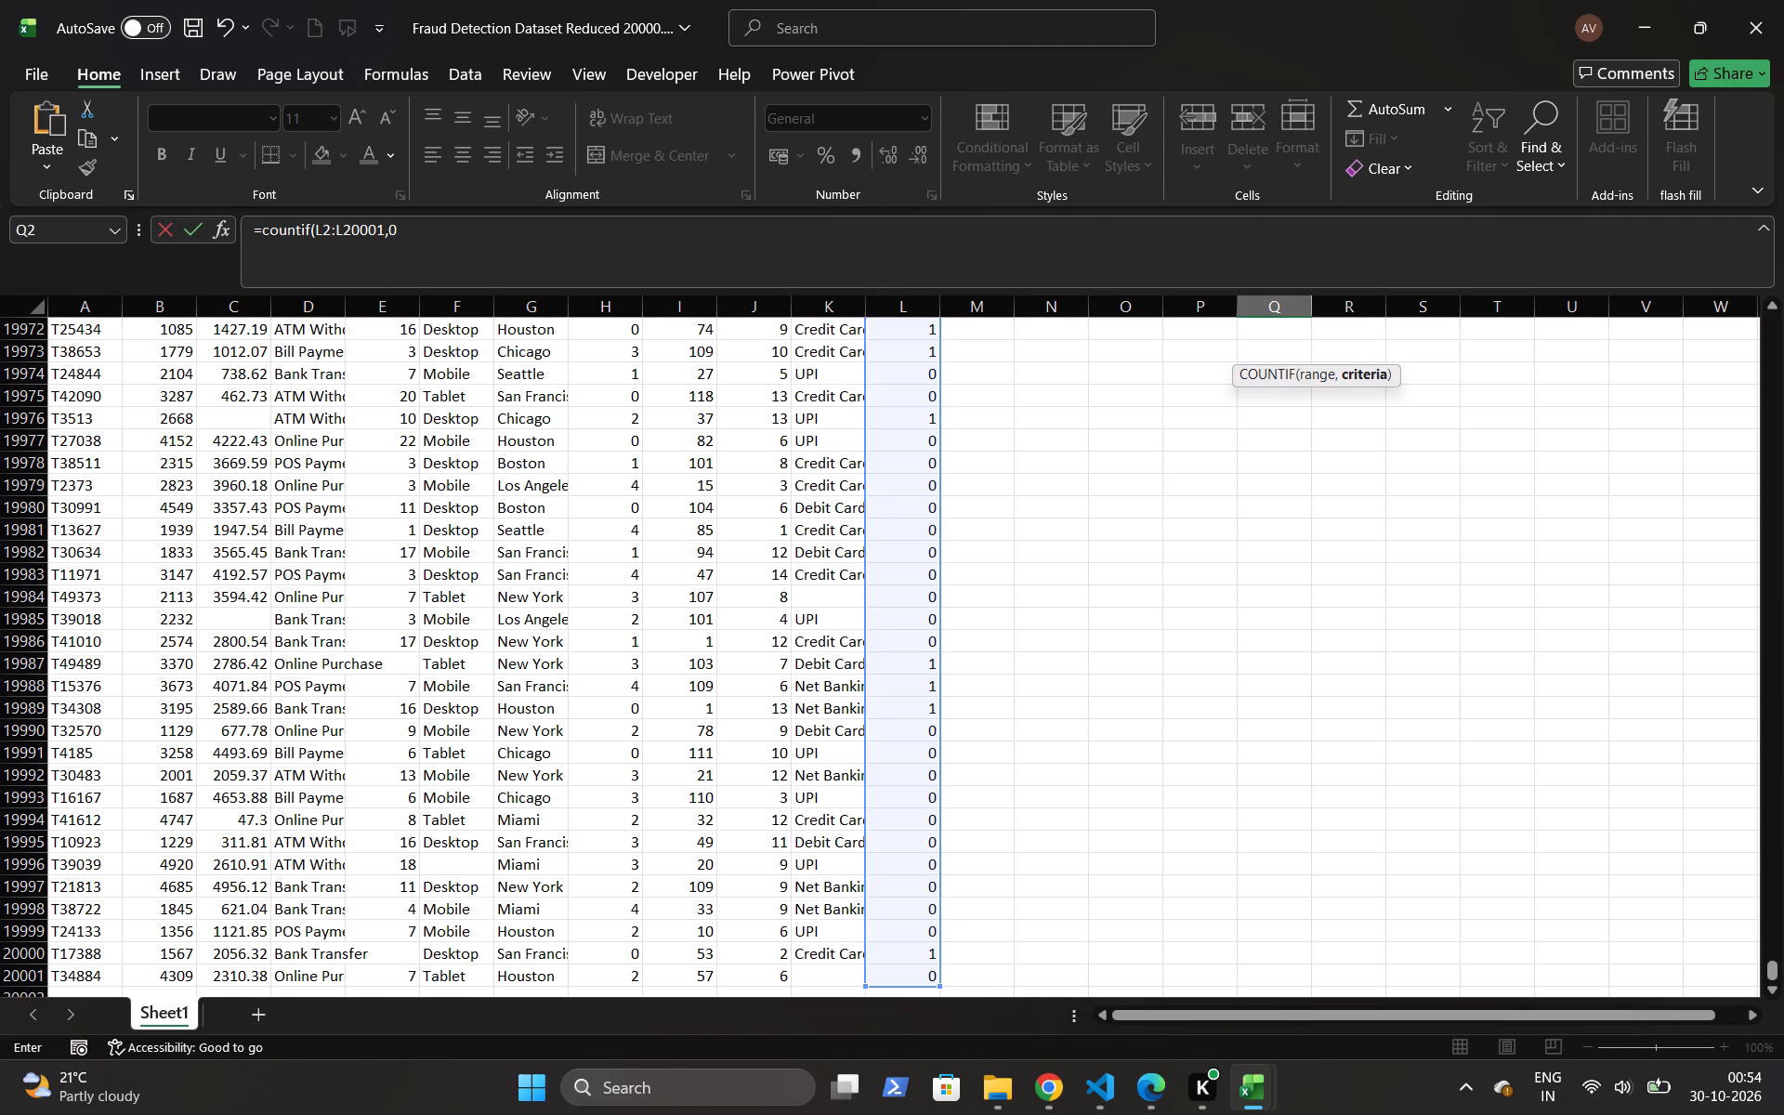
key(Return)
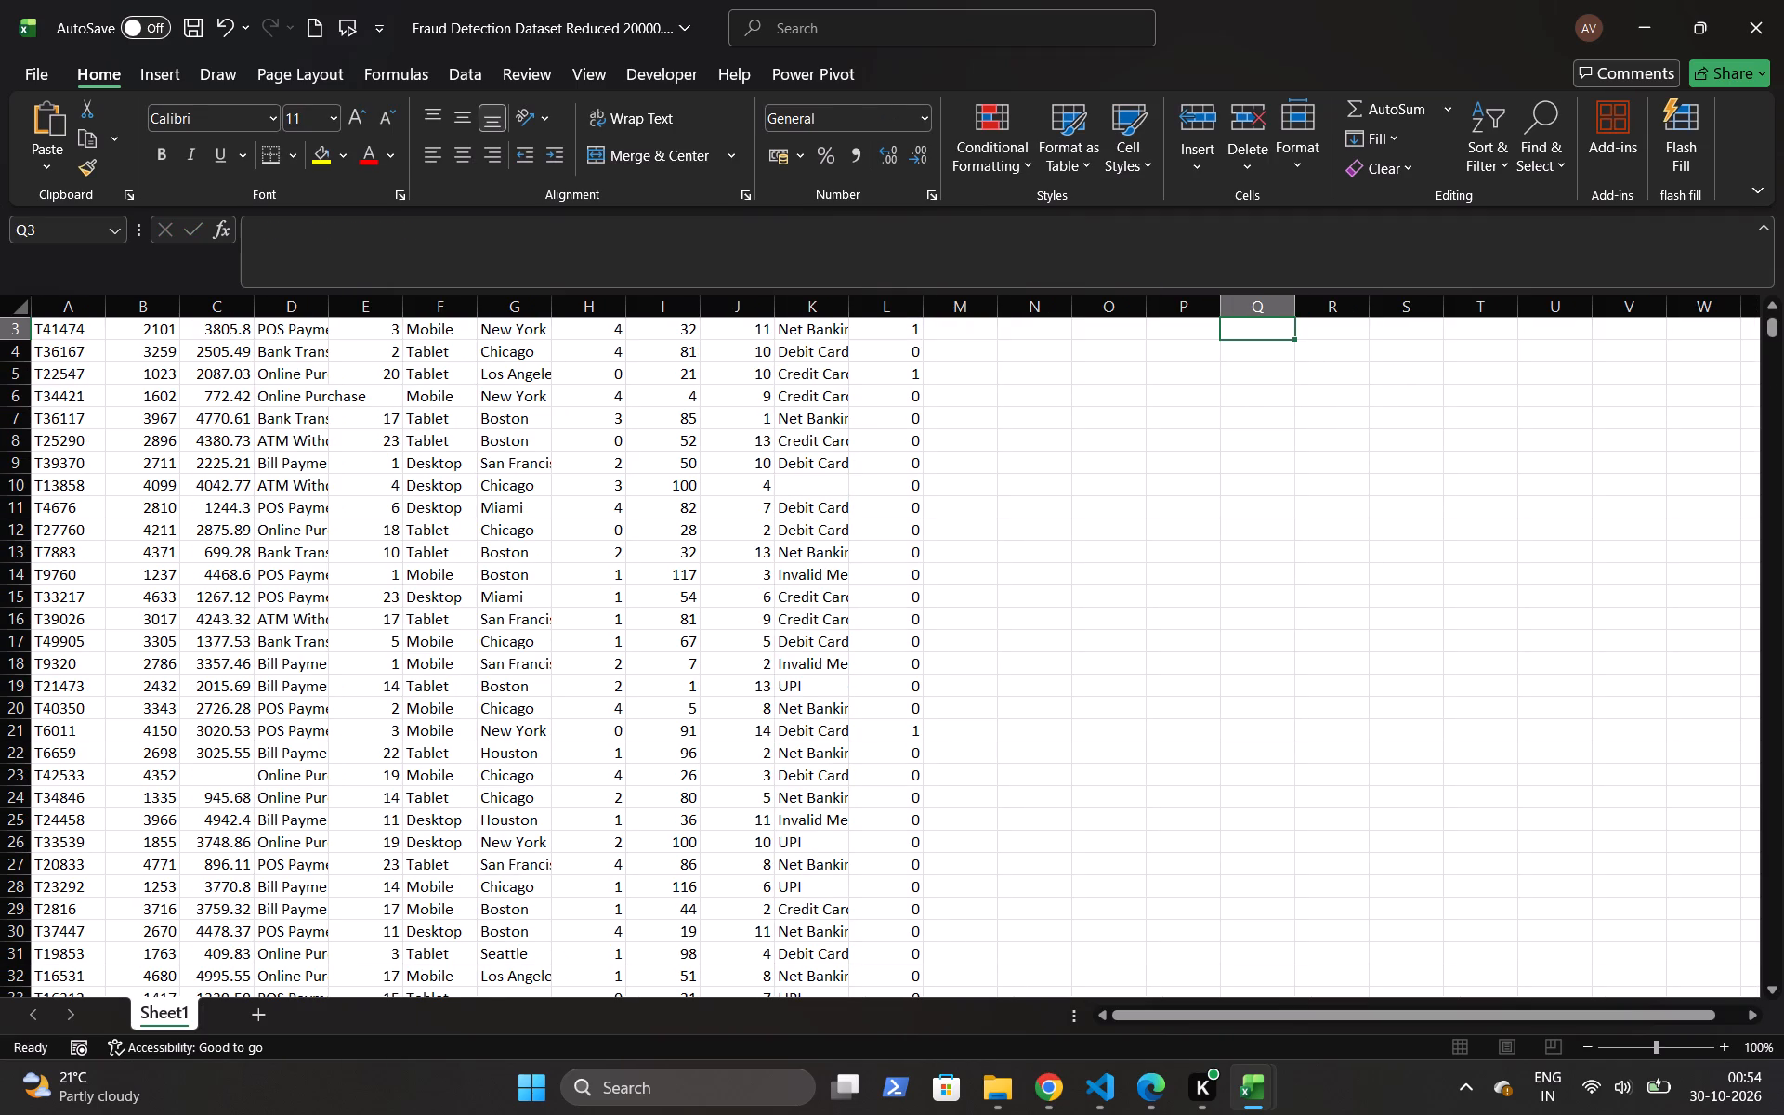
key(ctrl+Up)
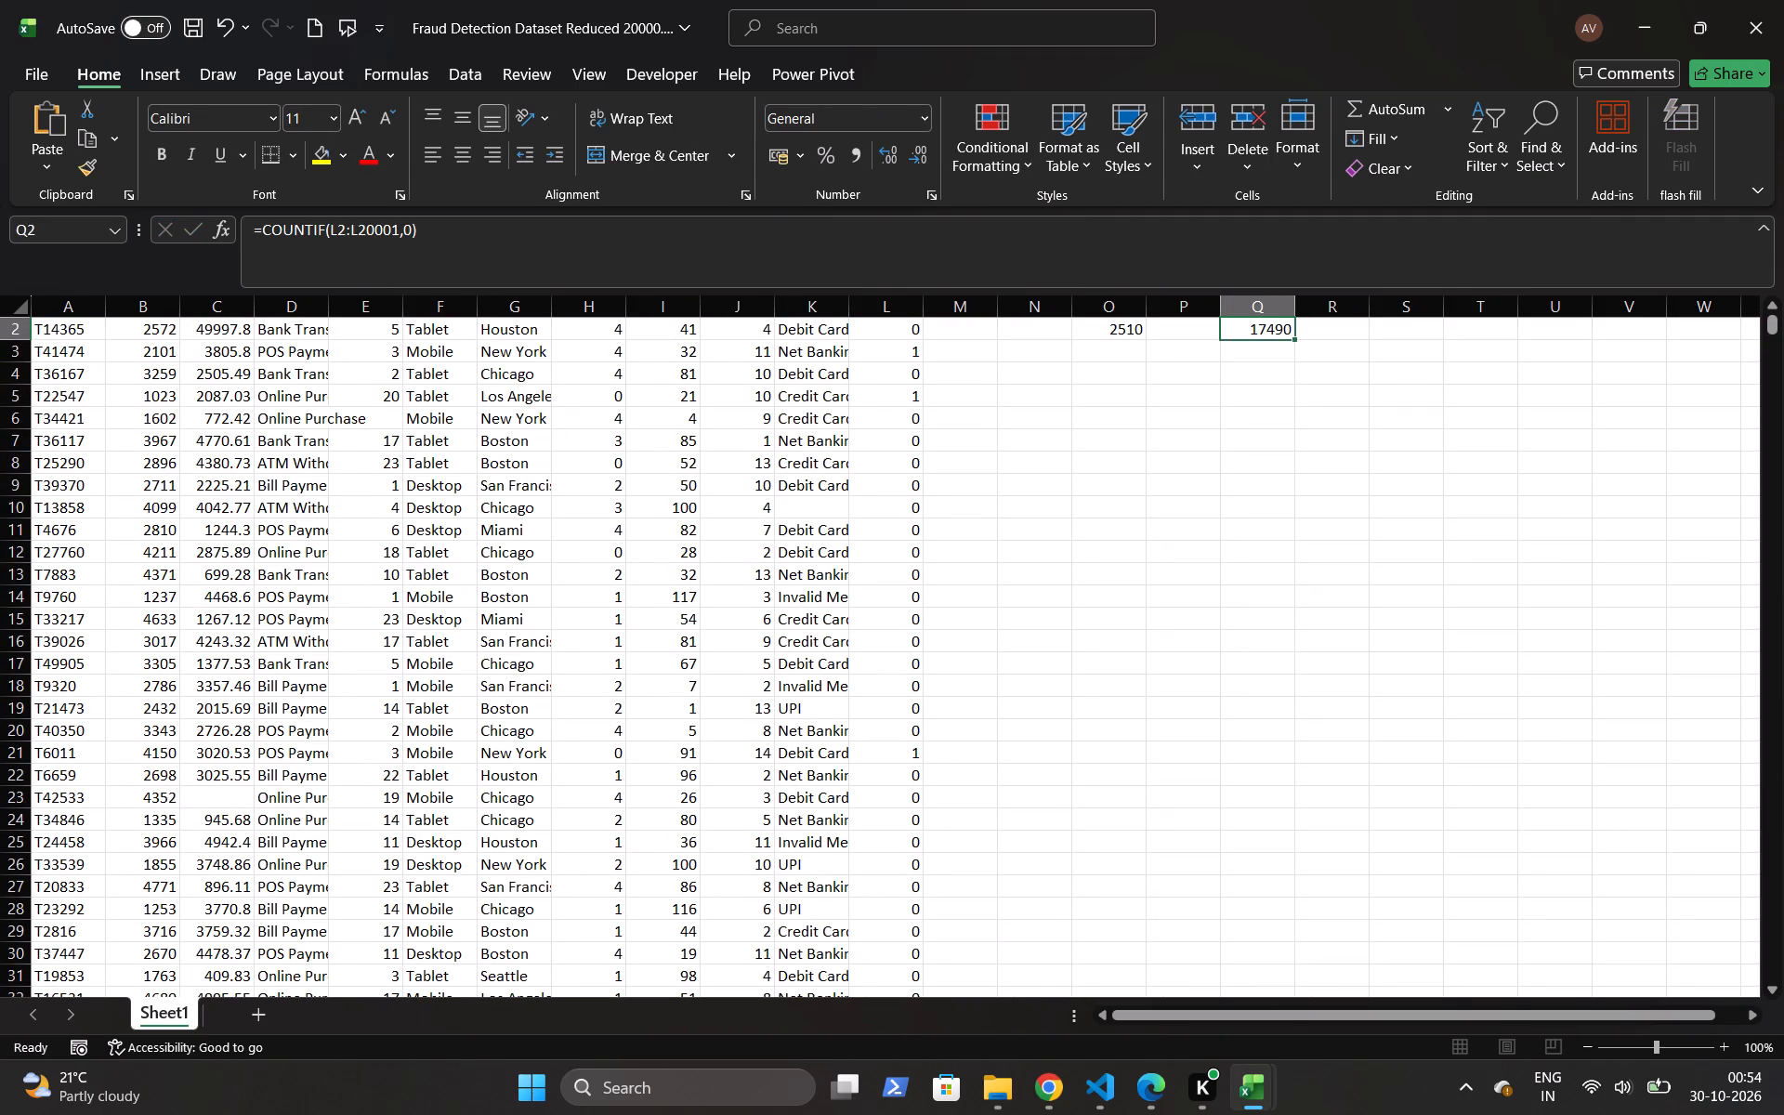
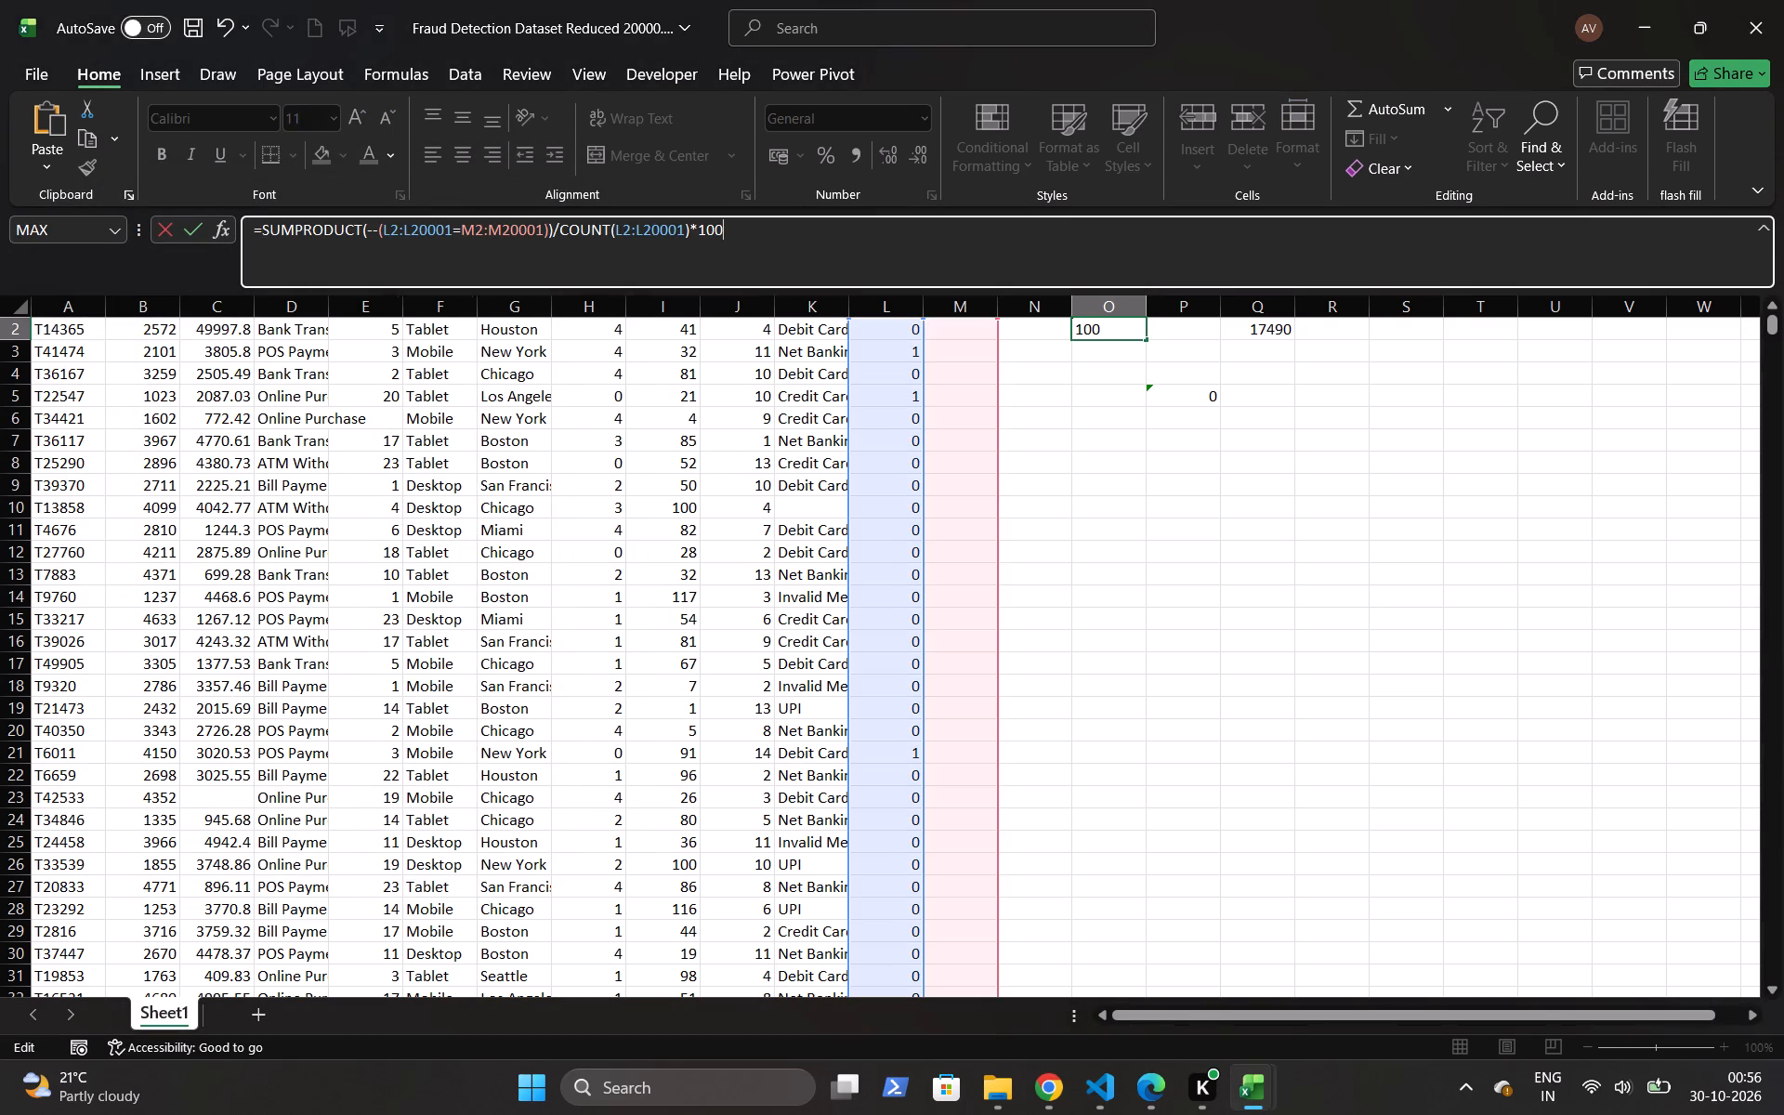
key(Return)
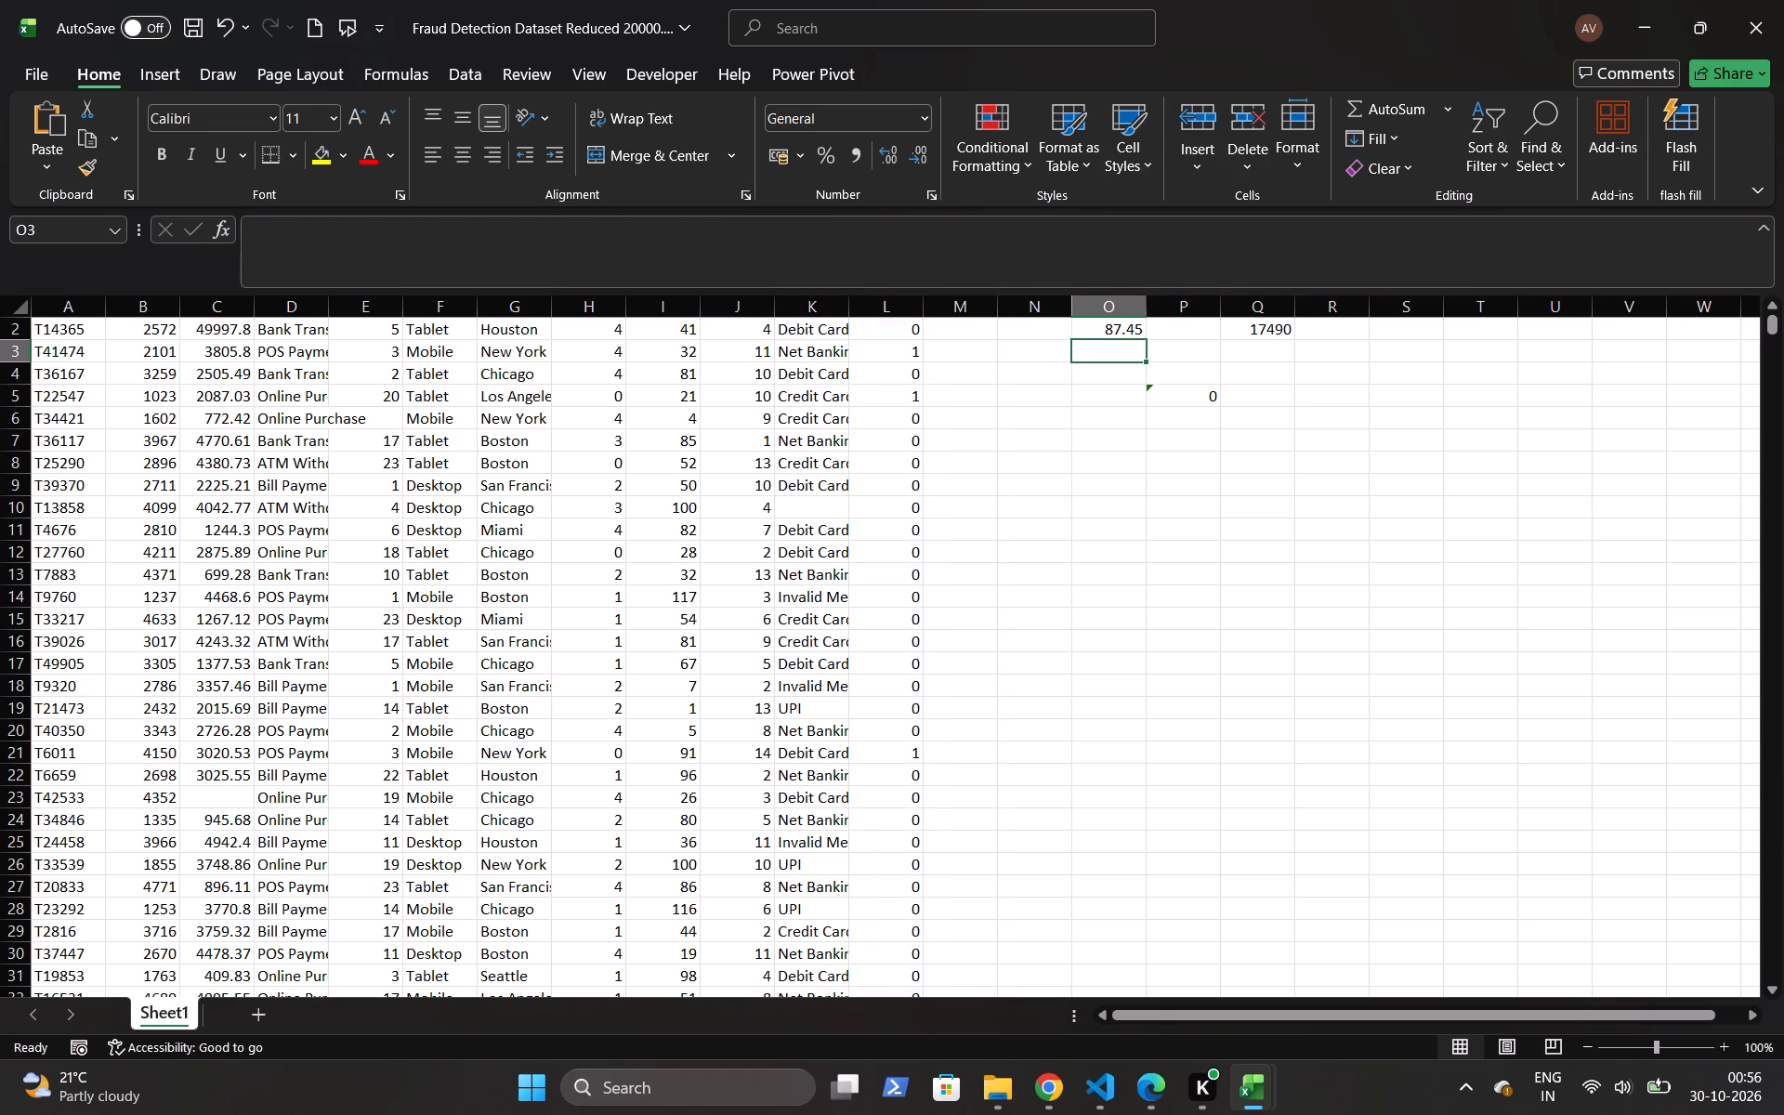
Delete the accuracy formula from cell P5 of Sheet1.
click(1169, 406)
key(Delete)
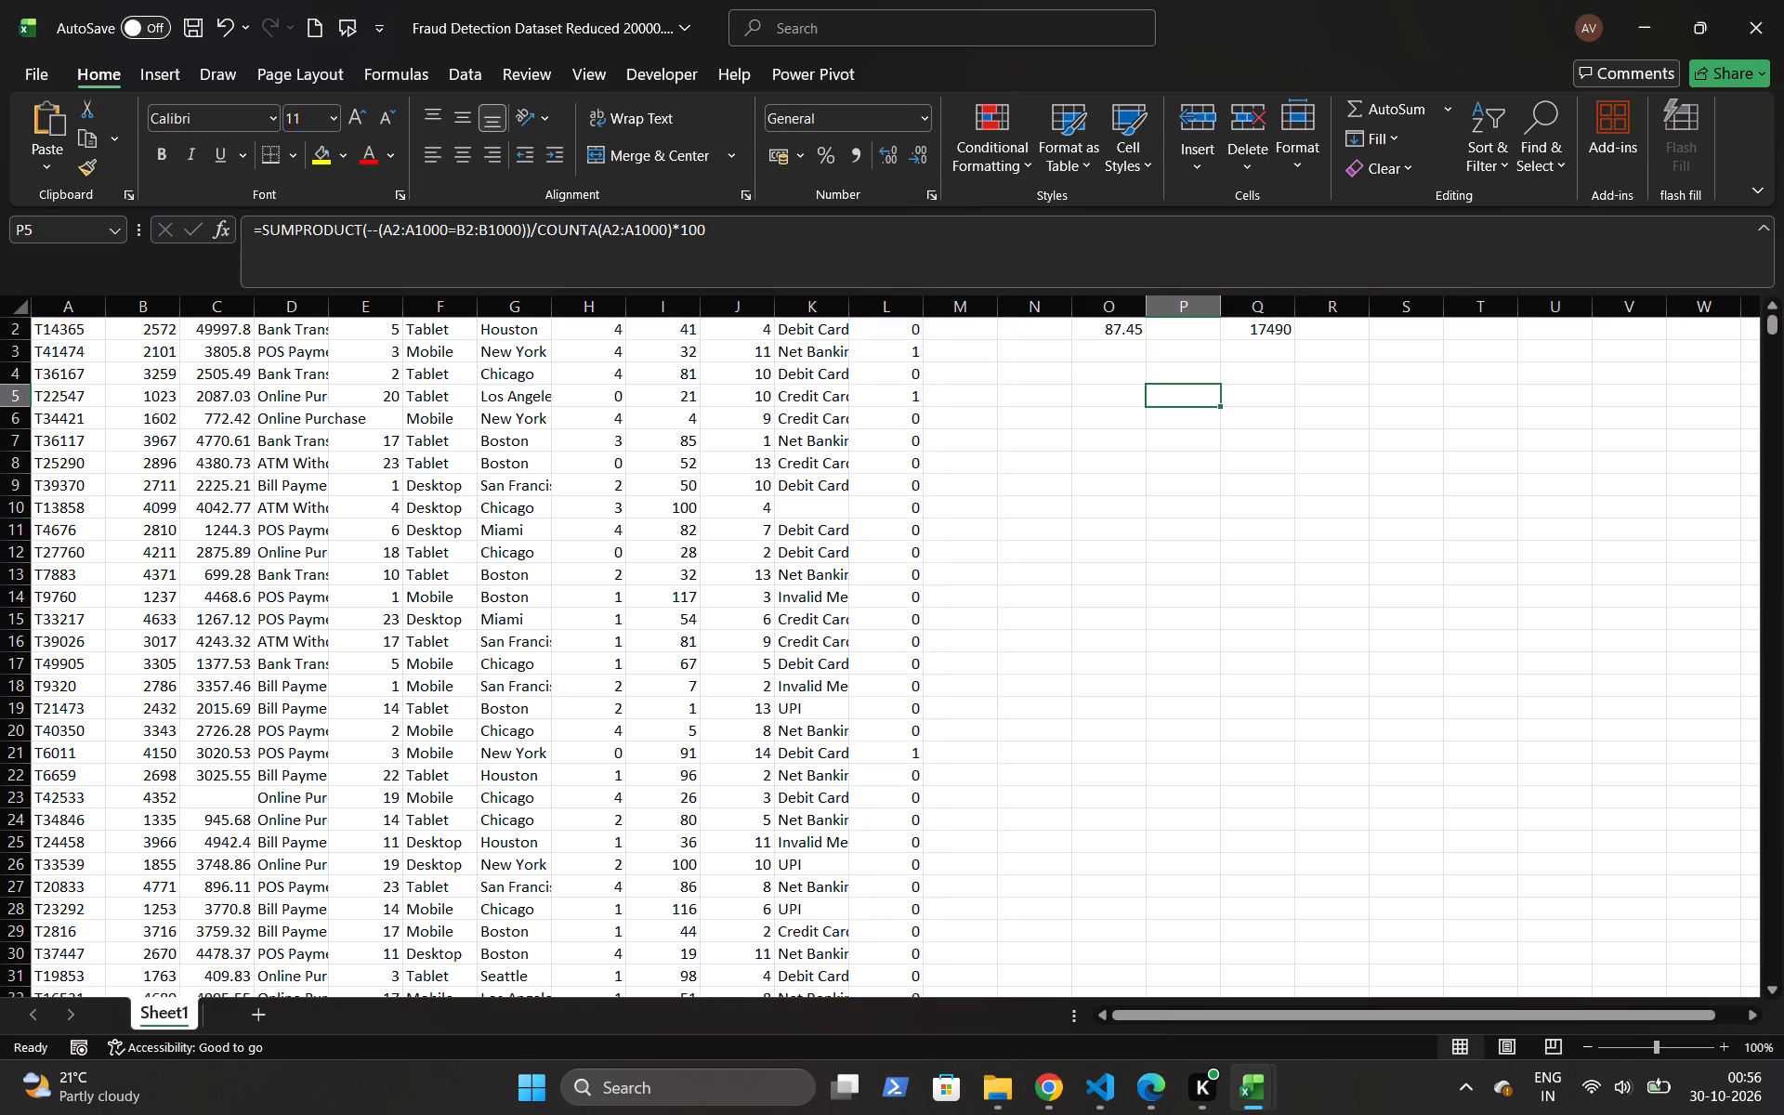
Switch to the other Fraud Detection Dataset workbook and enter =SUMPRODUCT(--(L2:L20001=M2:M20001))/COUNT(L2:L20001)*100 in cell P2.
scroll(1113, 419, up, 1)
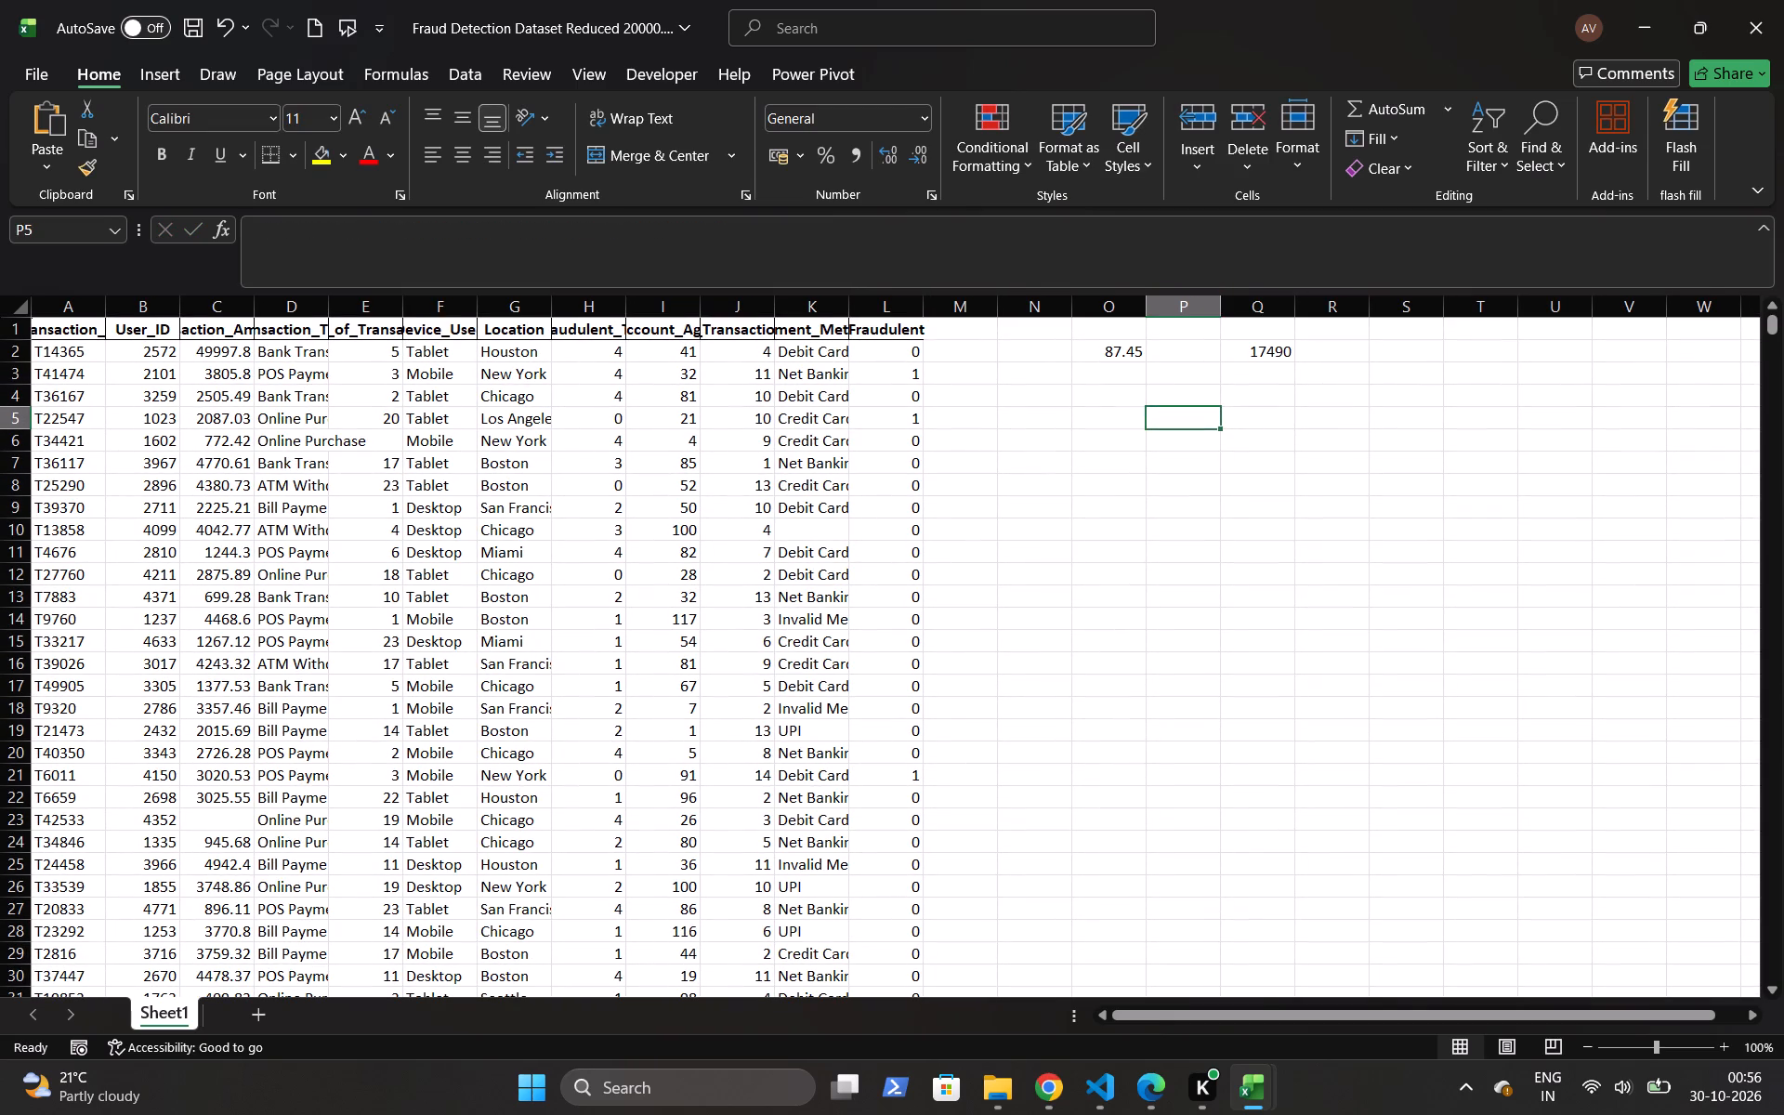
click(1102, 355)
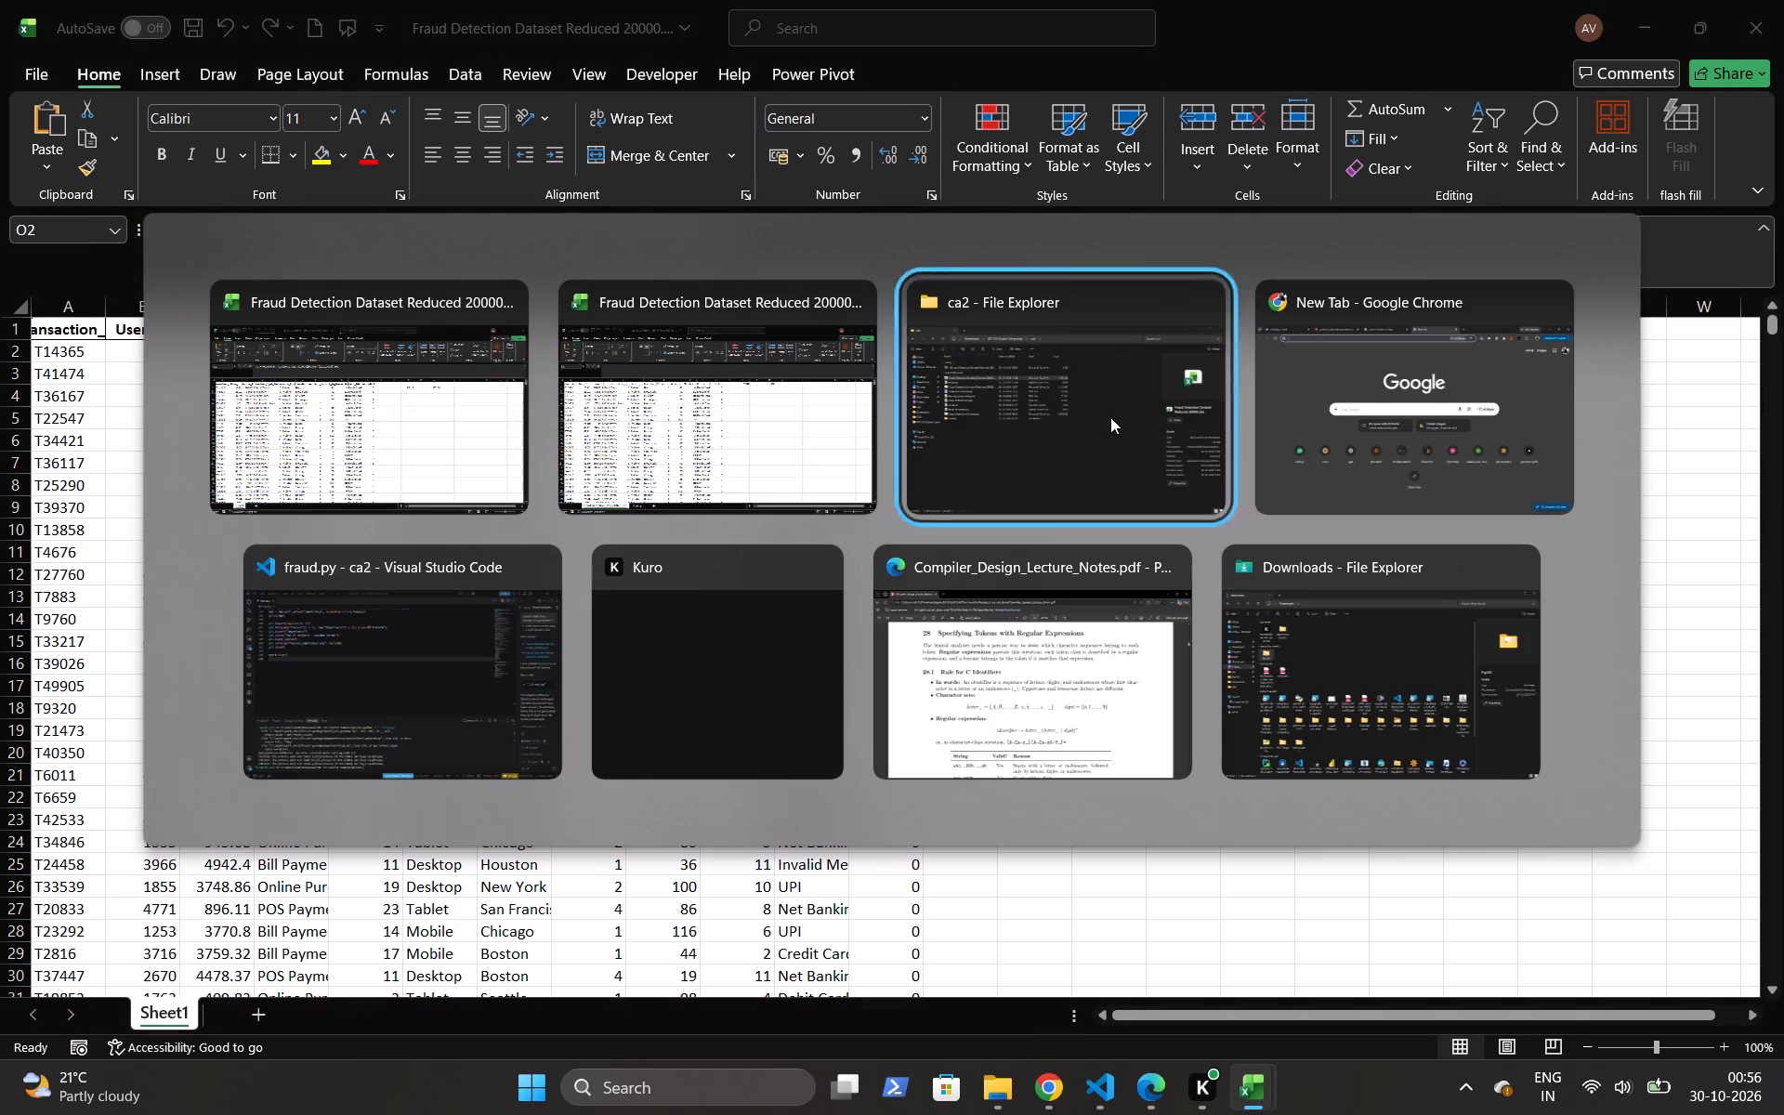
click(894, 272)
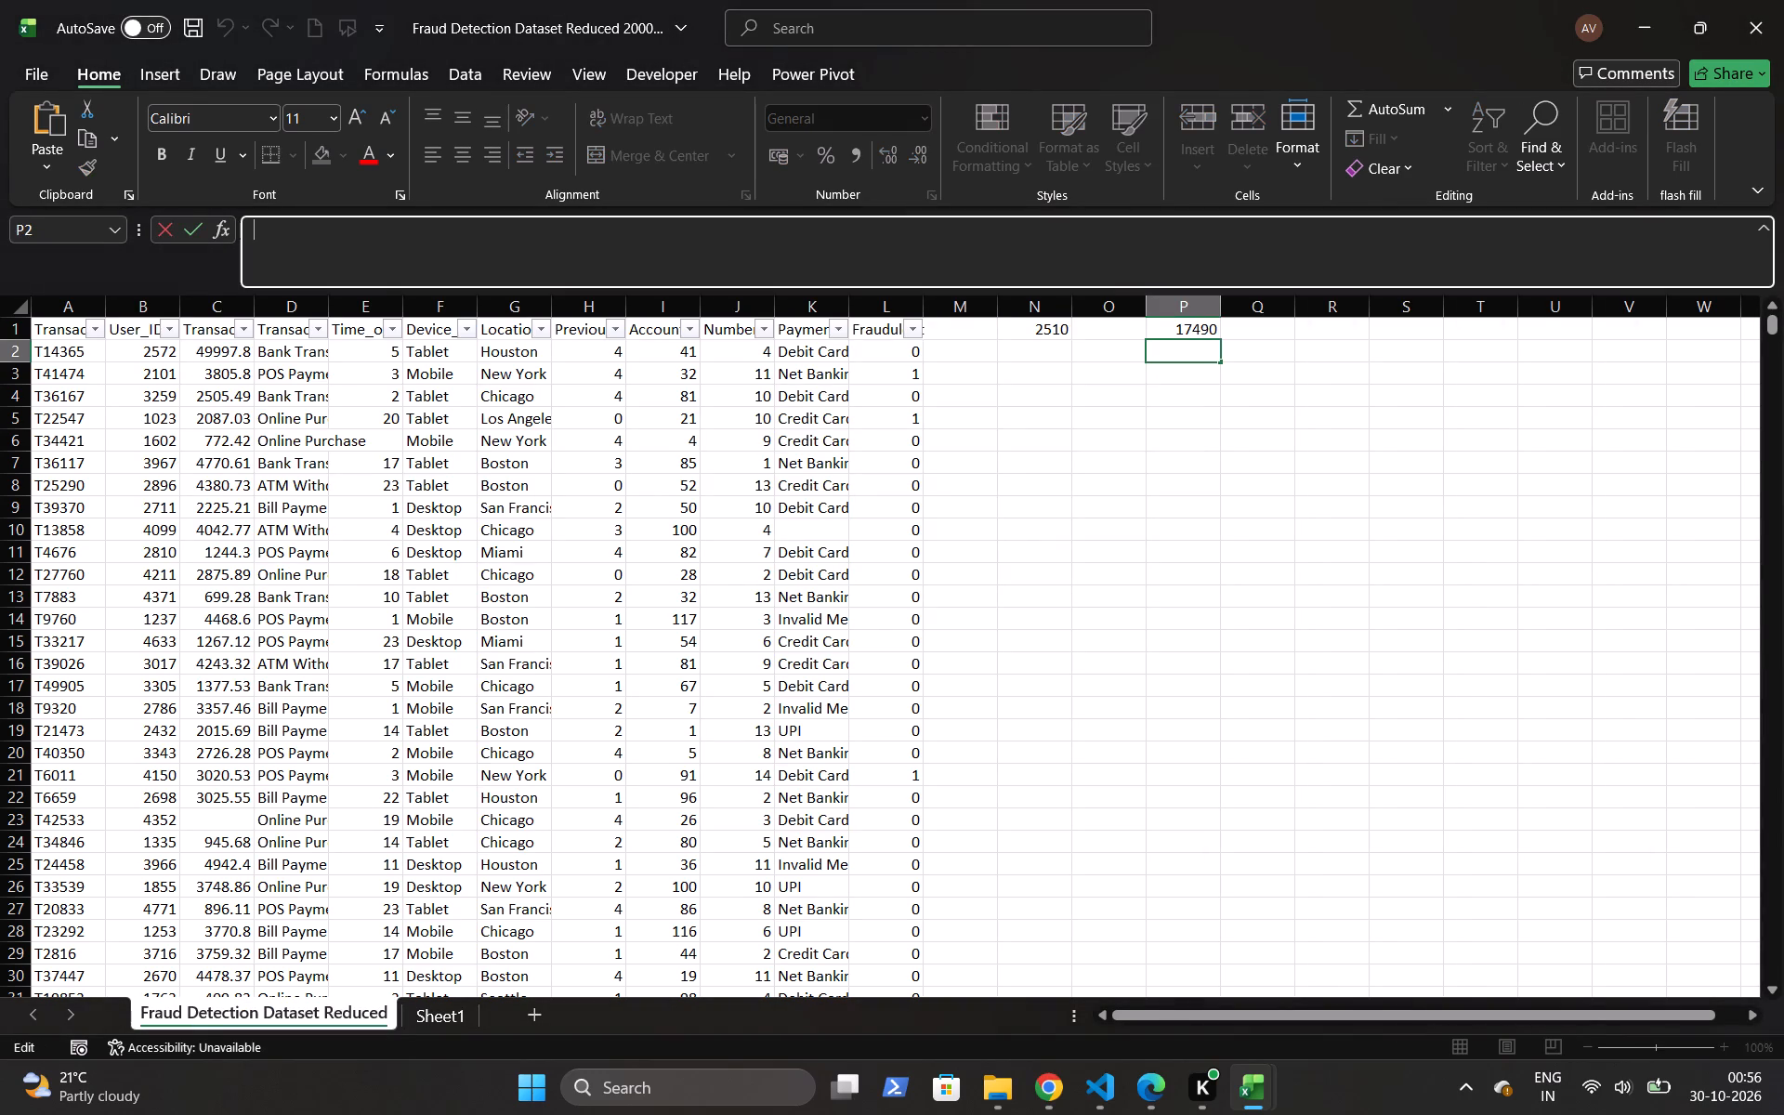
key(ctrl+v)
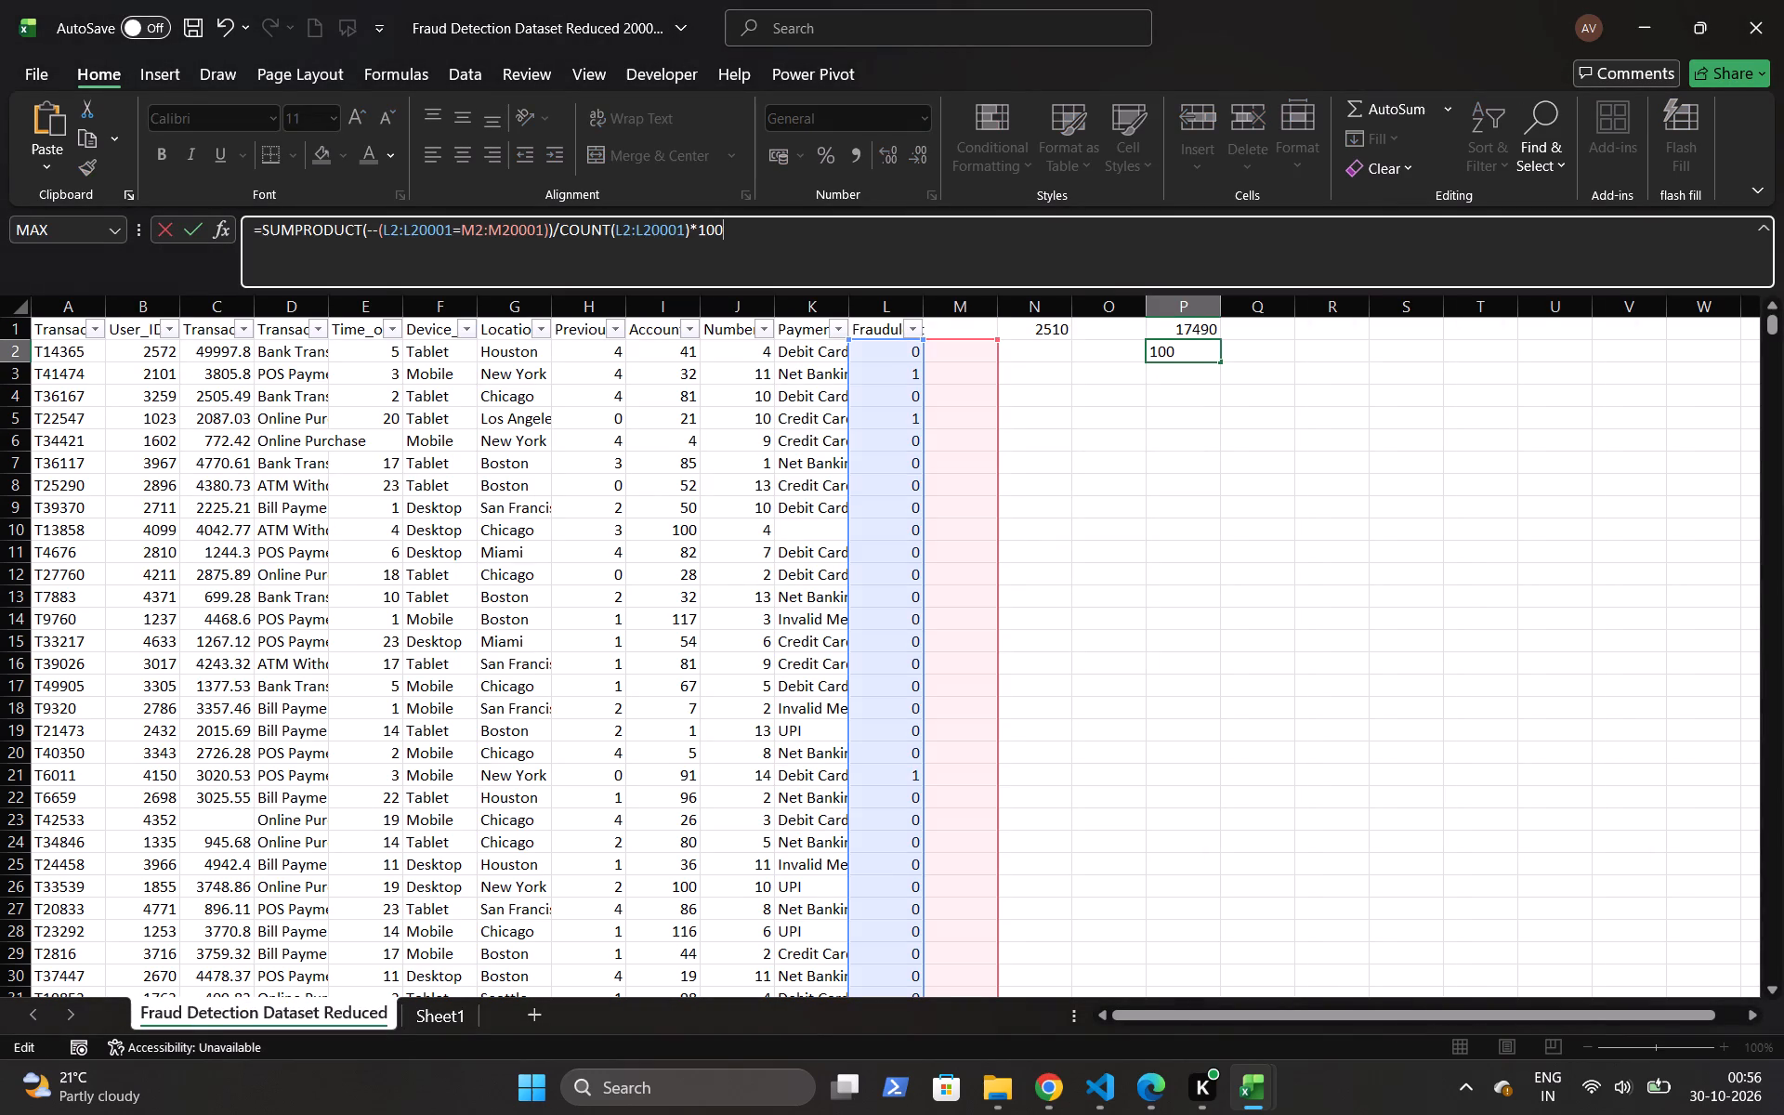
key(Return)
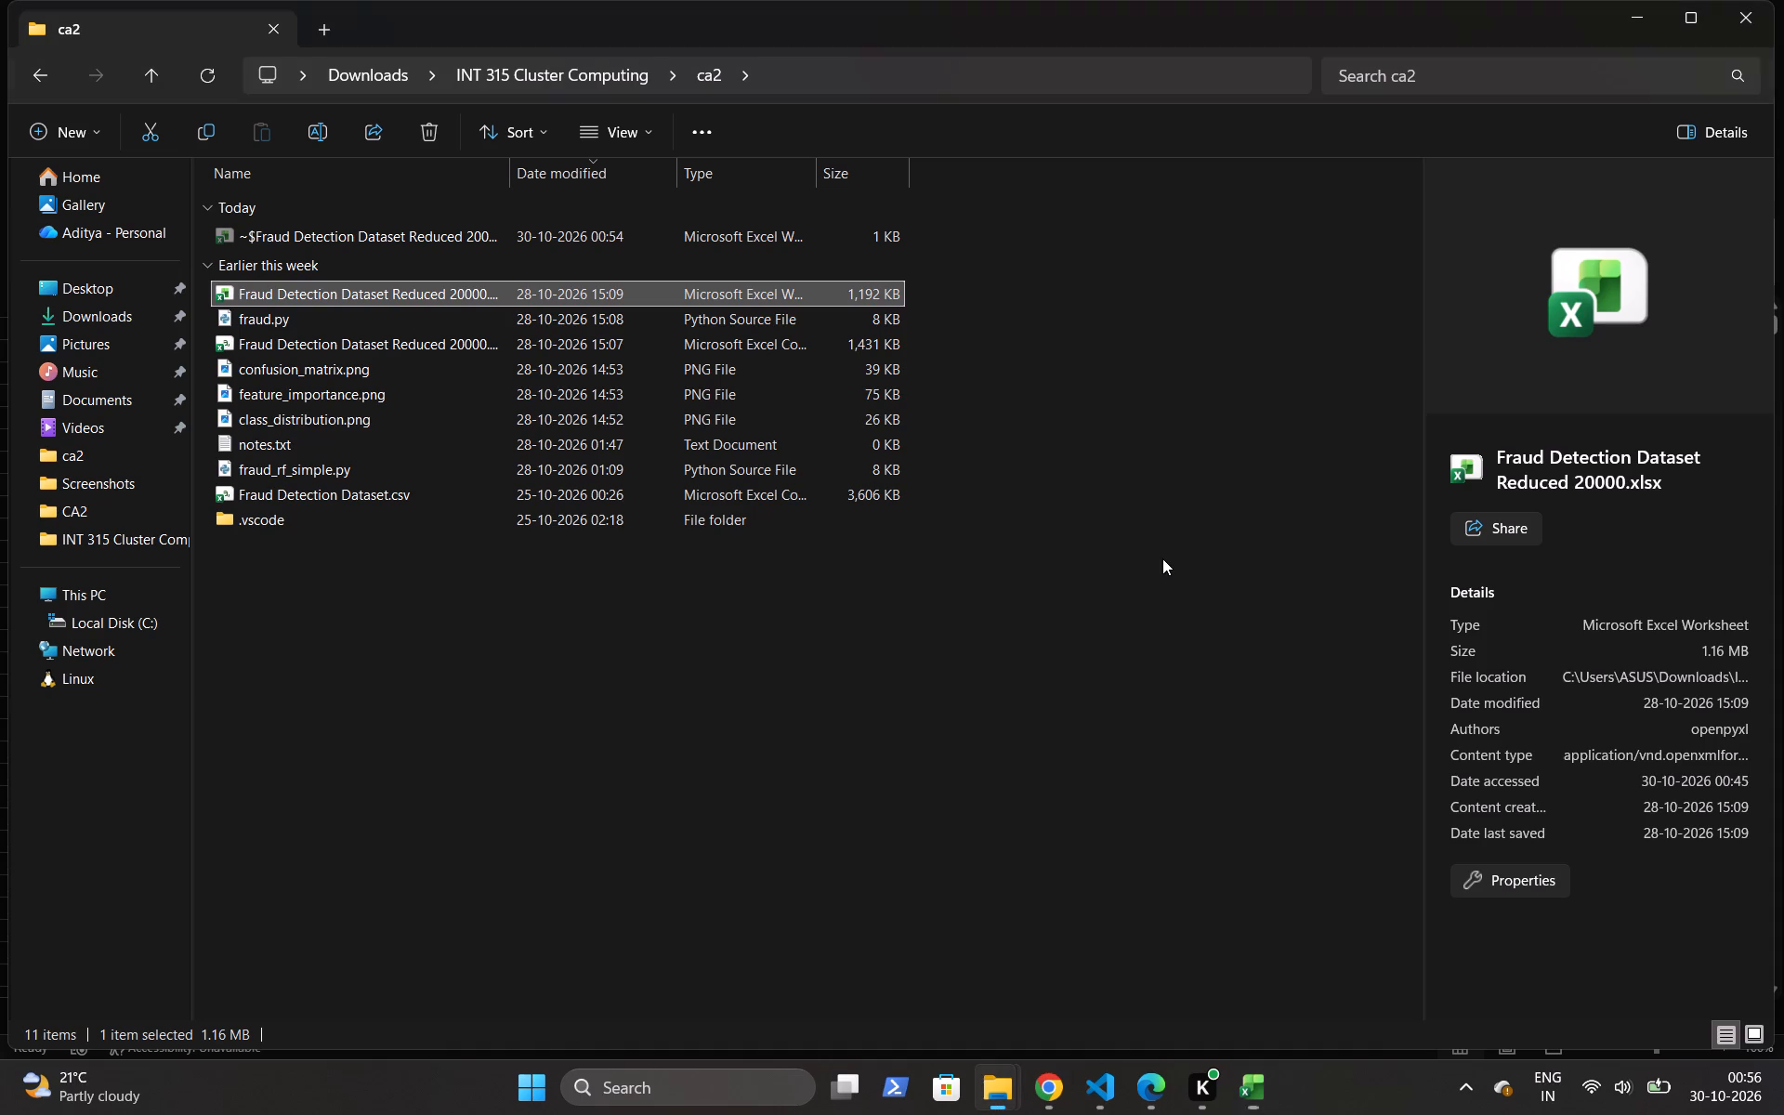
Compare the two reduced Fraud Detection Dataset workbooks and check the open file's name and location details.
click(799, 595)
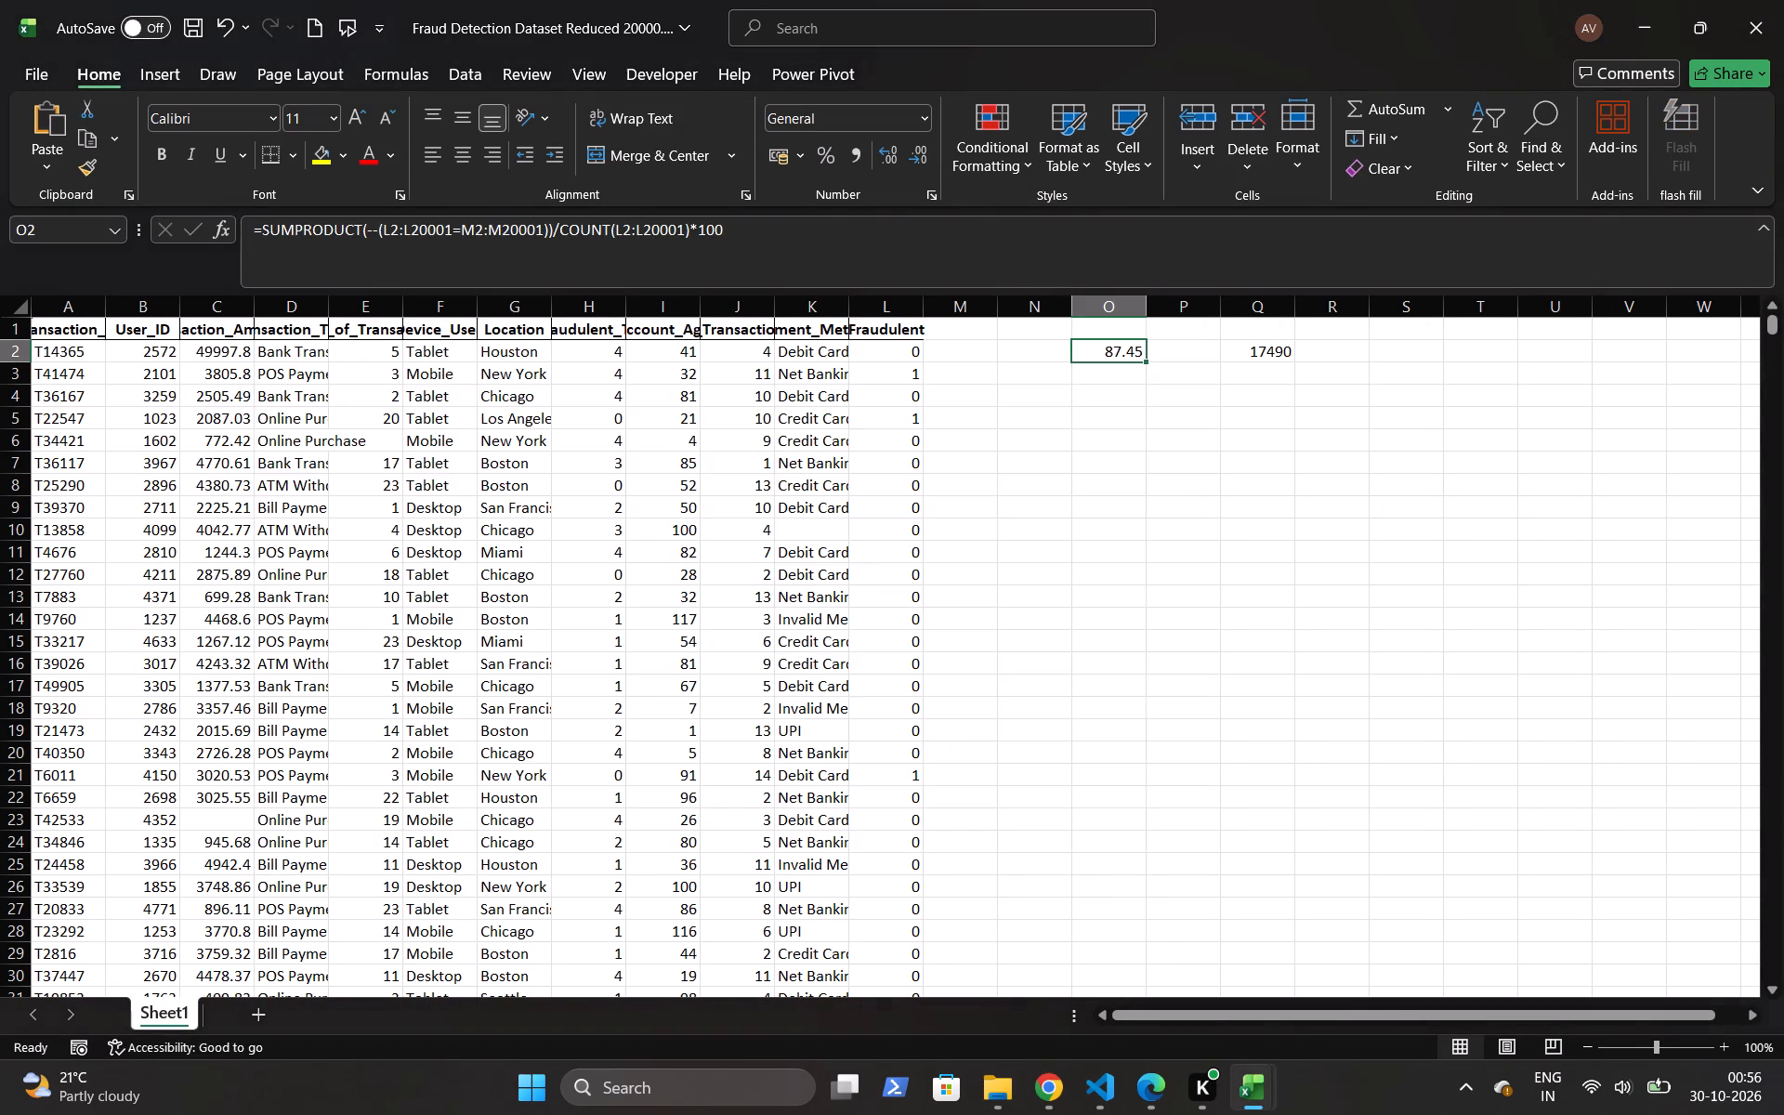
scroll(876, 561, up, 1)
click(683, 21)
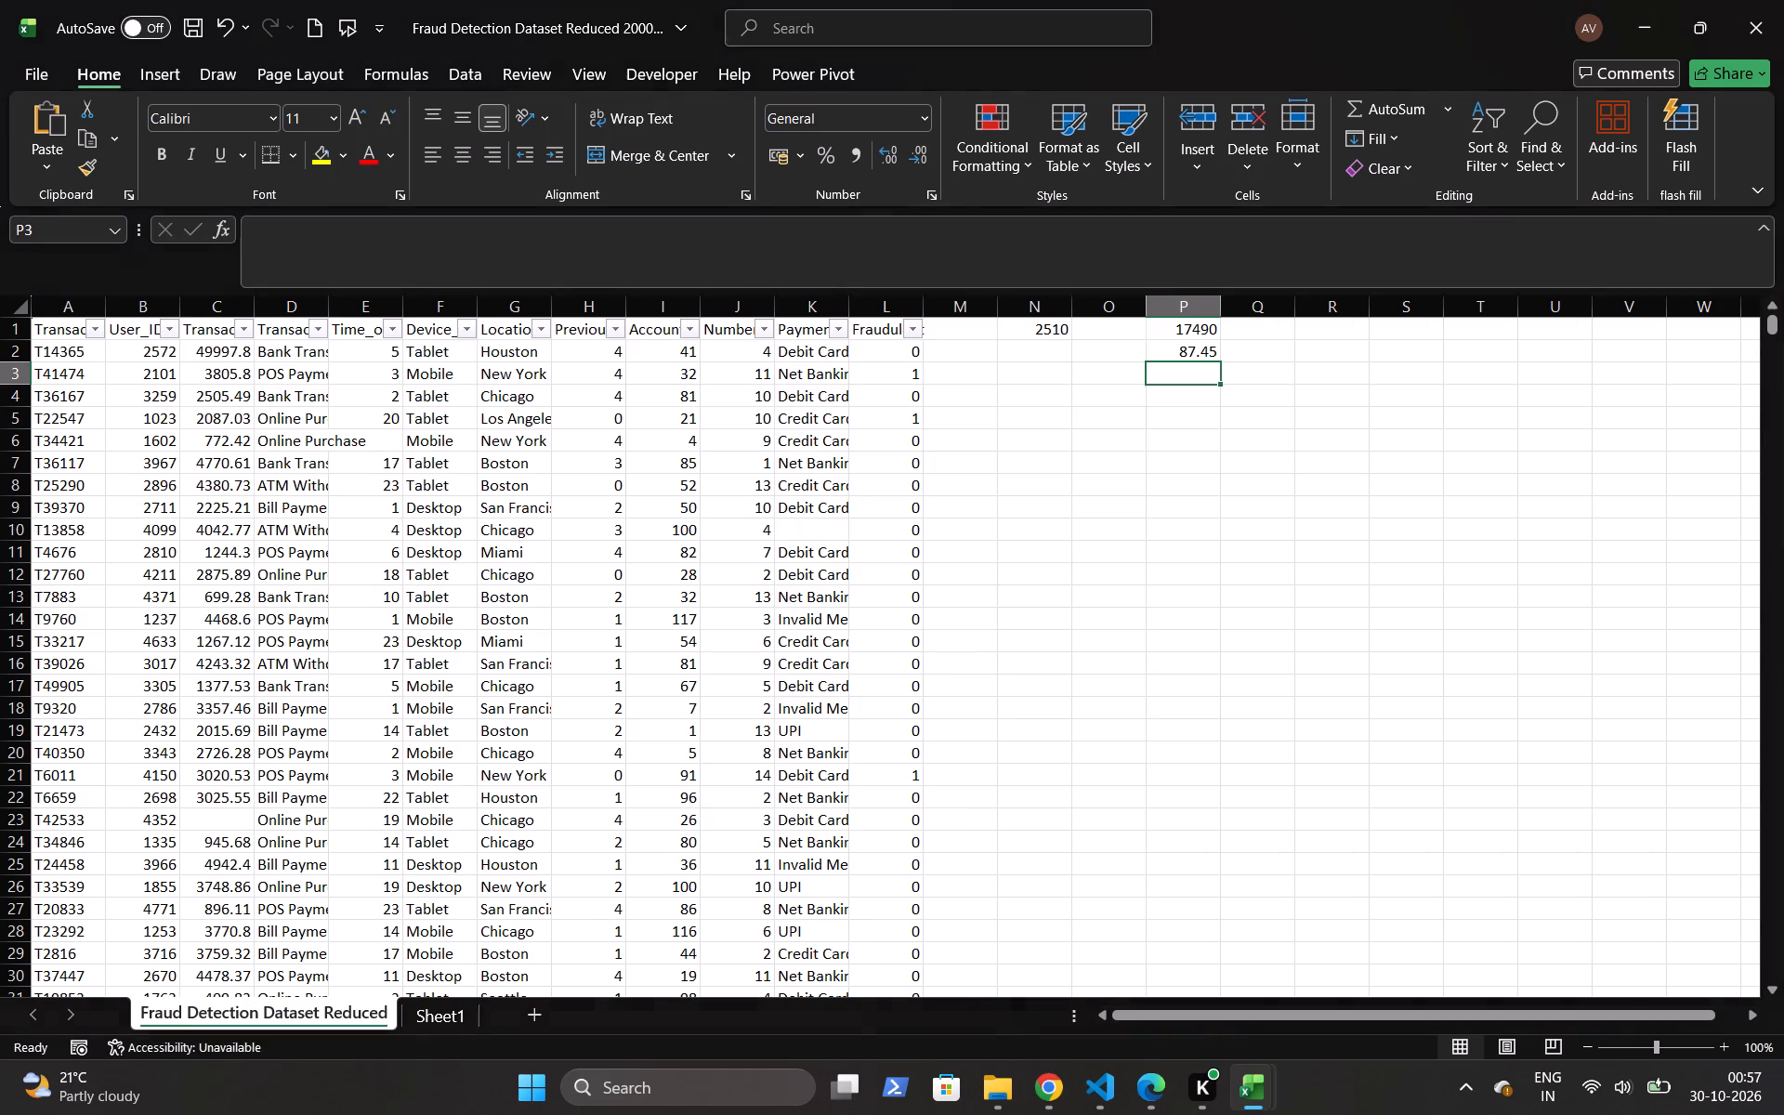
click(669, 29)
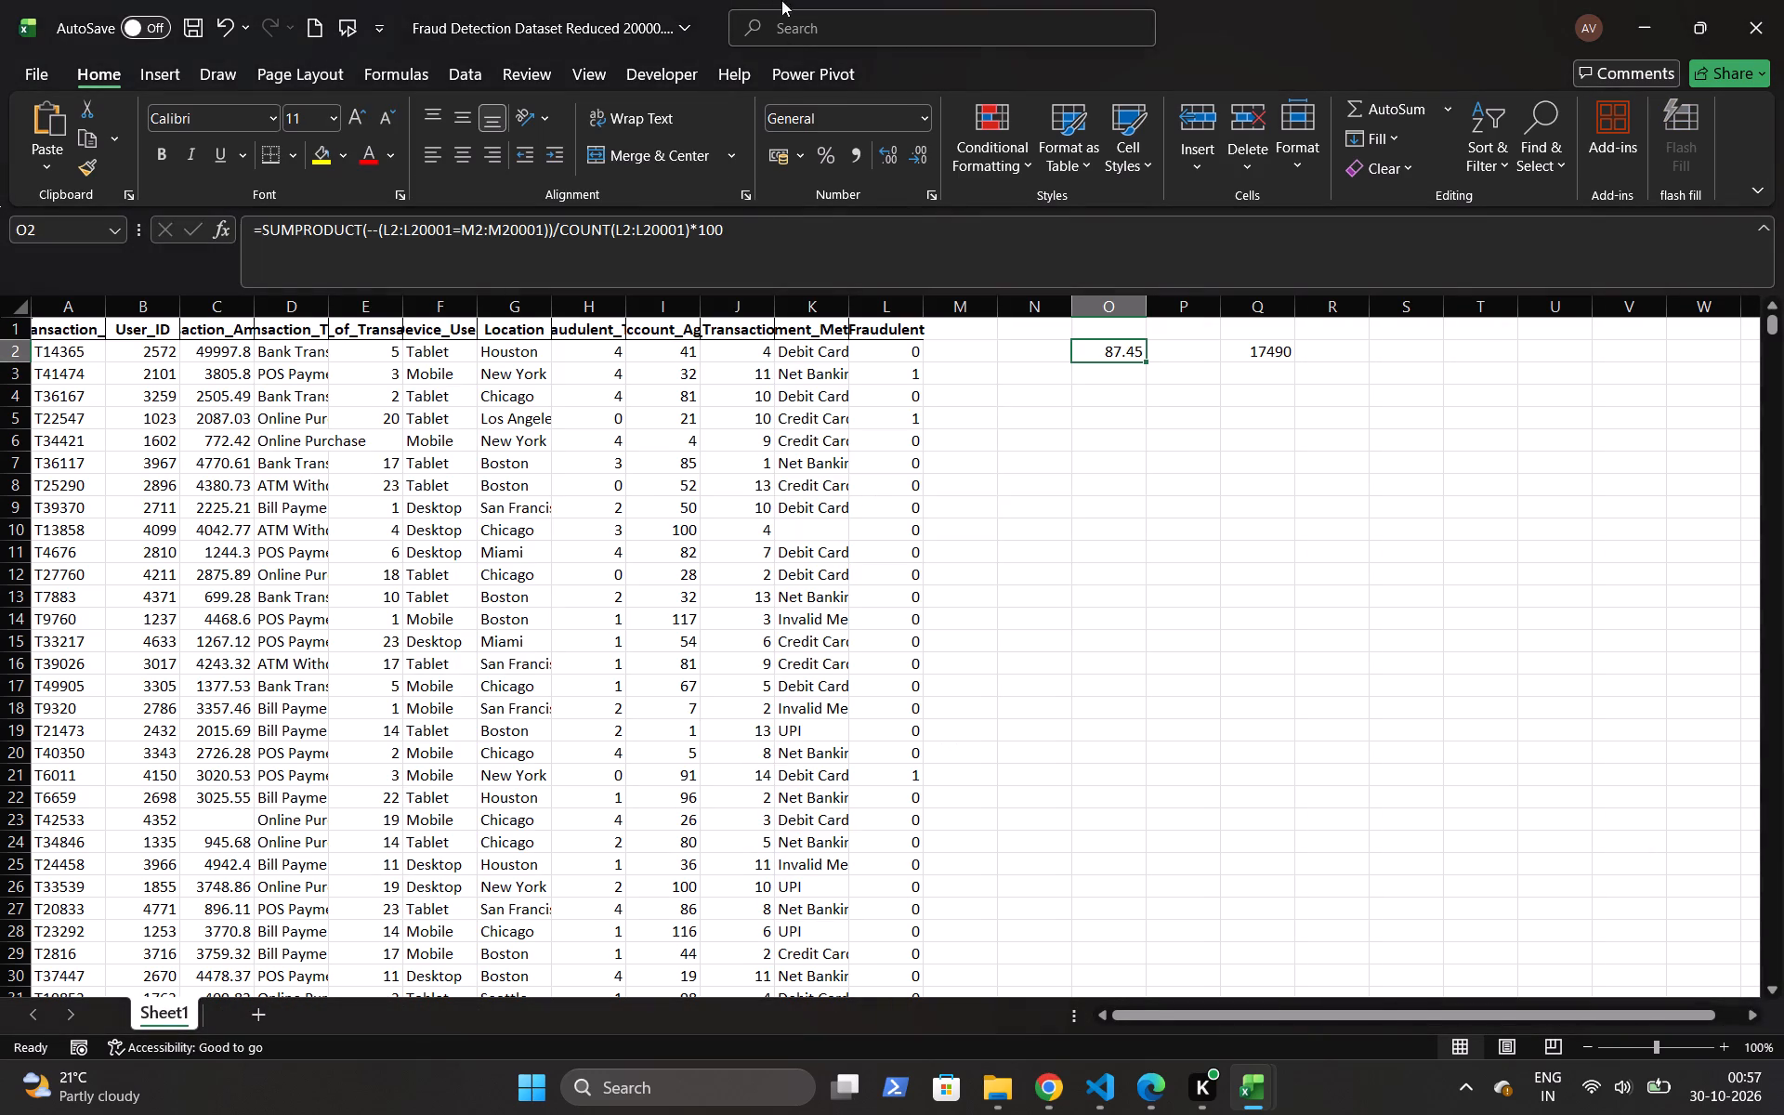
click(688, 28)
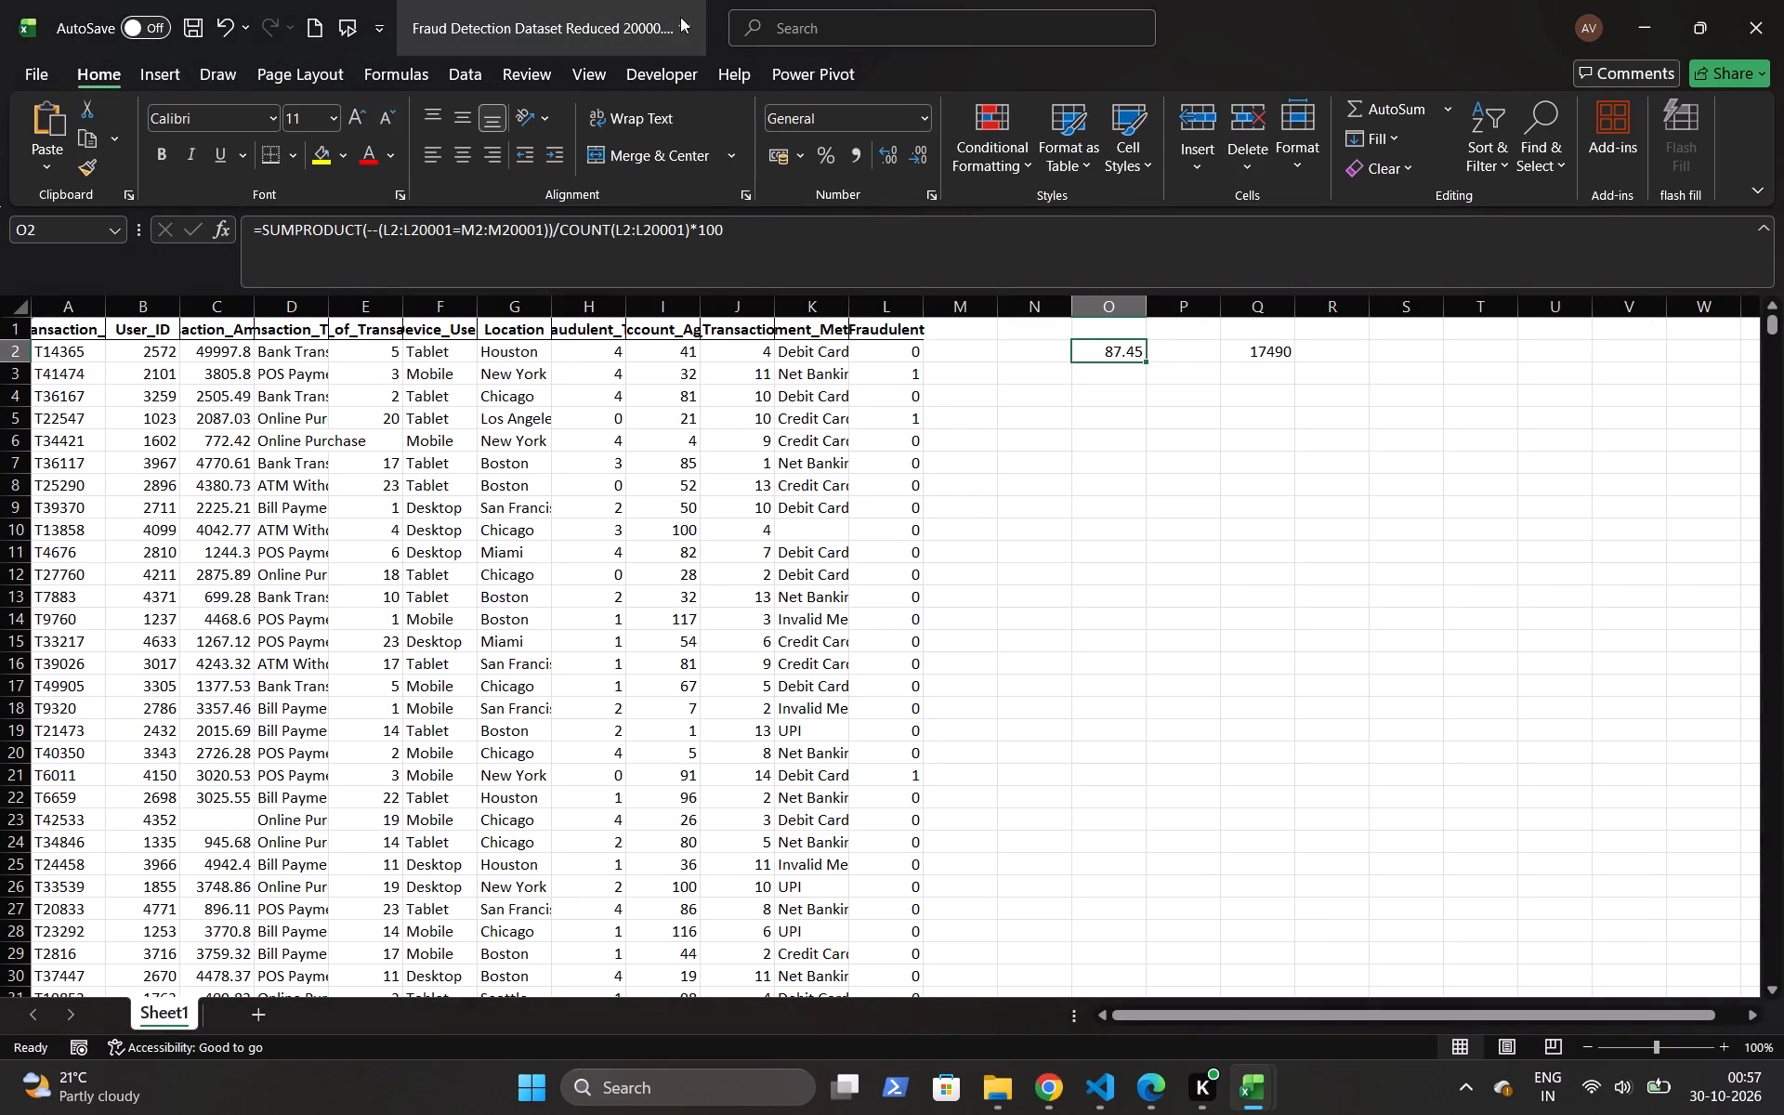
click(680, 17)
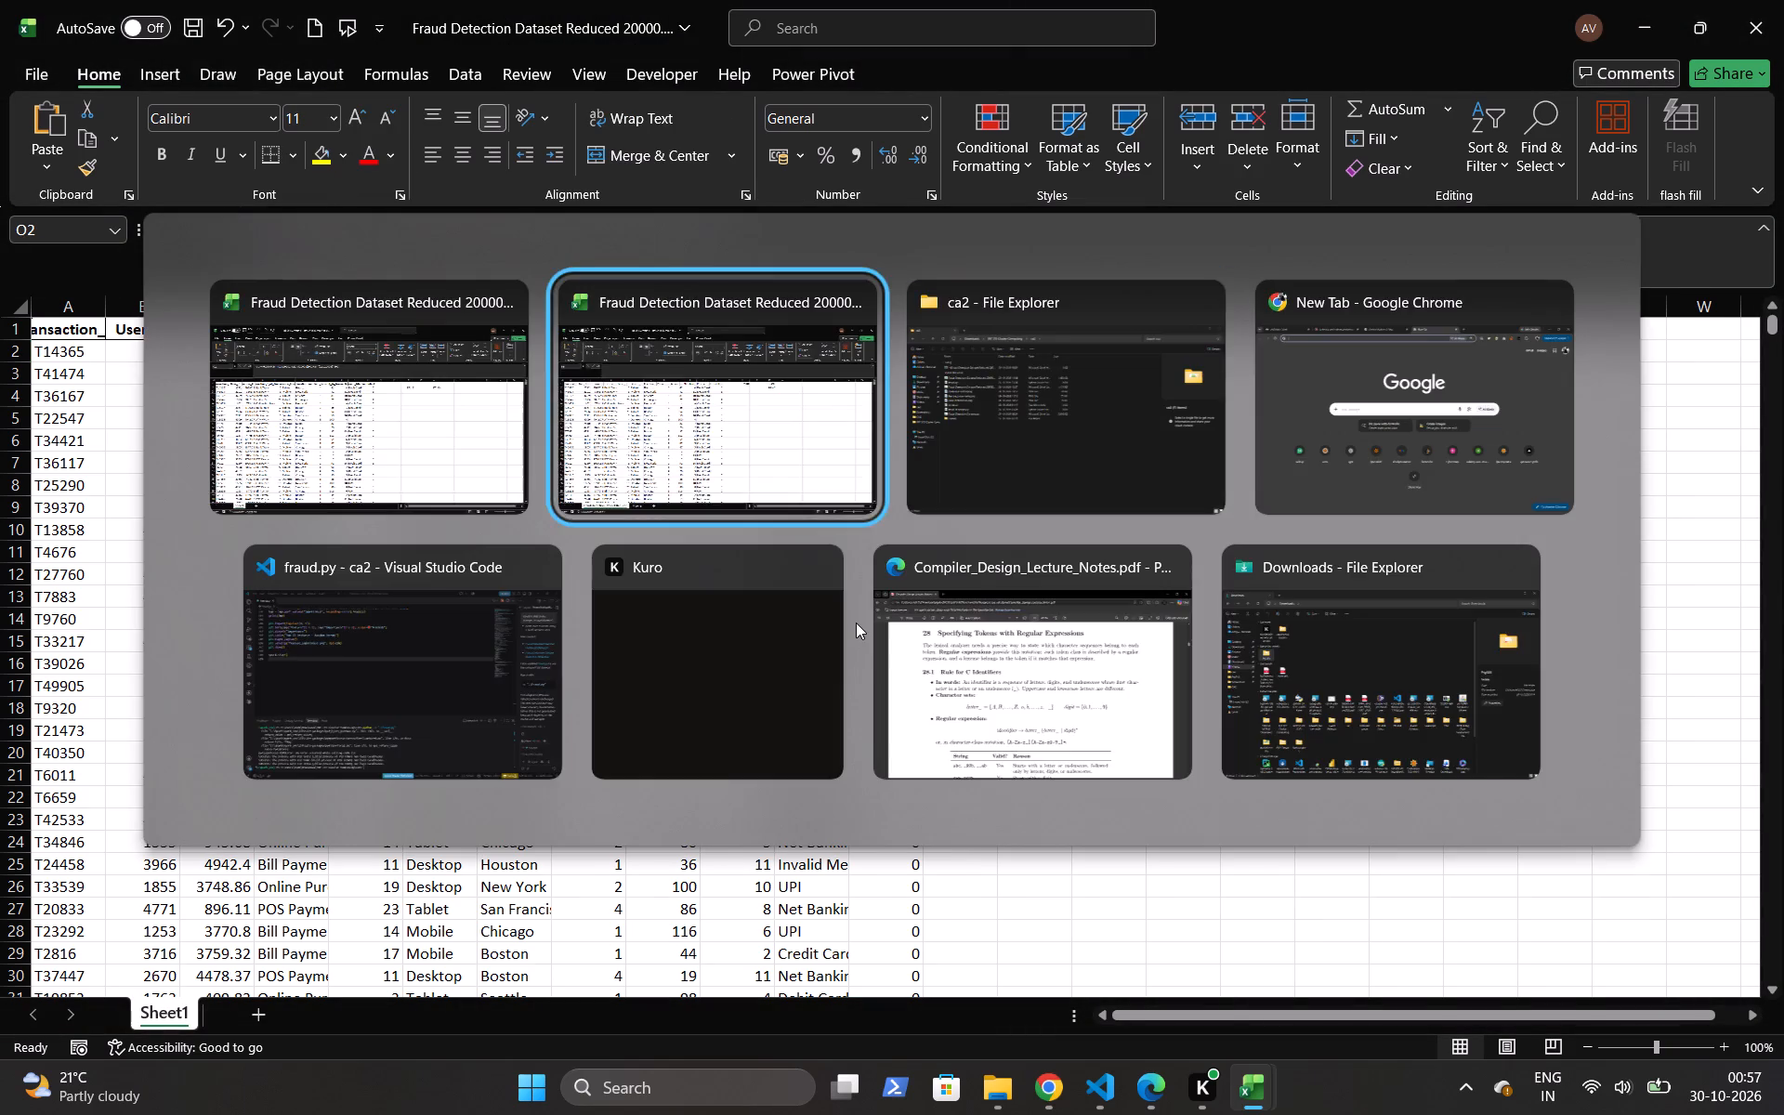
click(676, 20)
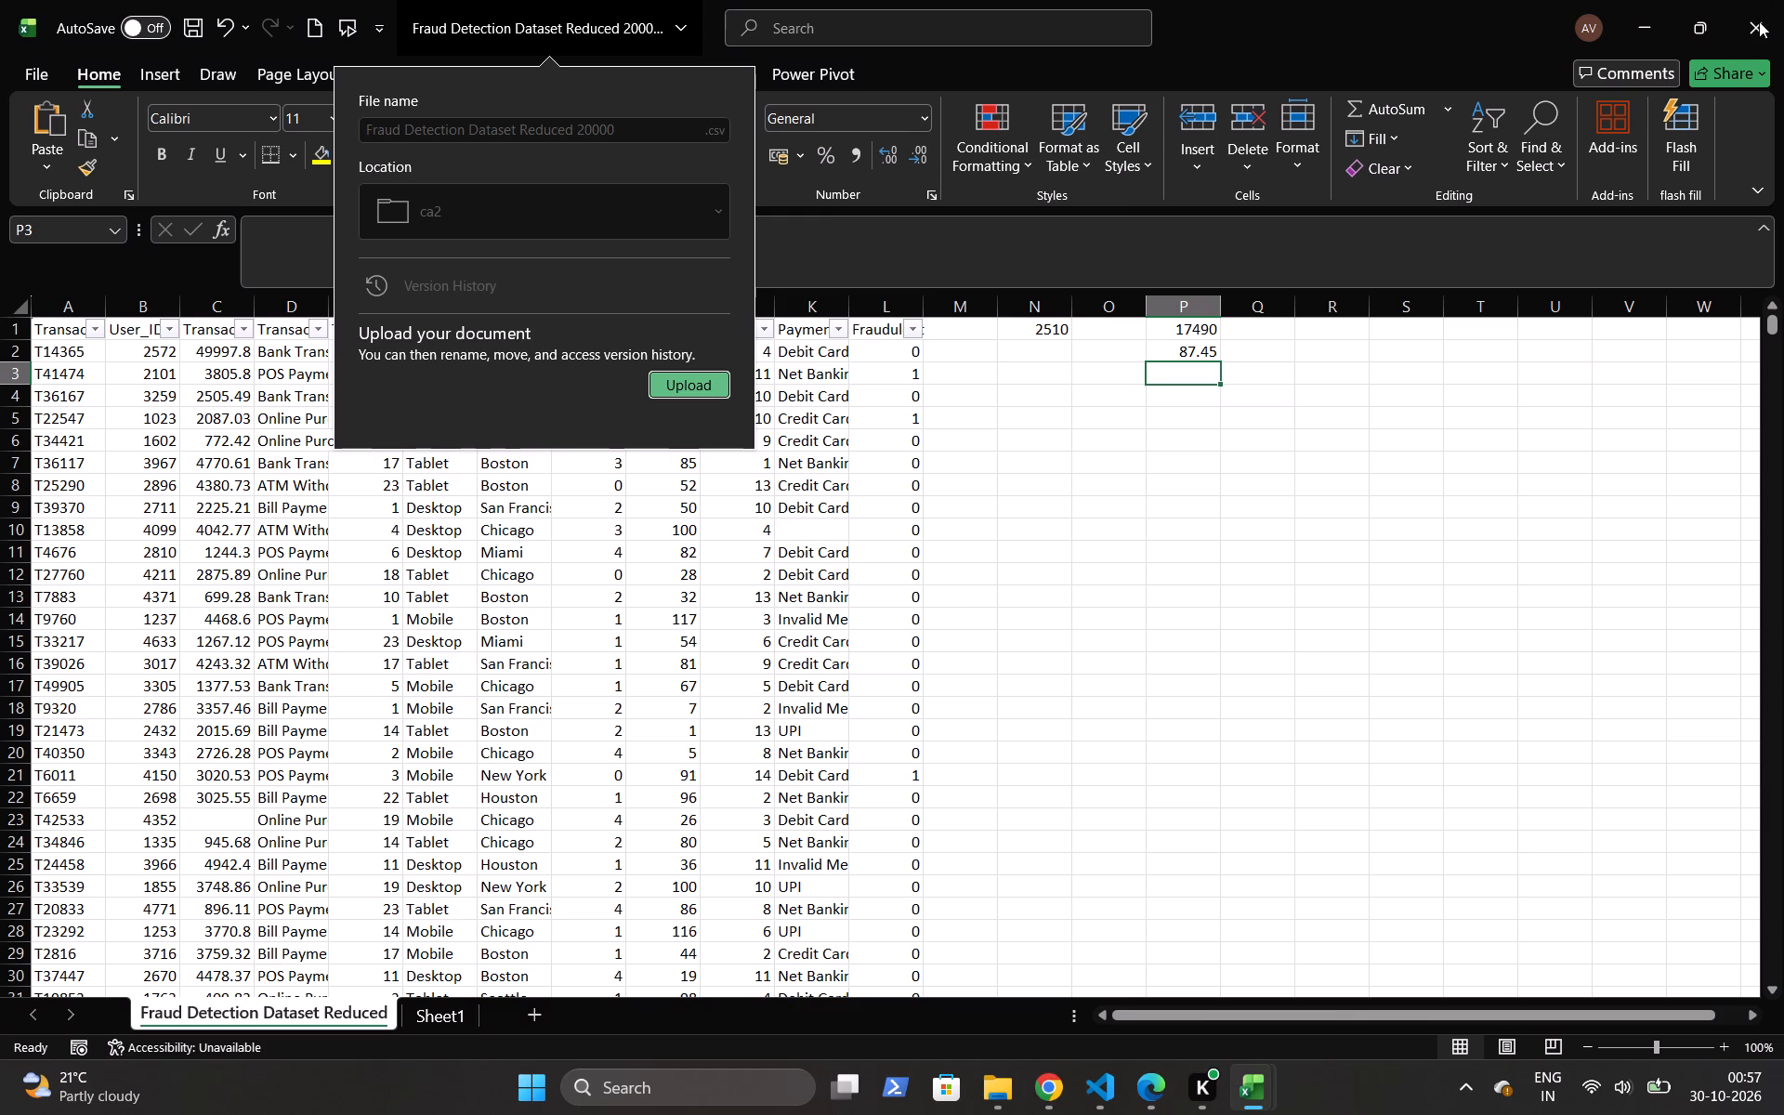
click(1257, 518)
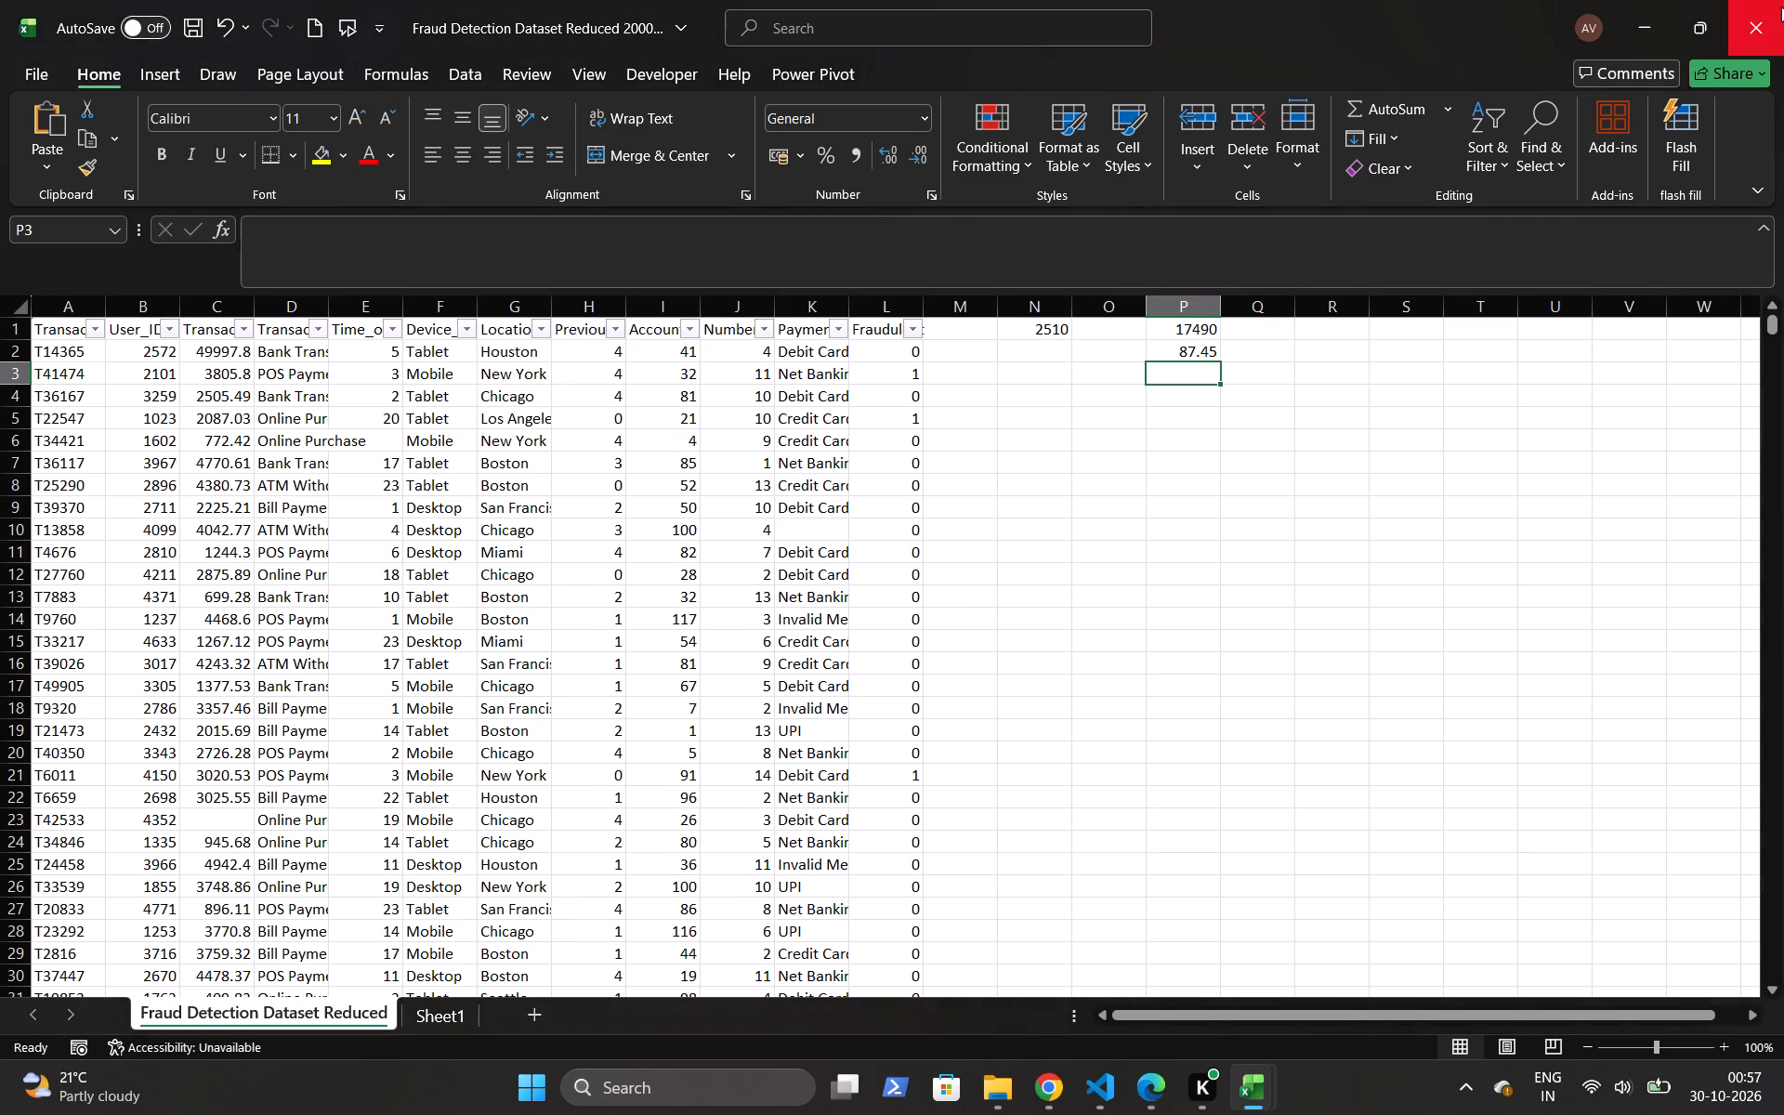
Close both reduced Fraud Detection Dataset workbooks without saving the changes.
click(1781, 7)
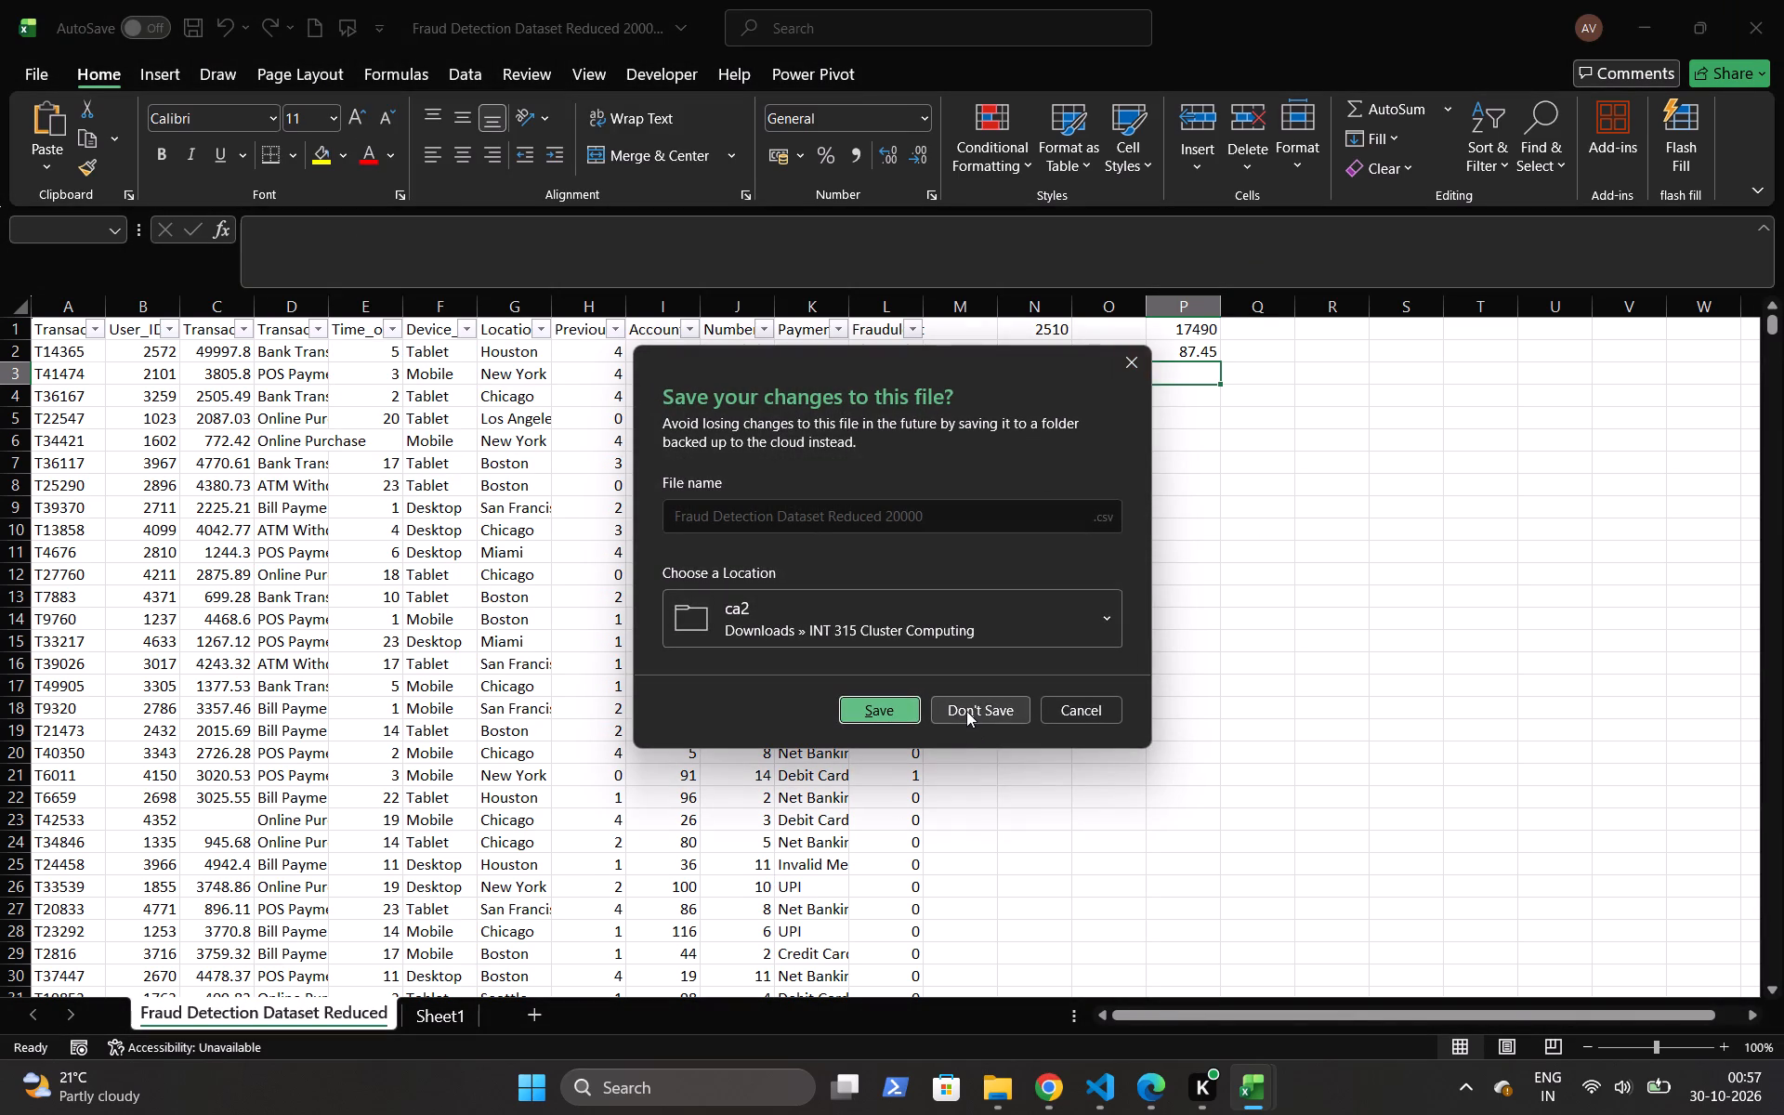
click(966, 711)
click(1768, 1)
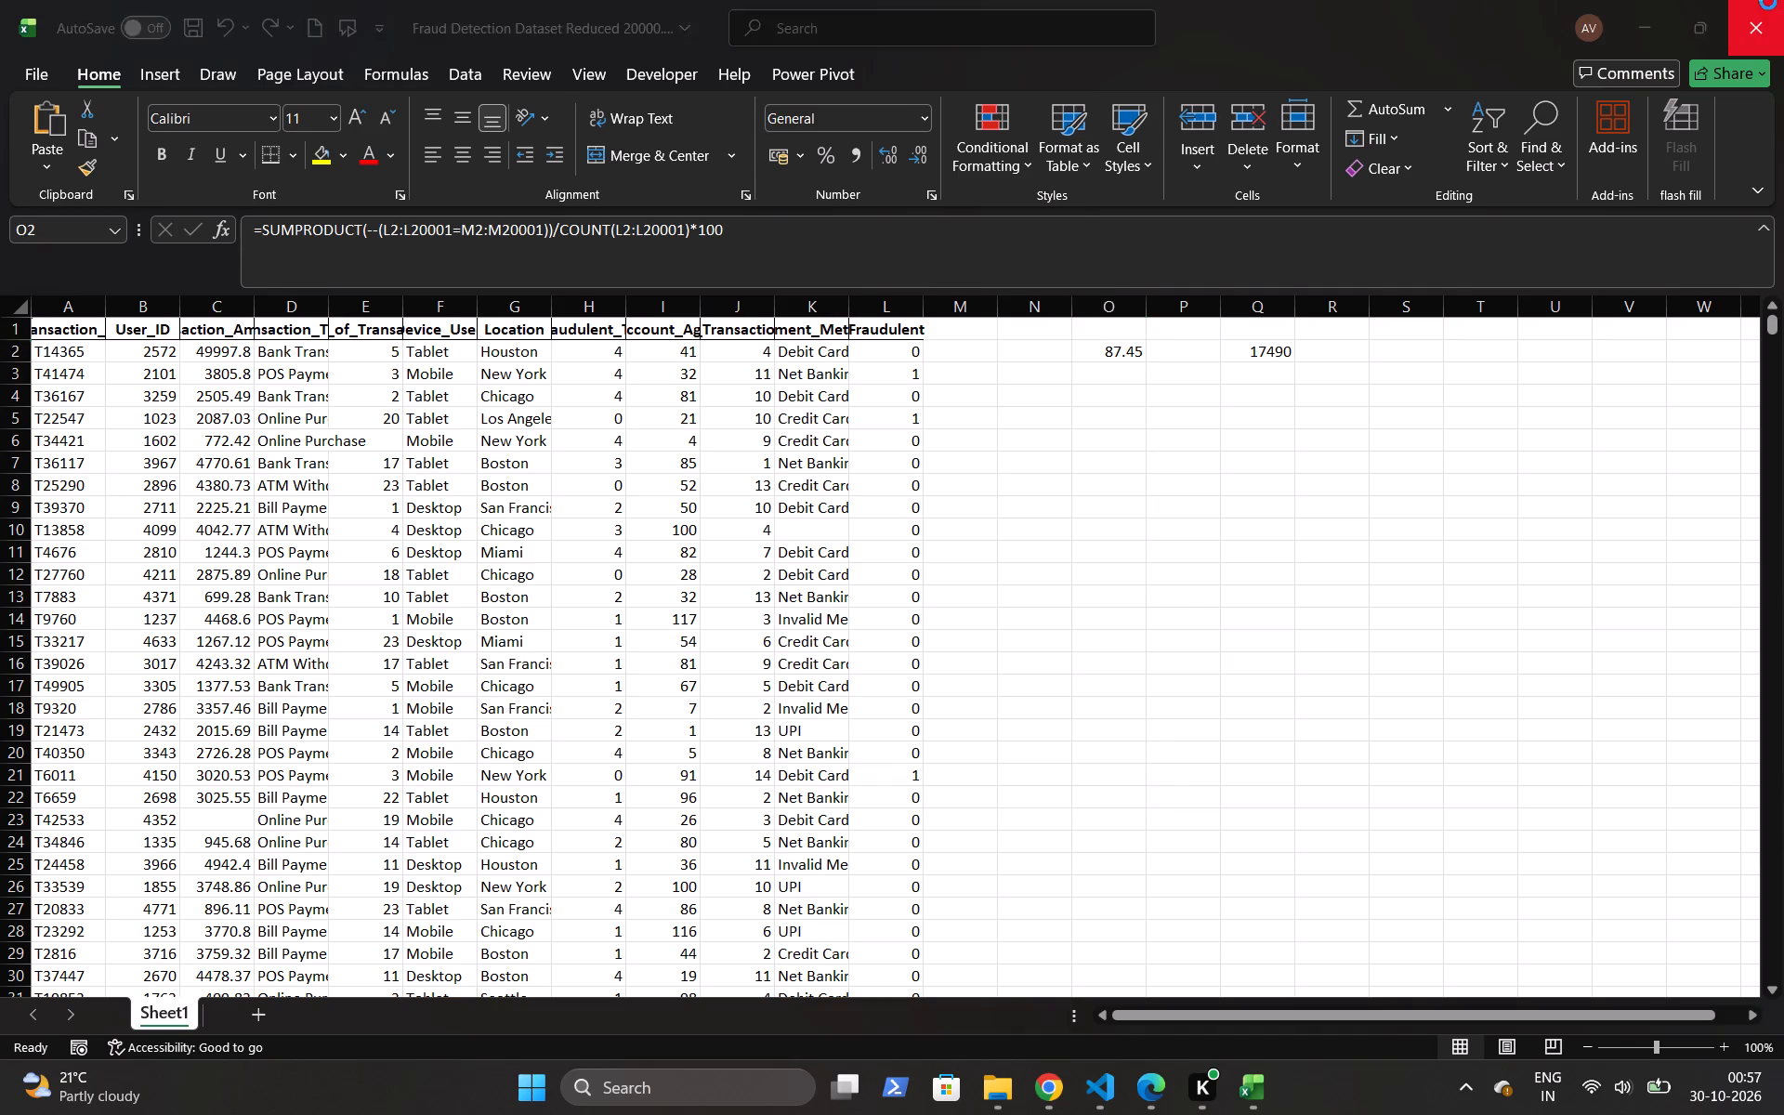
click(939, 698)
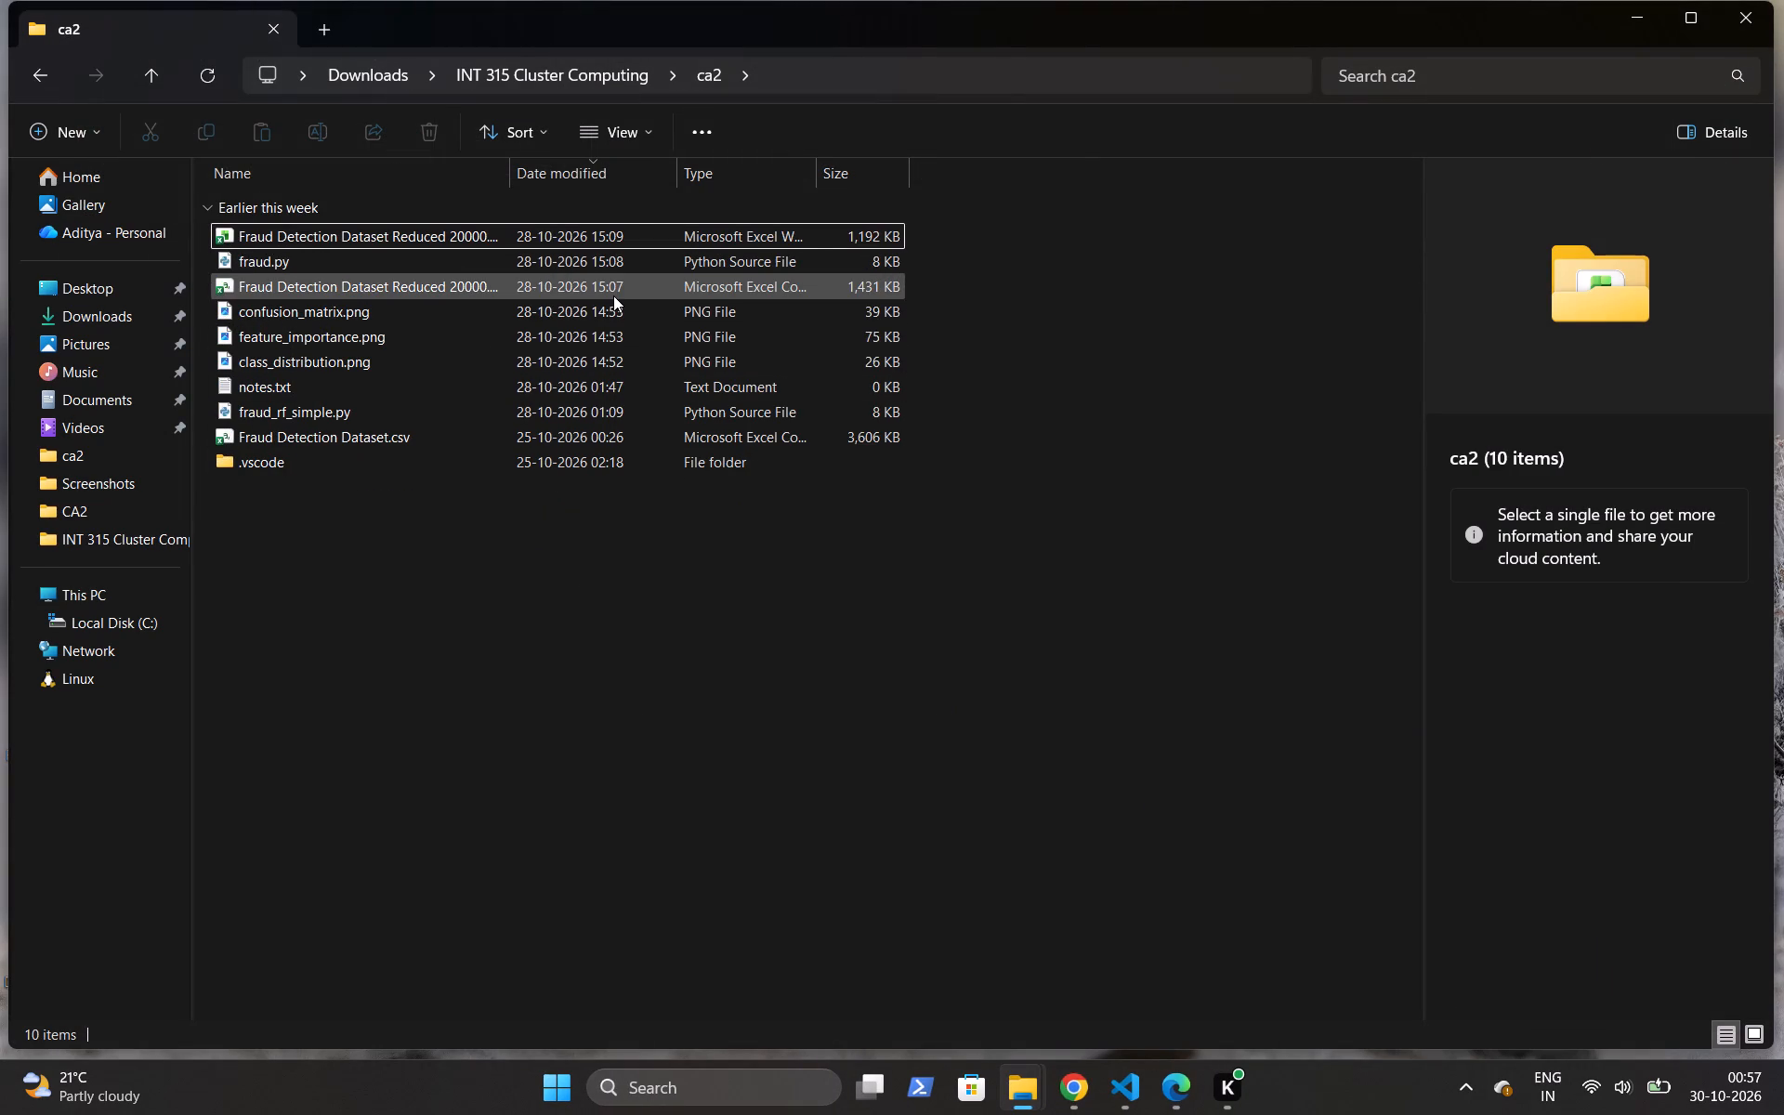
Delete Fraud Detection Dataset Reduced 20000.xlsx from the ca2 folder.
click(613, 295)
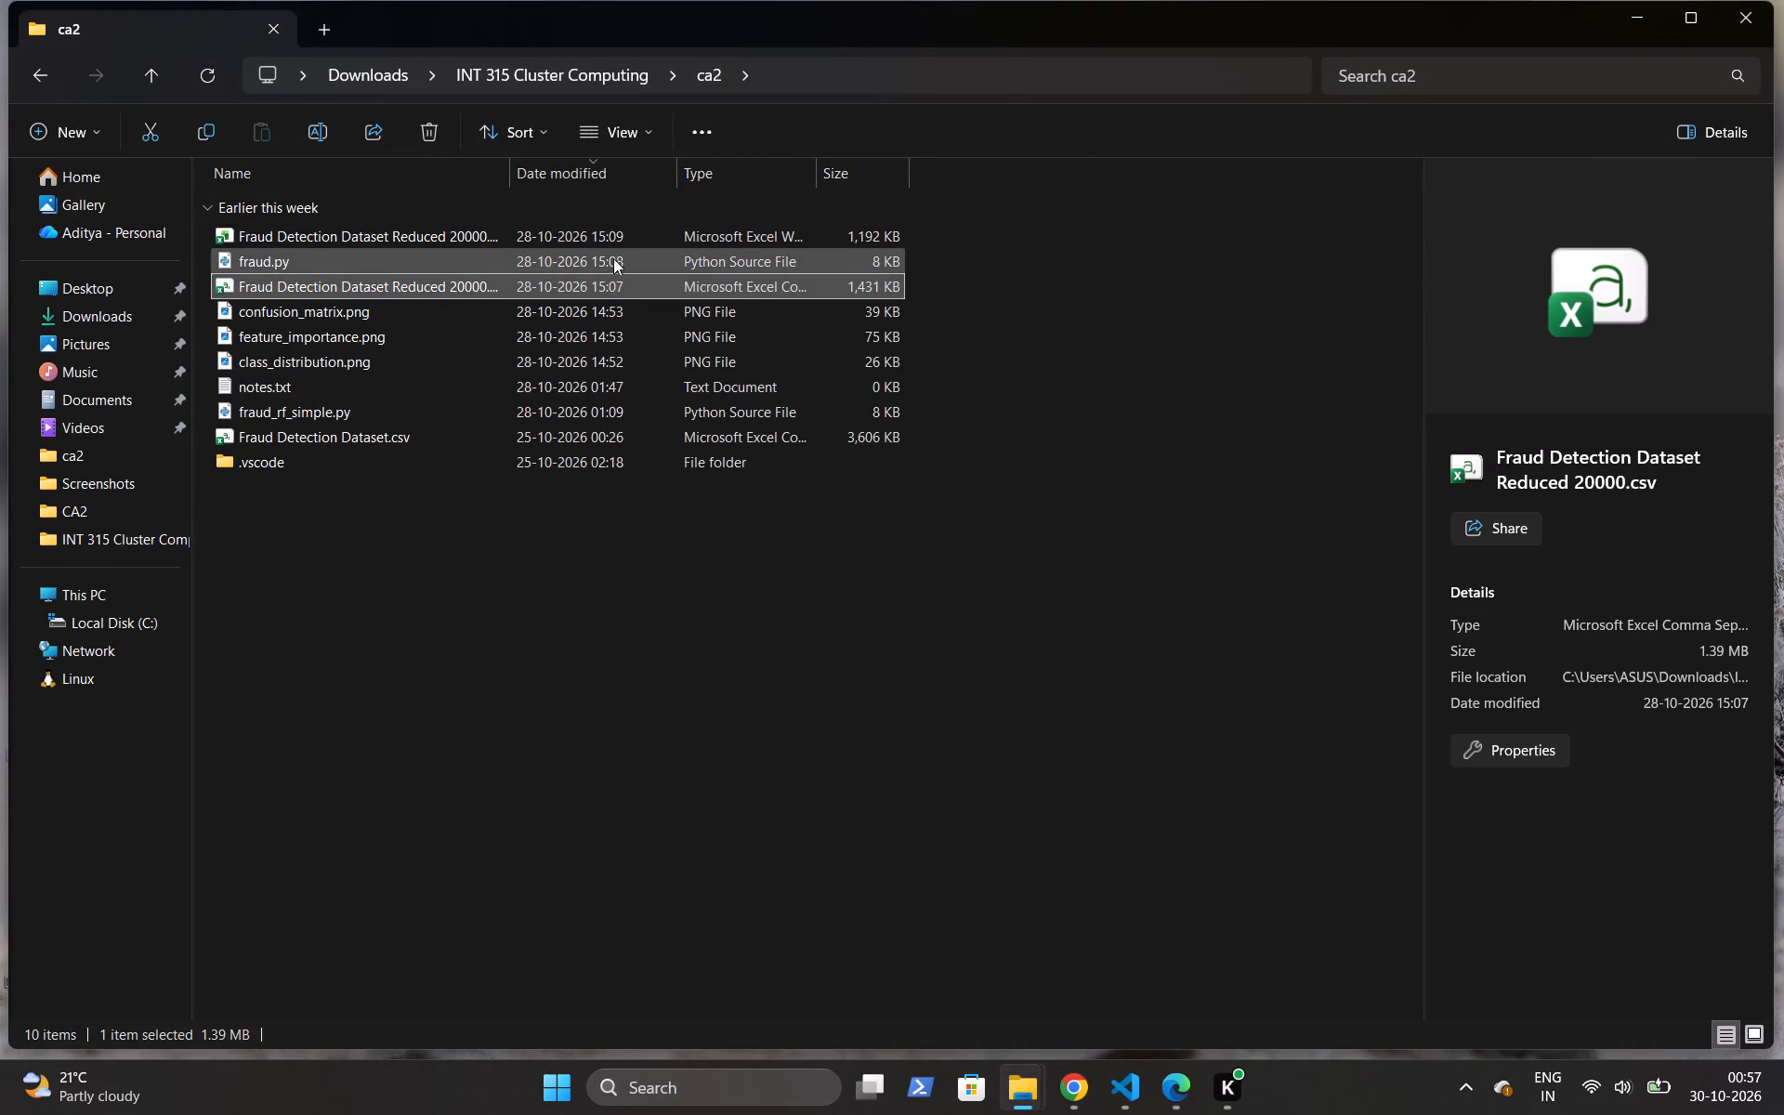
click(629, 237)
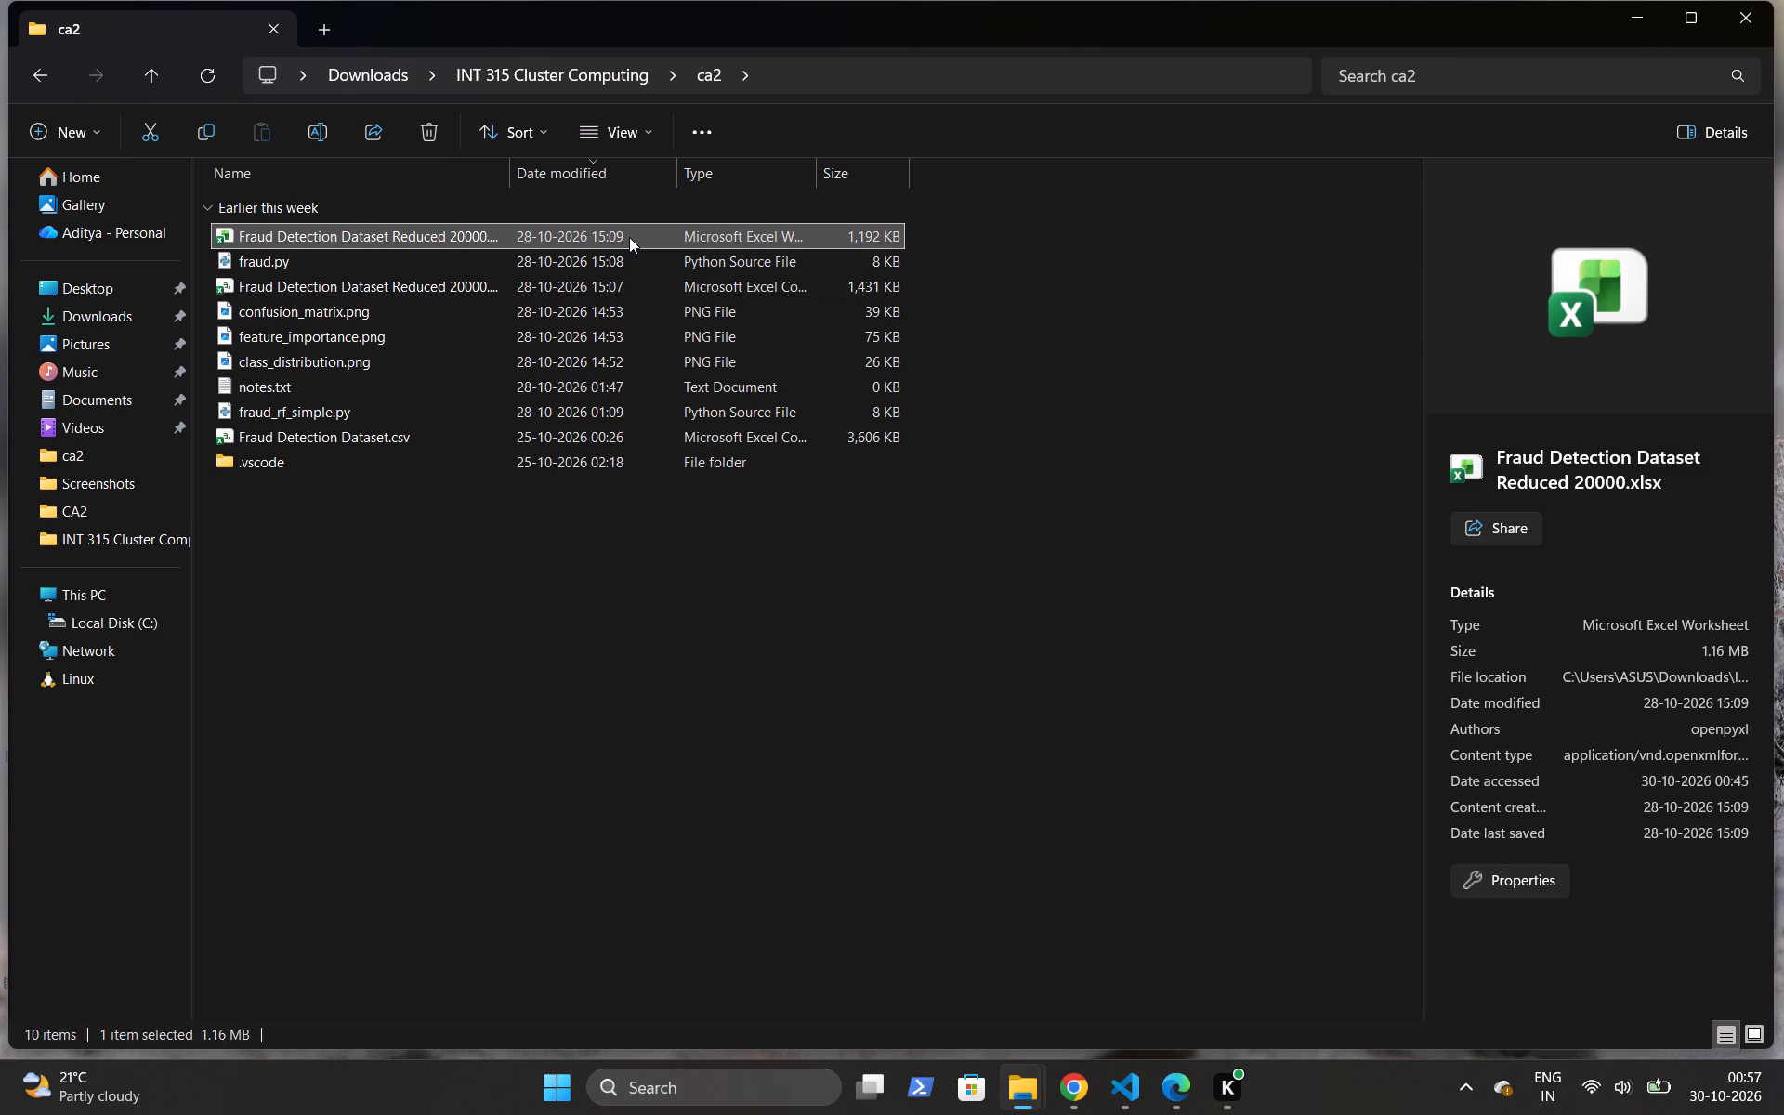
click(598, 282)
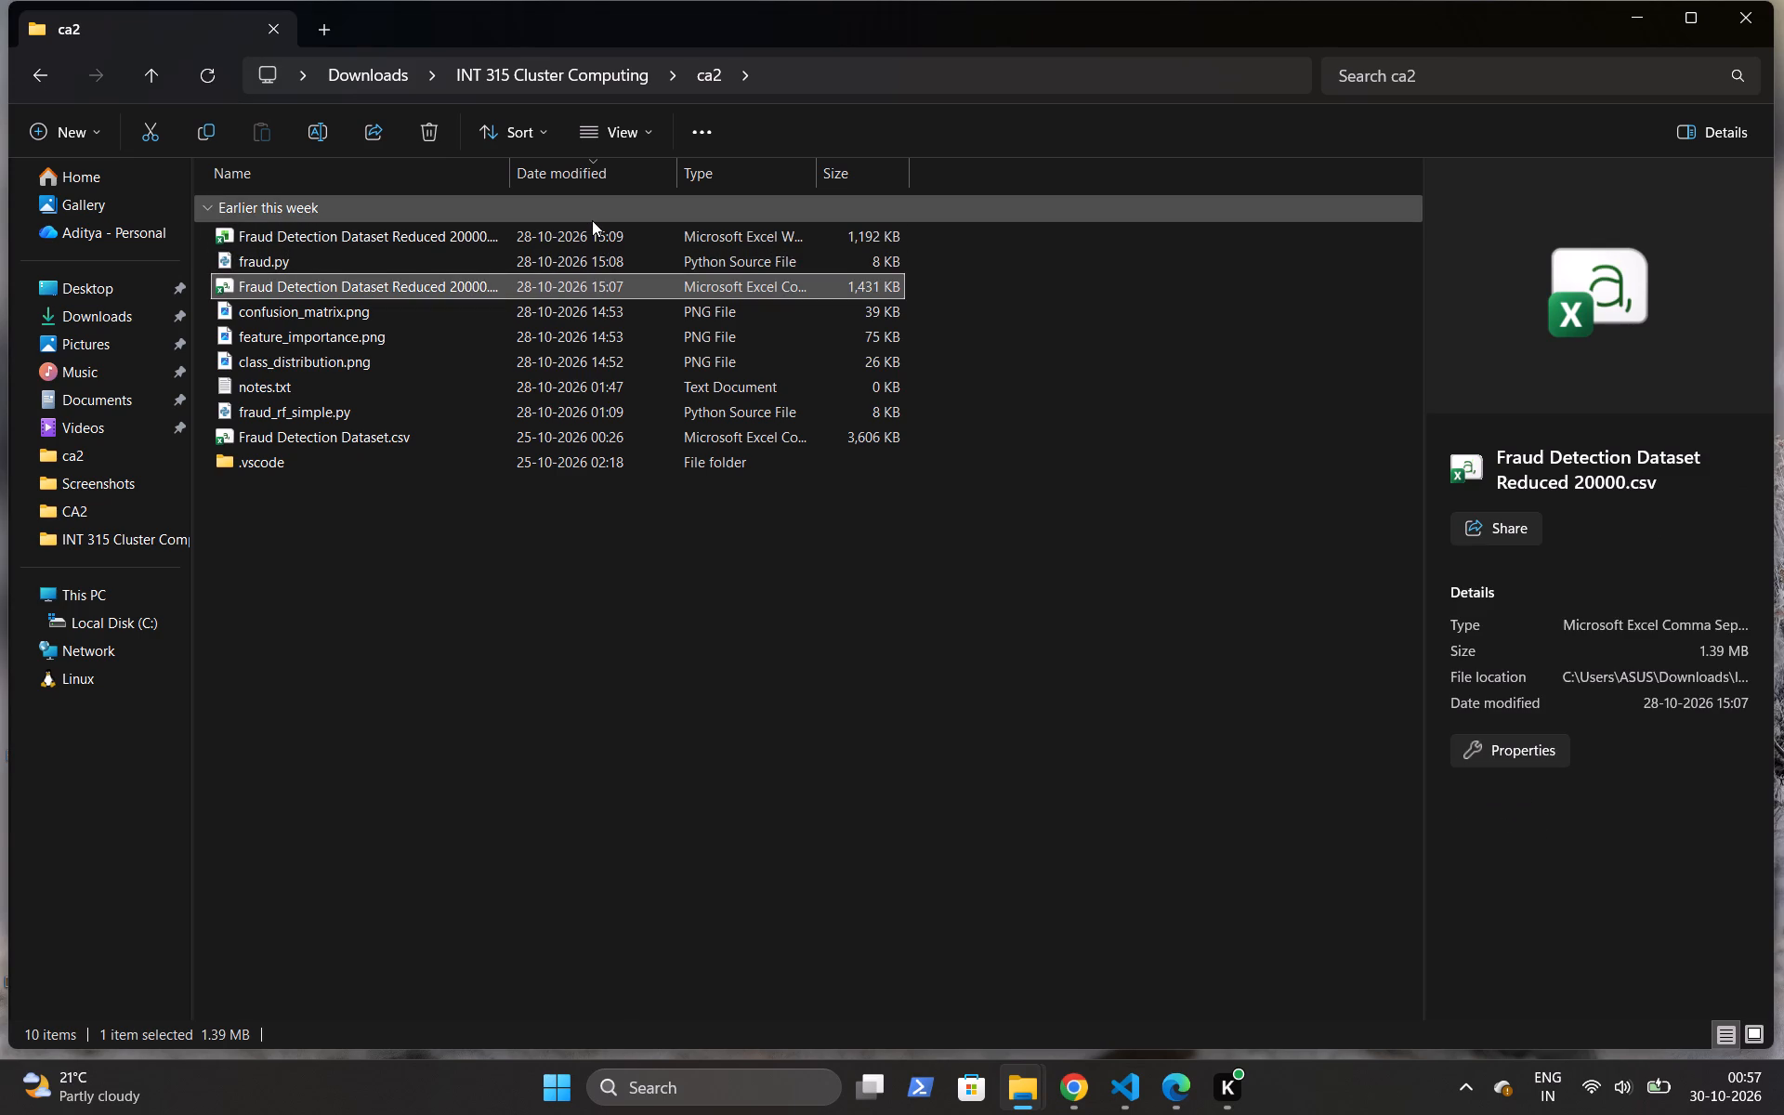
click(592, 220)
click(592, 230)
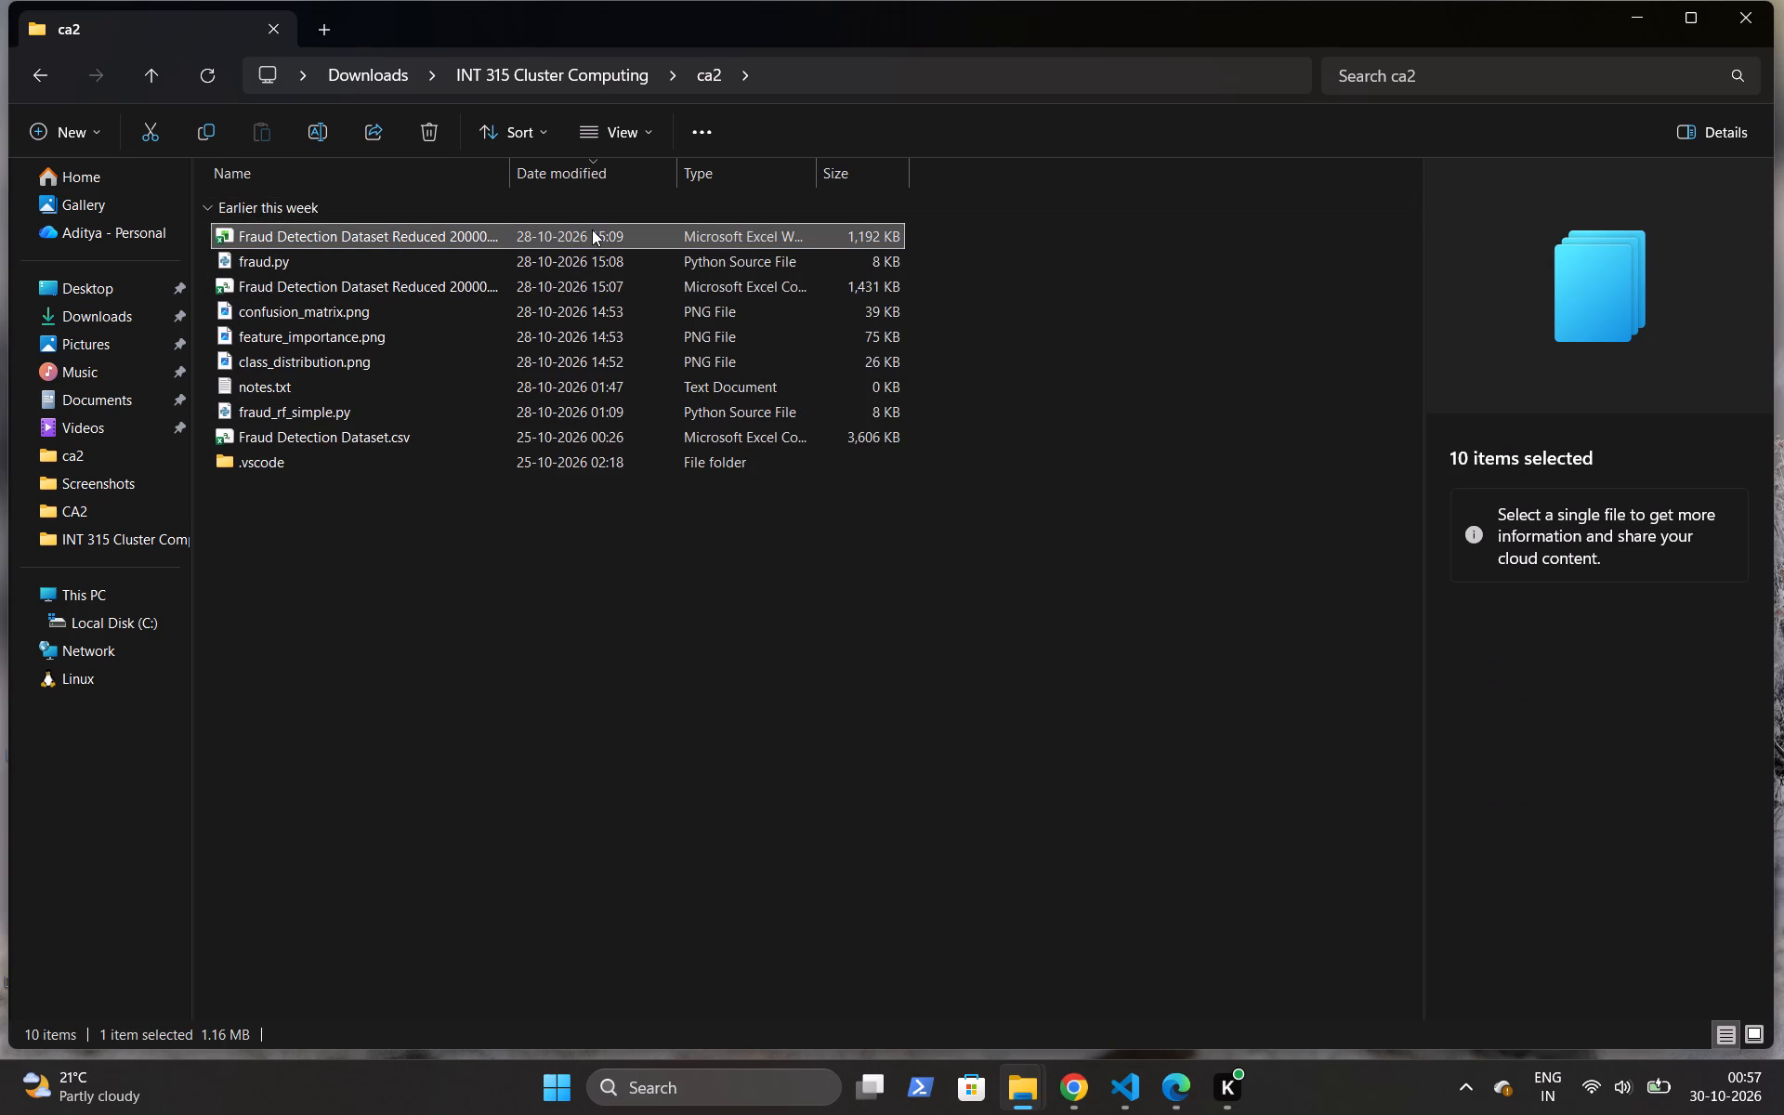
key(Delete)
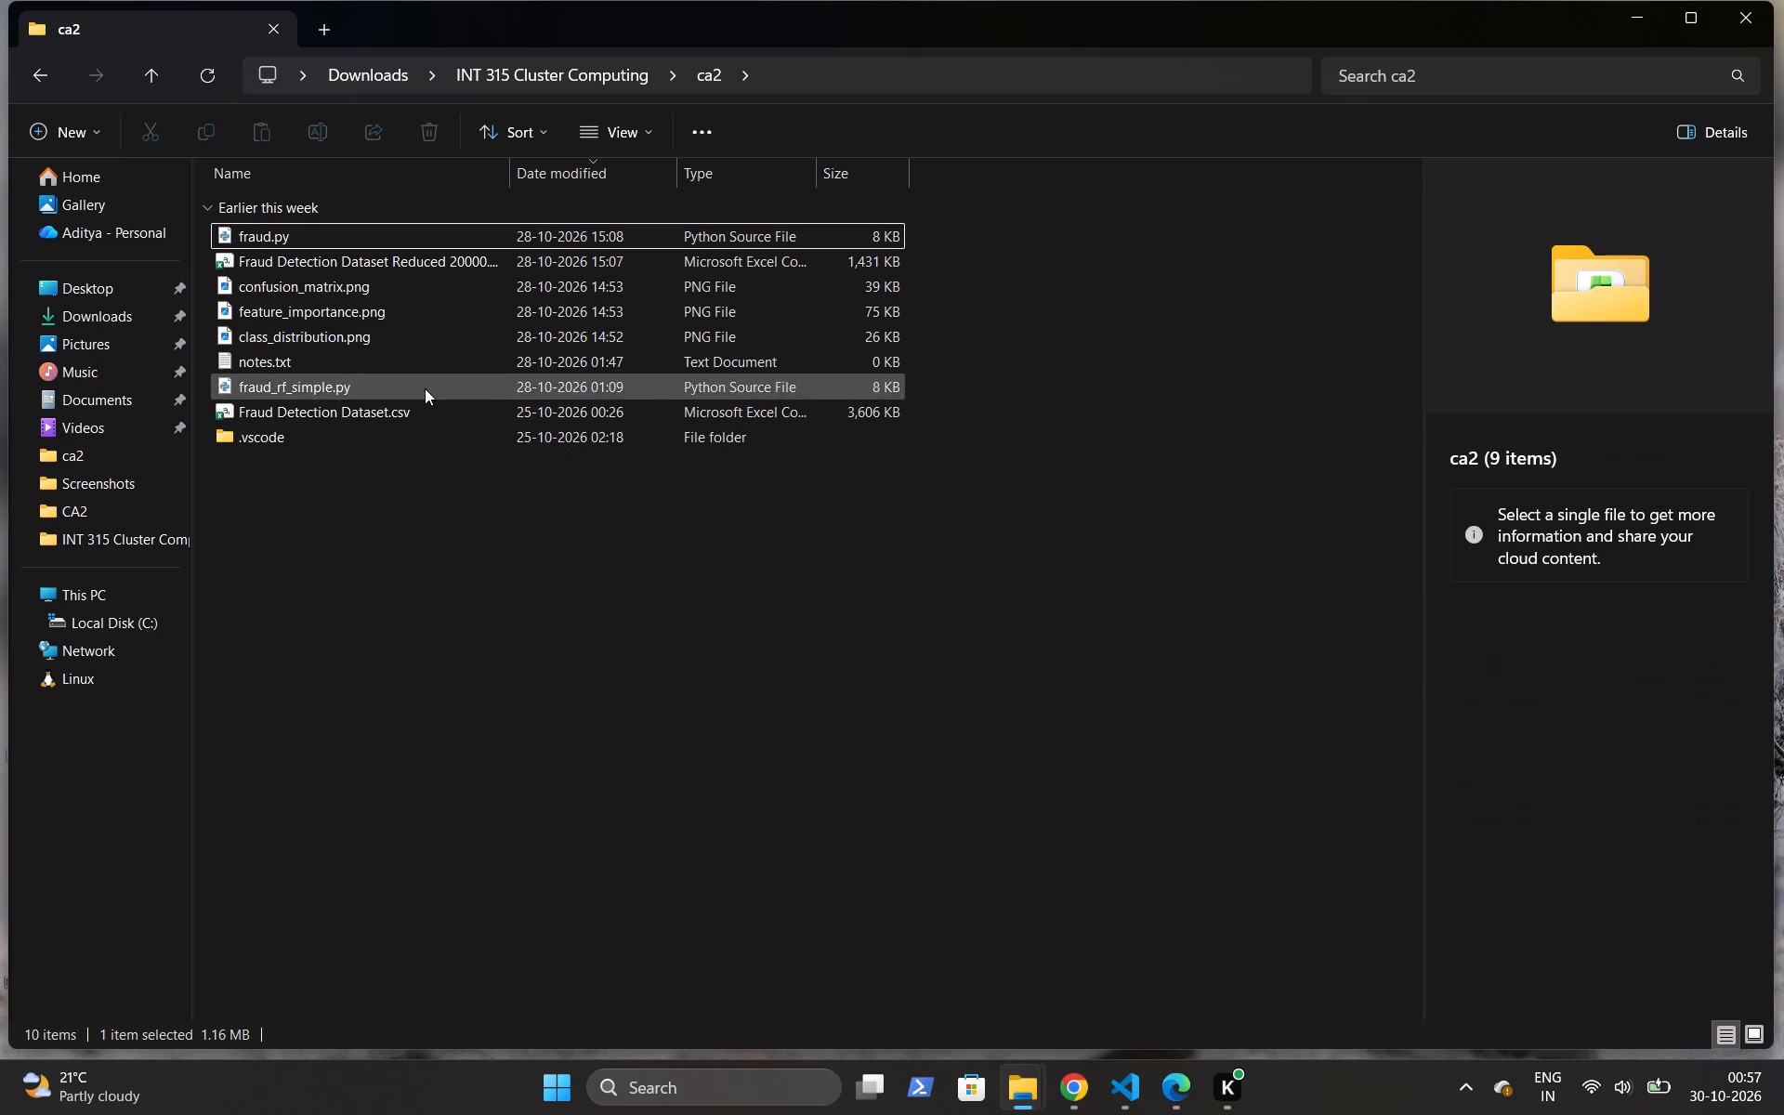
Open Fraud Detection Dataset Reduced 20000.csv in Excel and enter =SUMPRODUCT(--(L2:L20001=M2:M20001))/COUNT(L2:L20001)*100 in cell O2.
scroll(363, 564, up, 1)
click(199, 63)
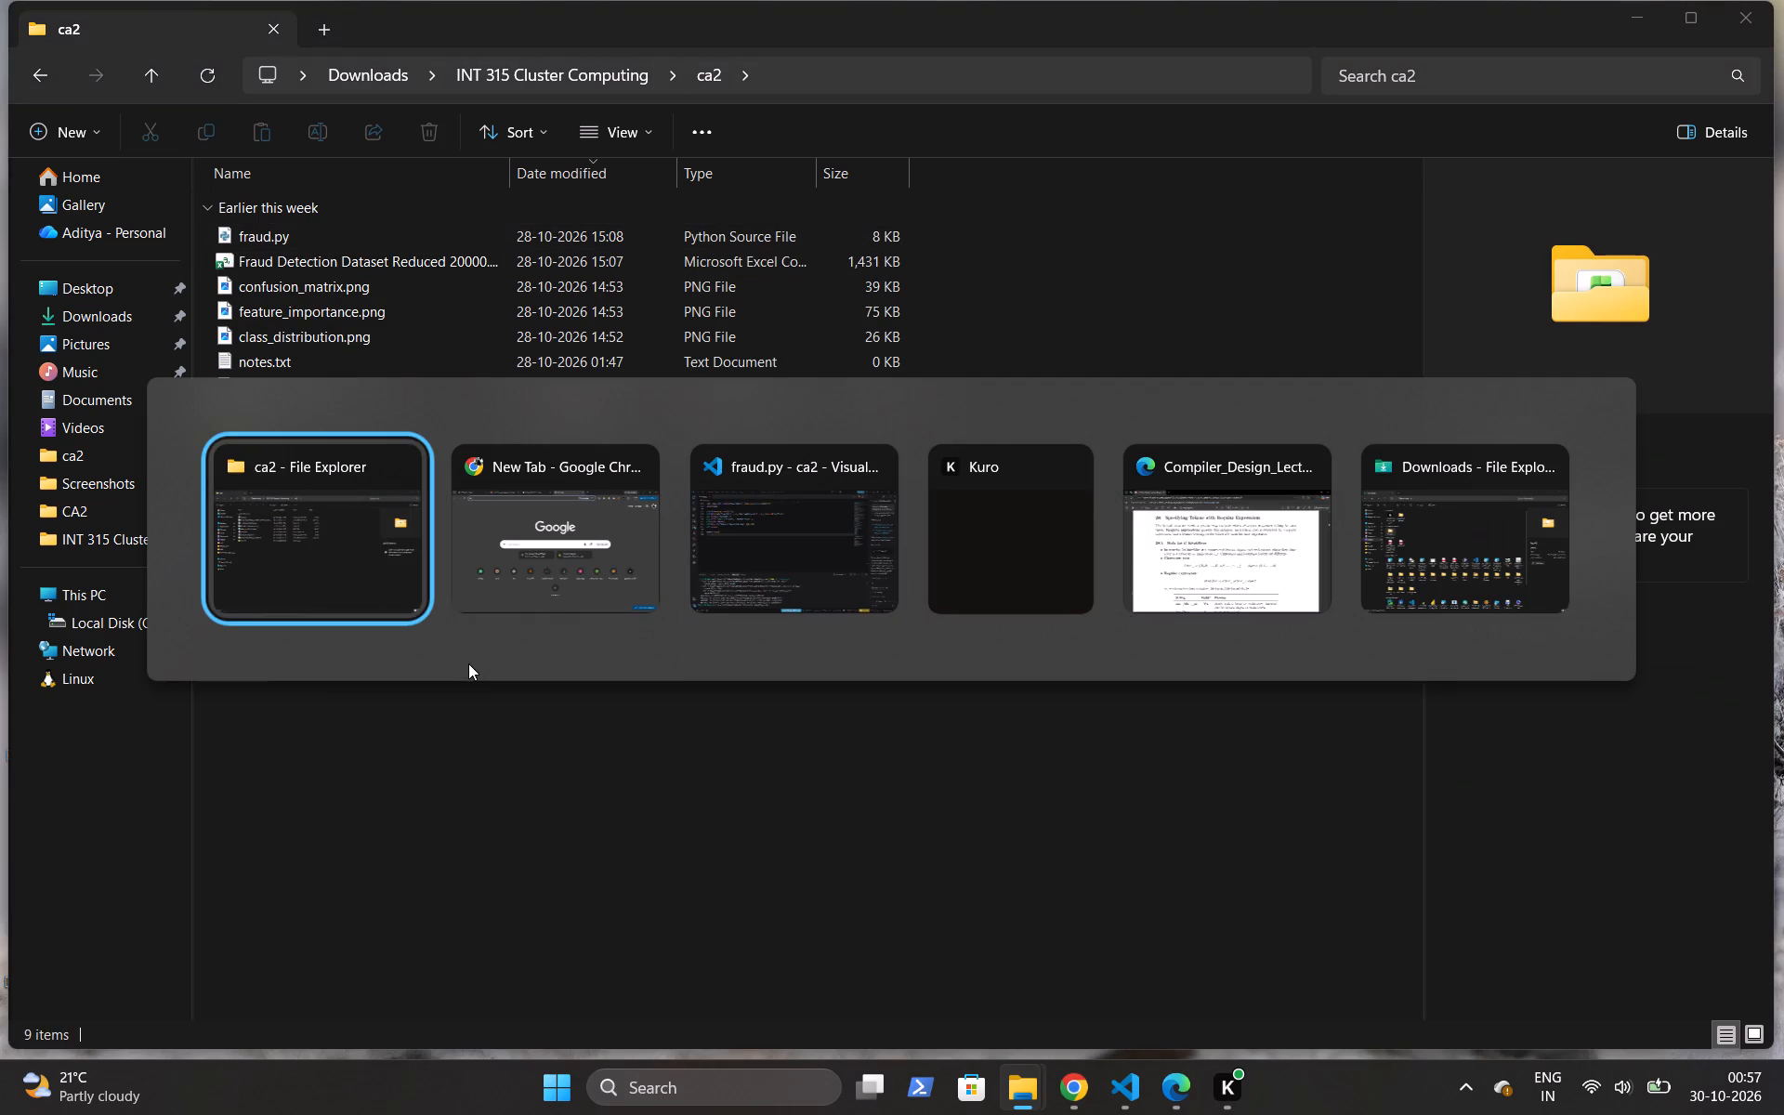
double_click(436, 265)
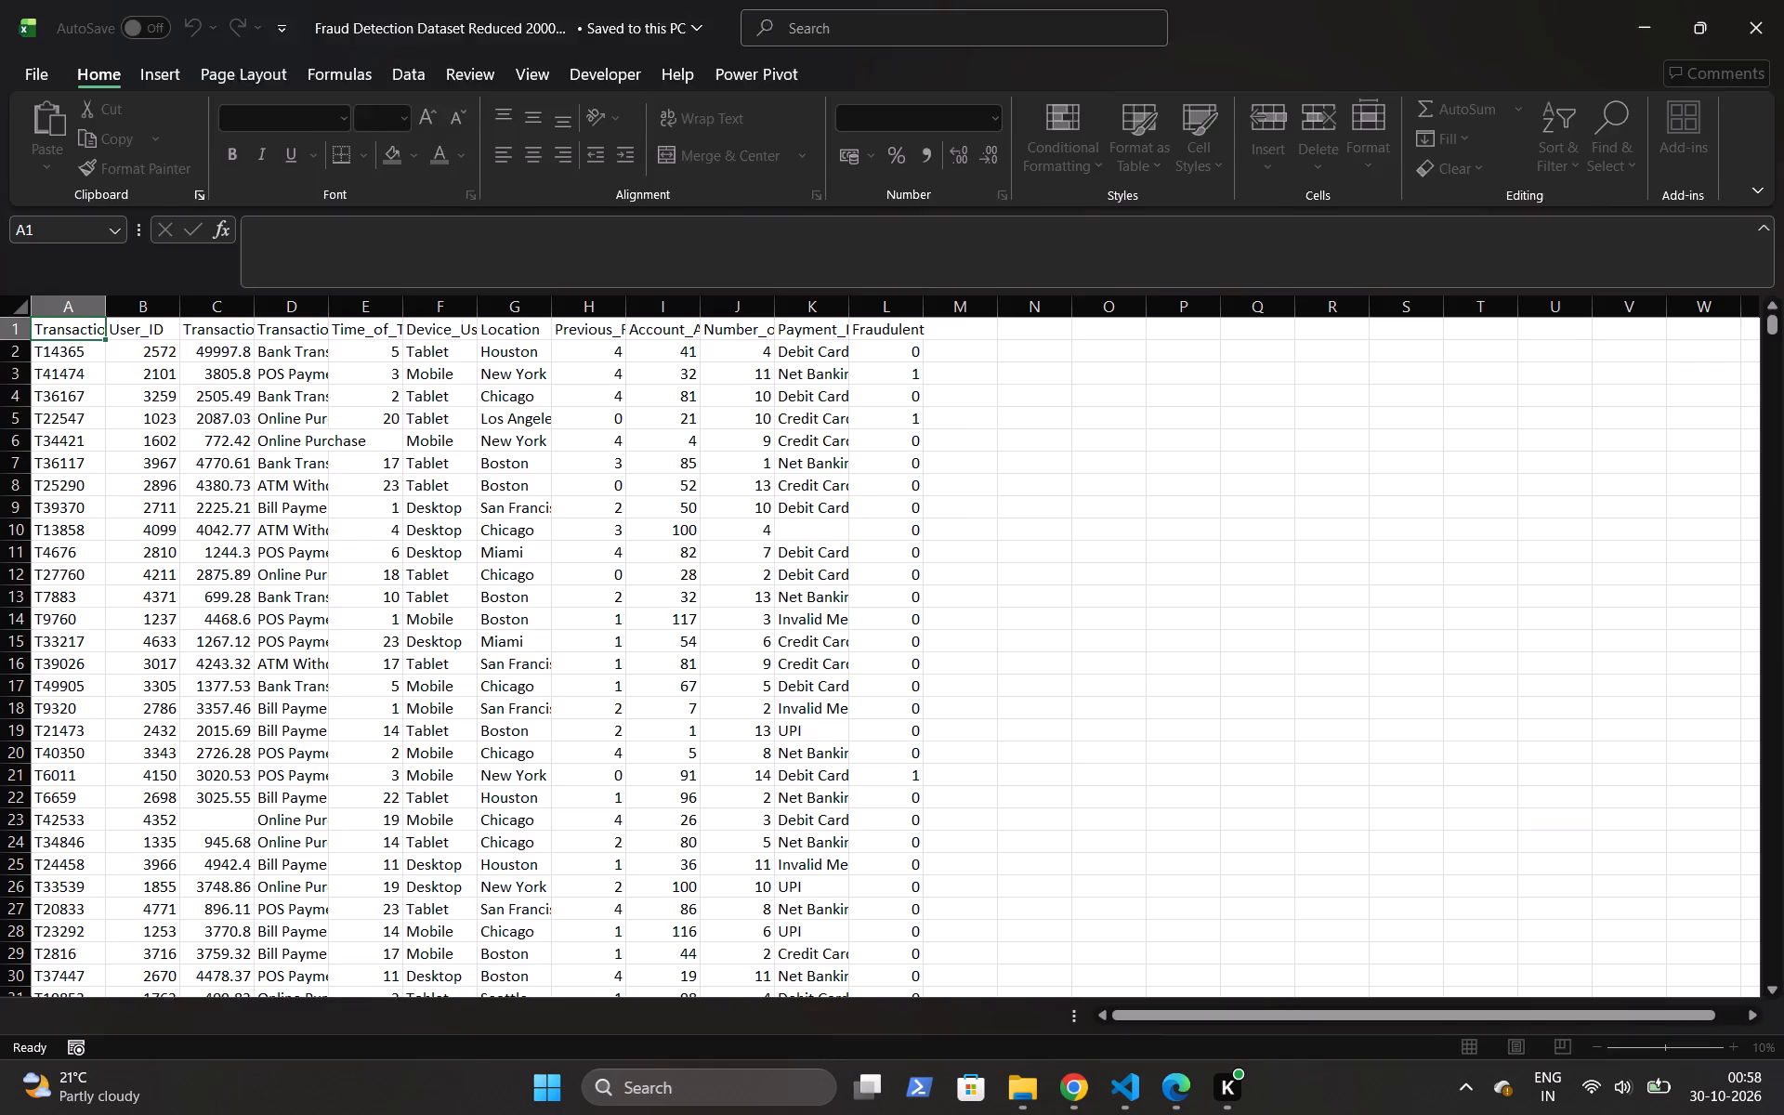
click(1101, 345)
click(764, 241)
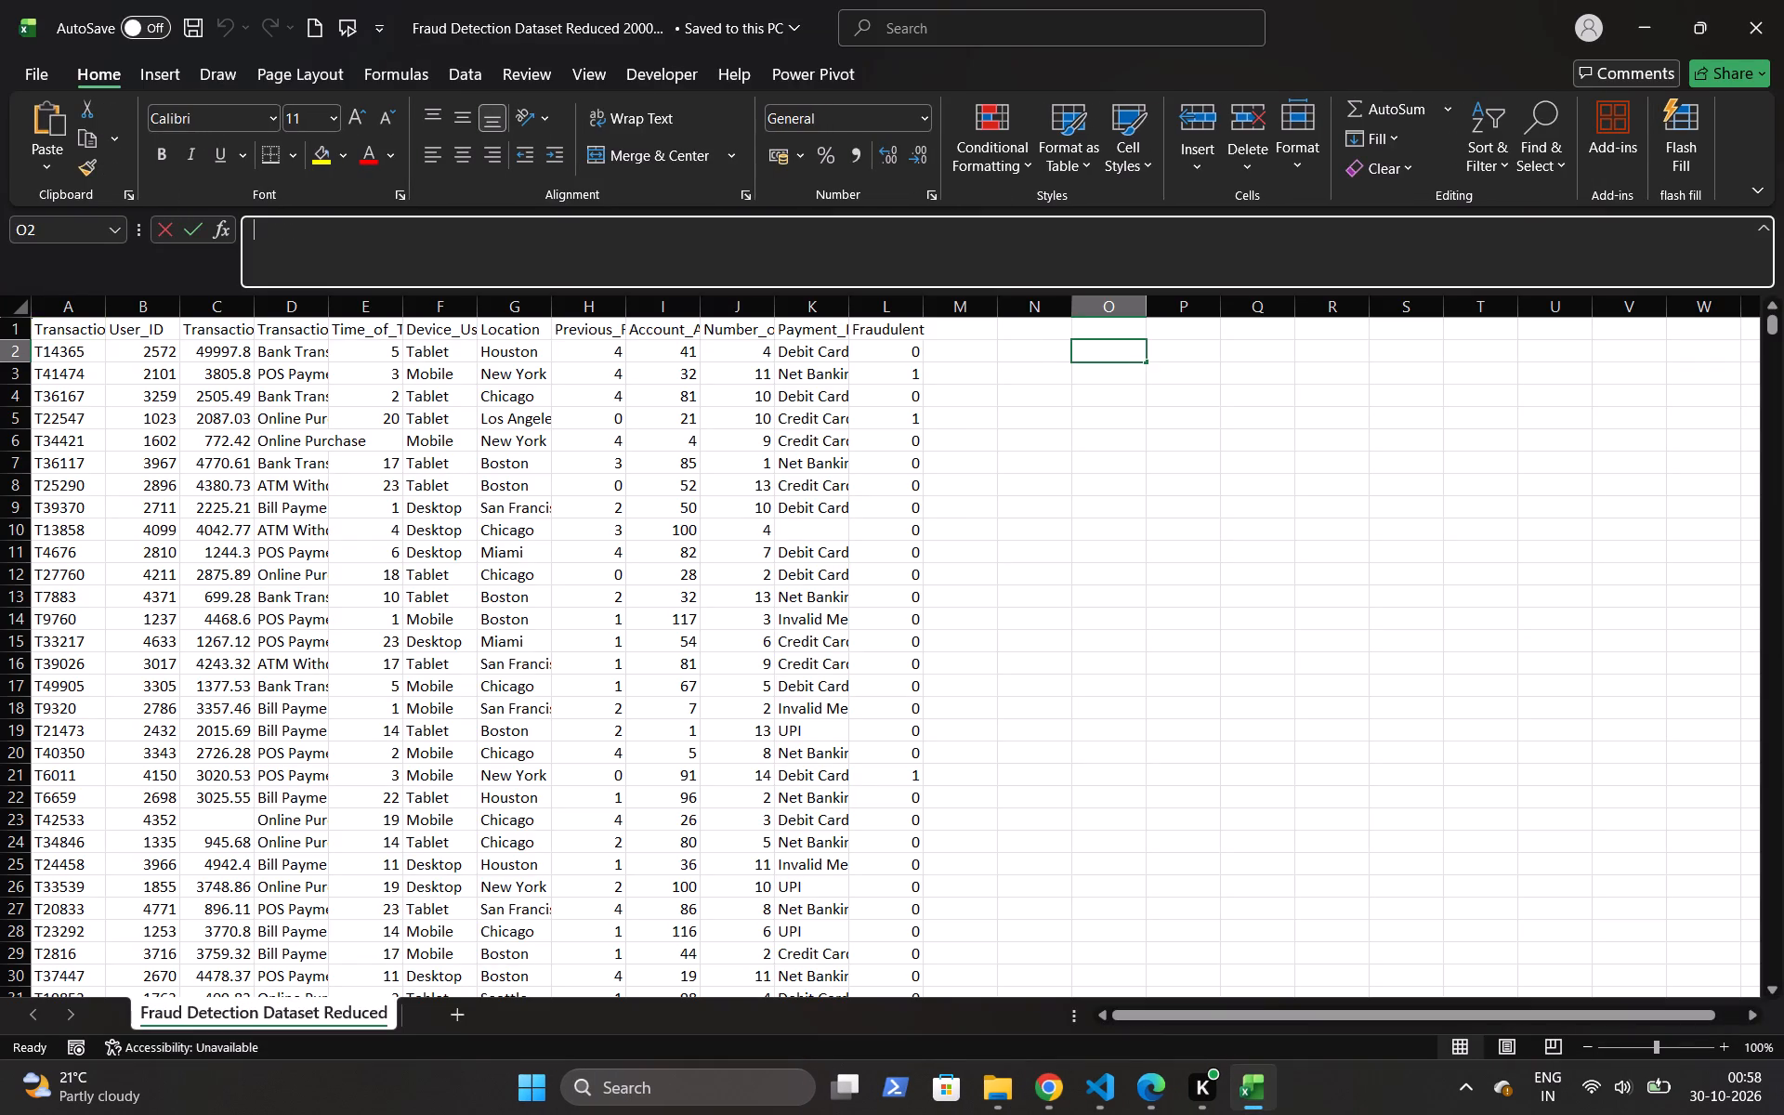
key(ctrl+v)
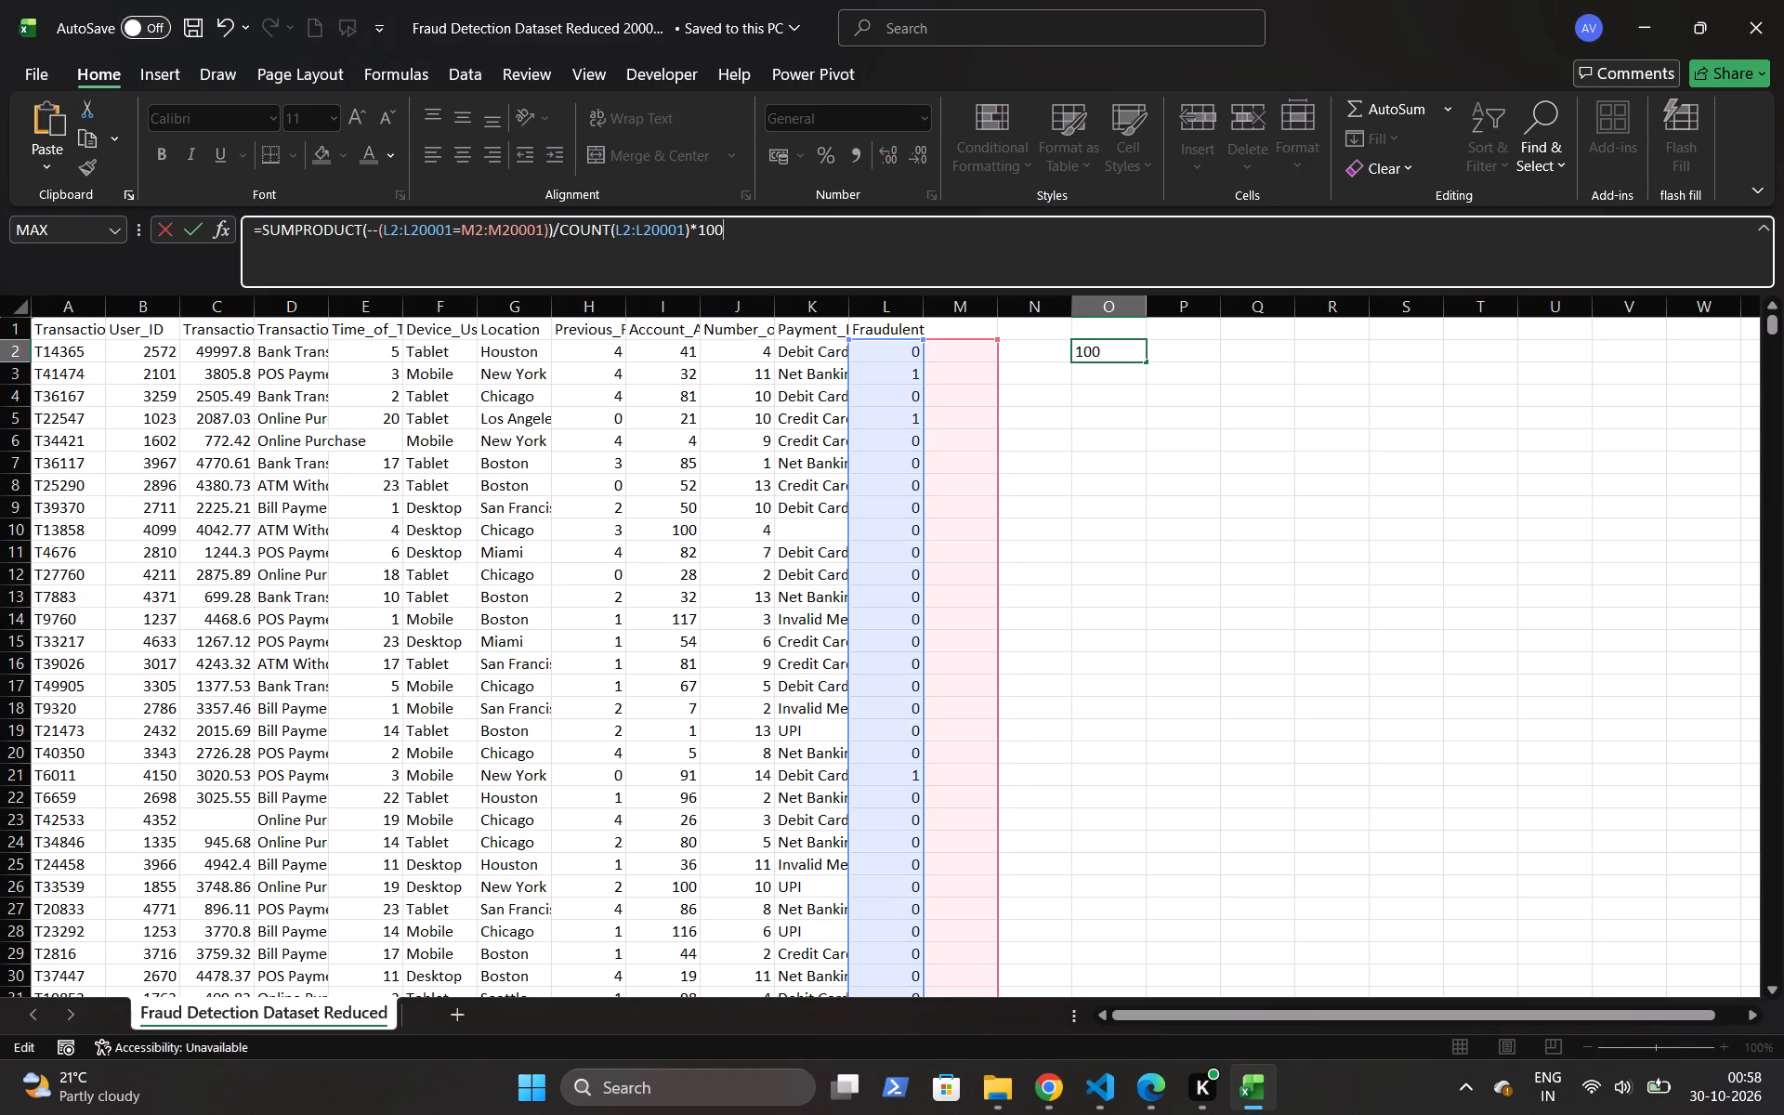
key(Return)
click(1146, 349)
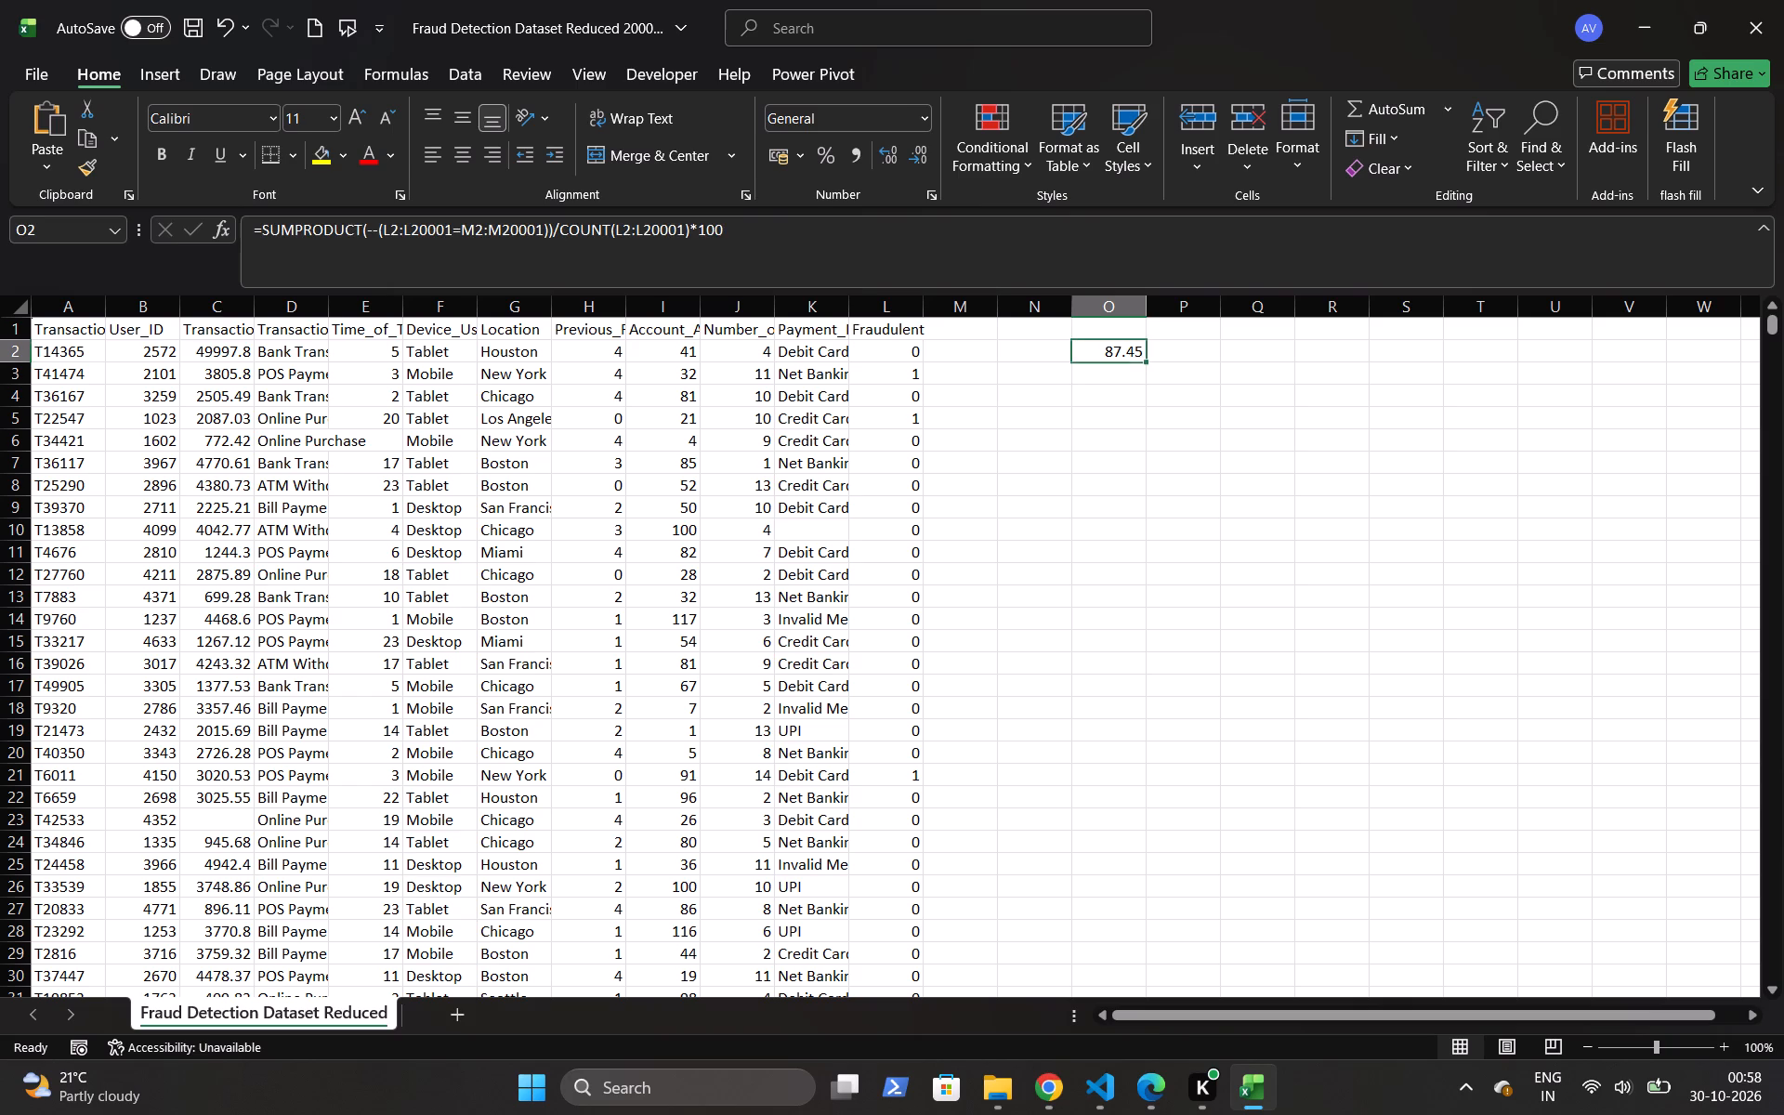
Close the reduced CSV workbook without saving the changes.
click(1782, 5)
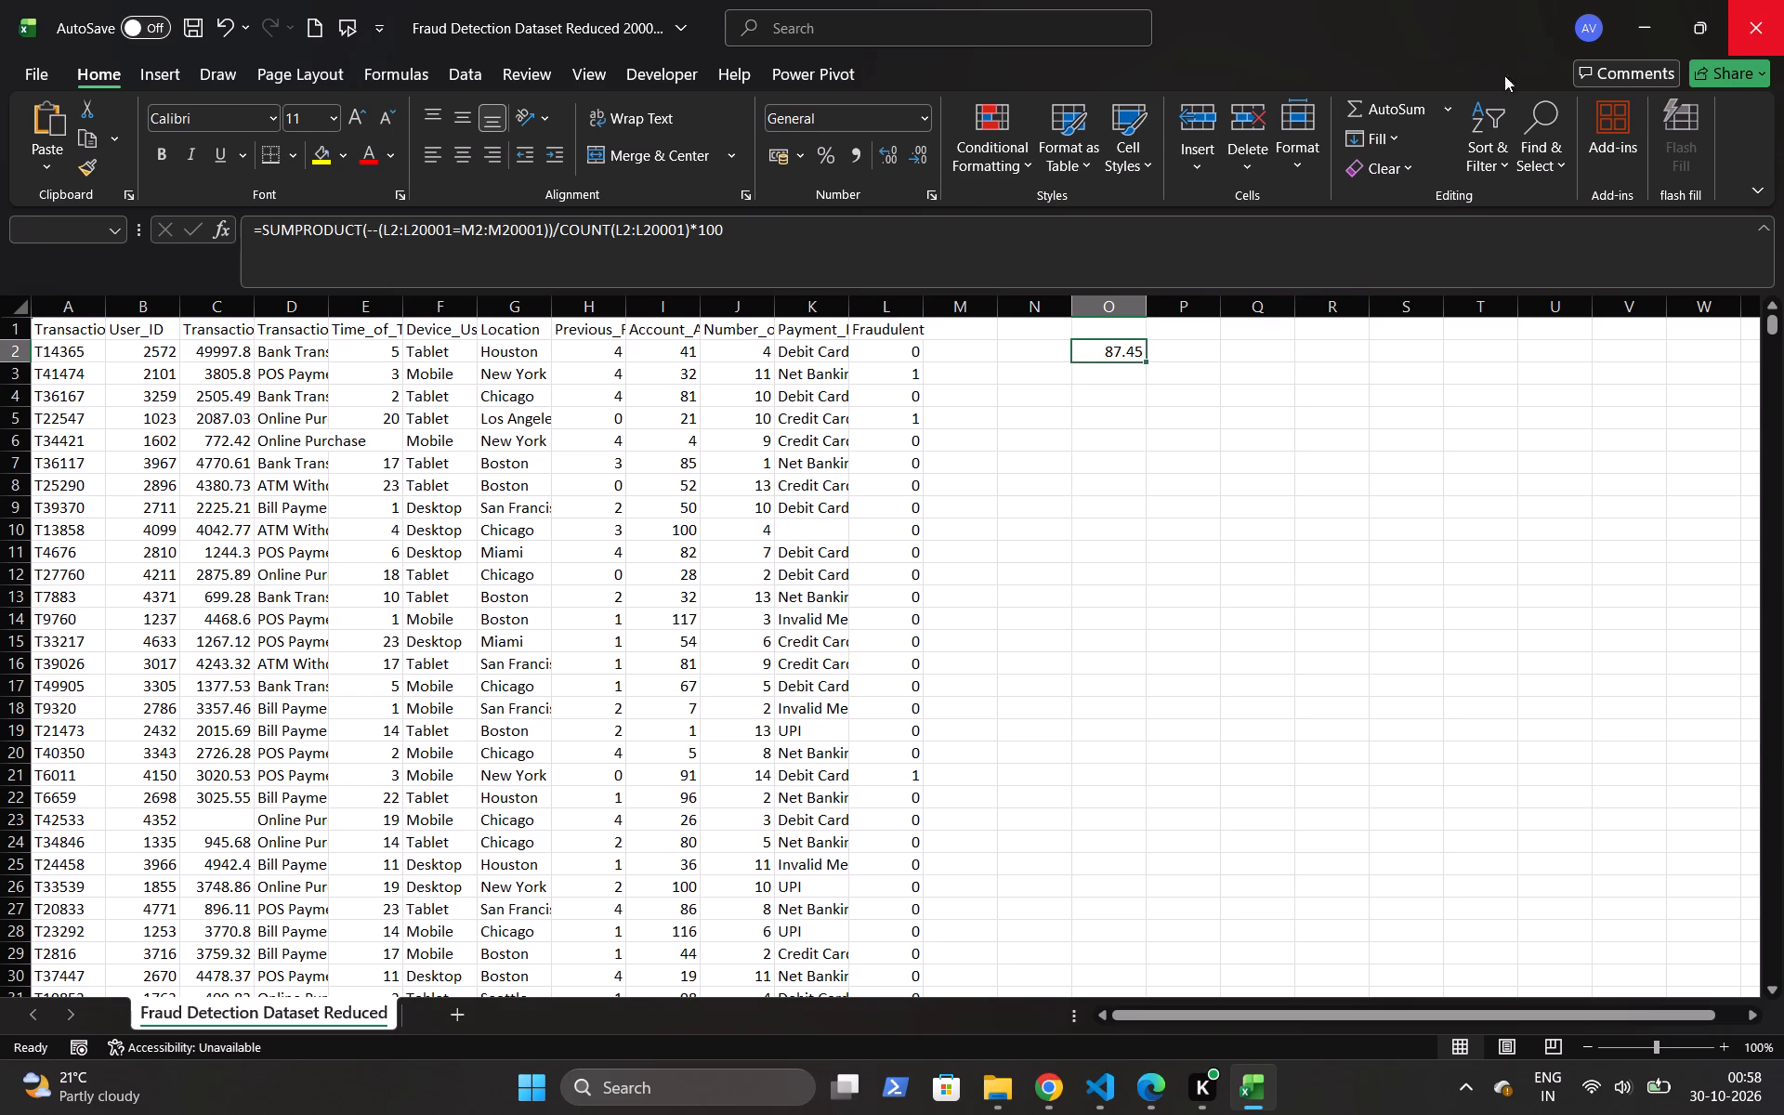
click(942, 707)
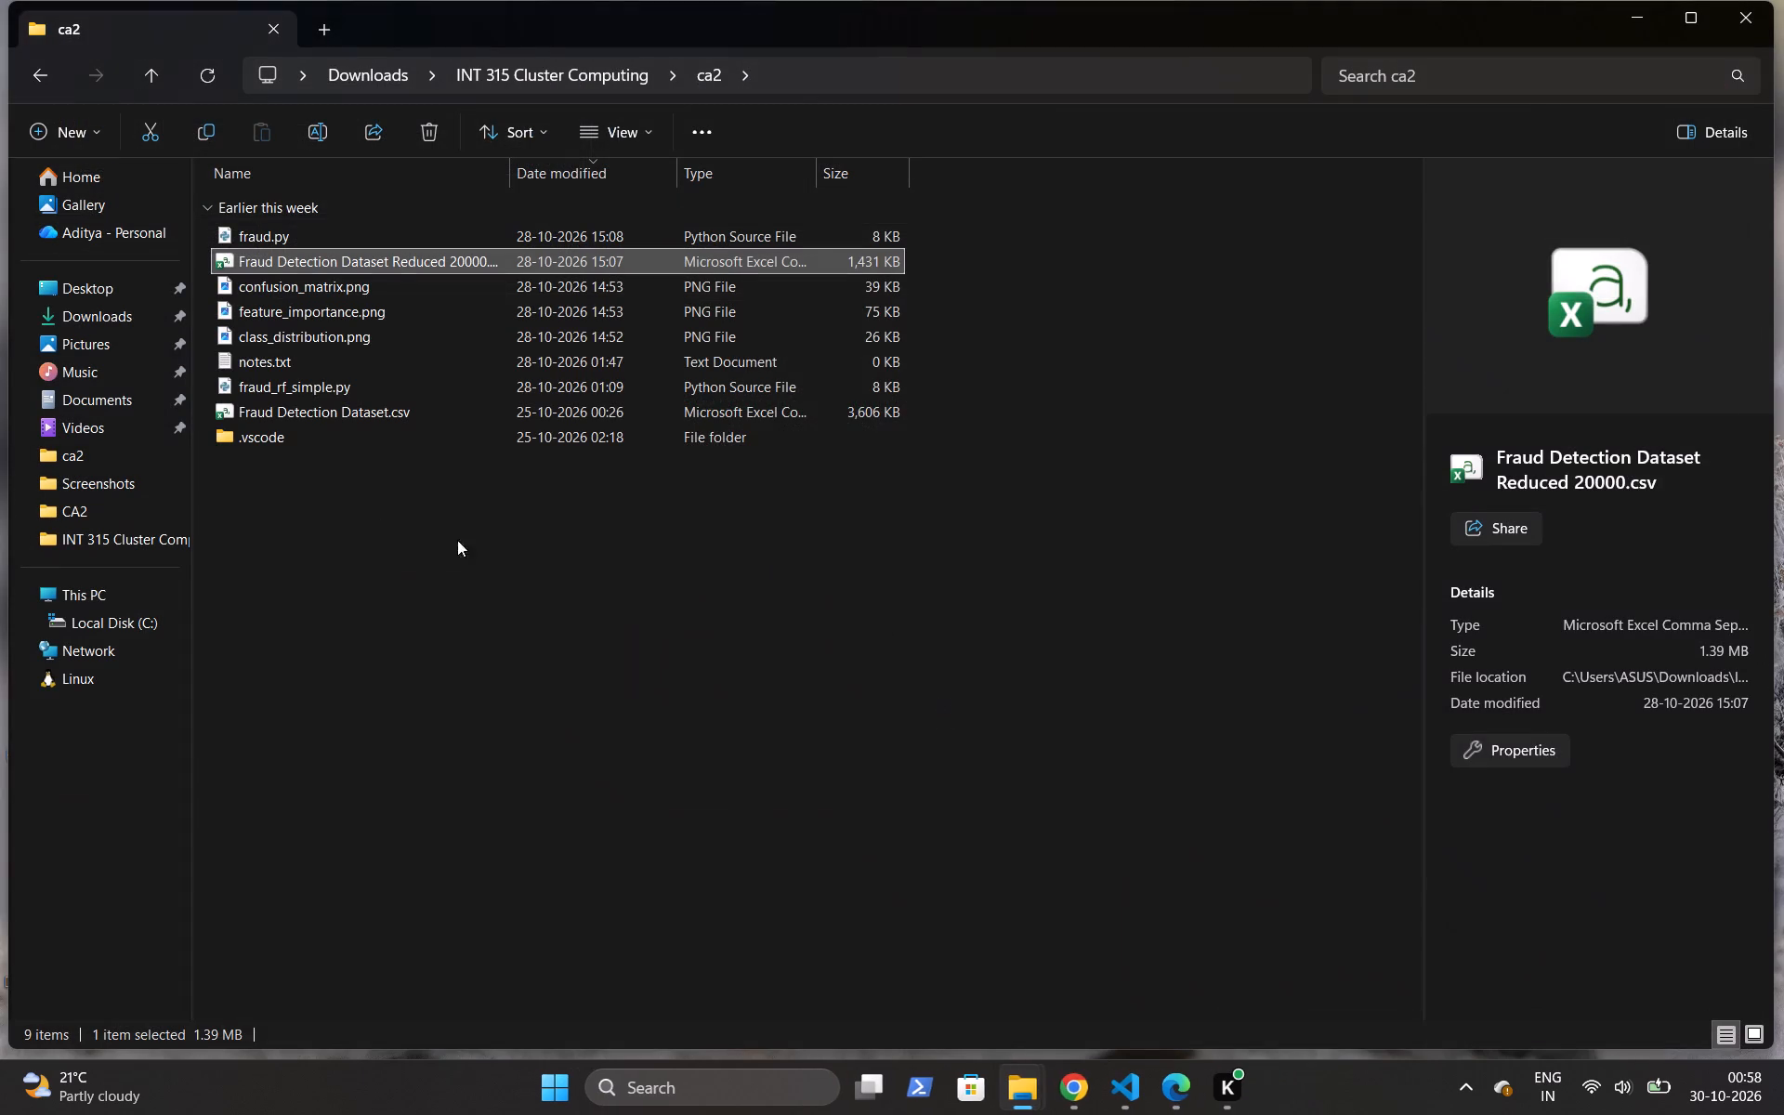
Move Fraud Detection Dataset.csv from the ca2 folder into the datasets folder of INT 315 Cluster Computing.
click(399, 419)
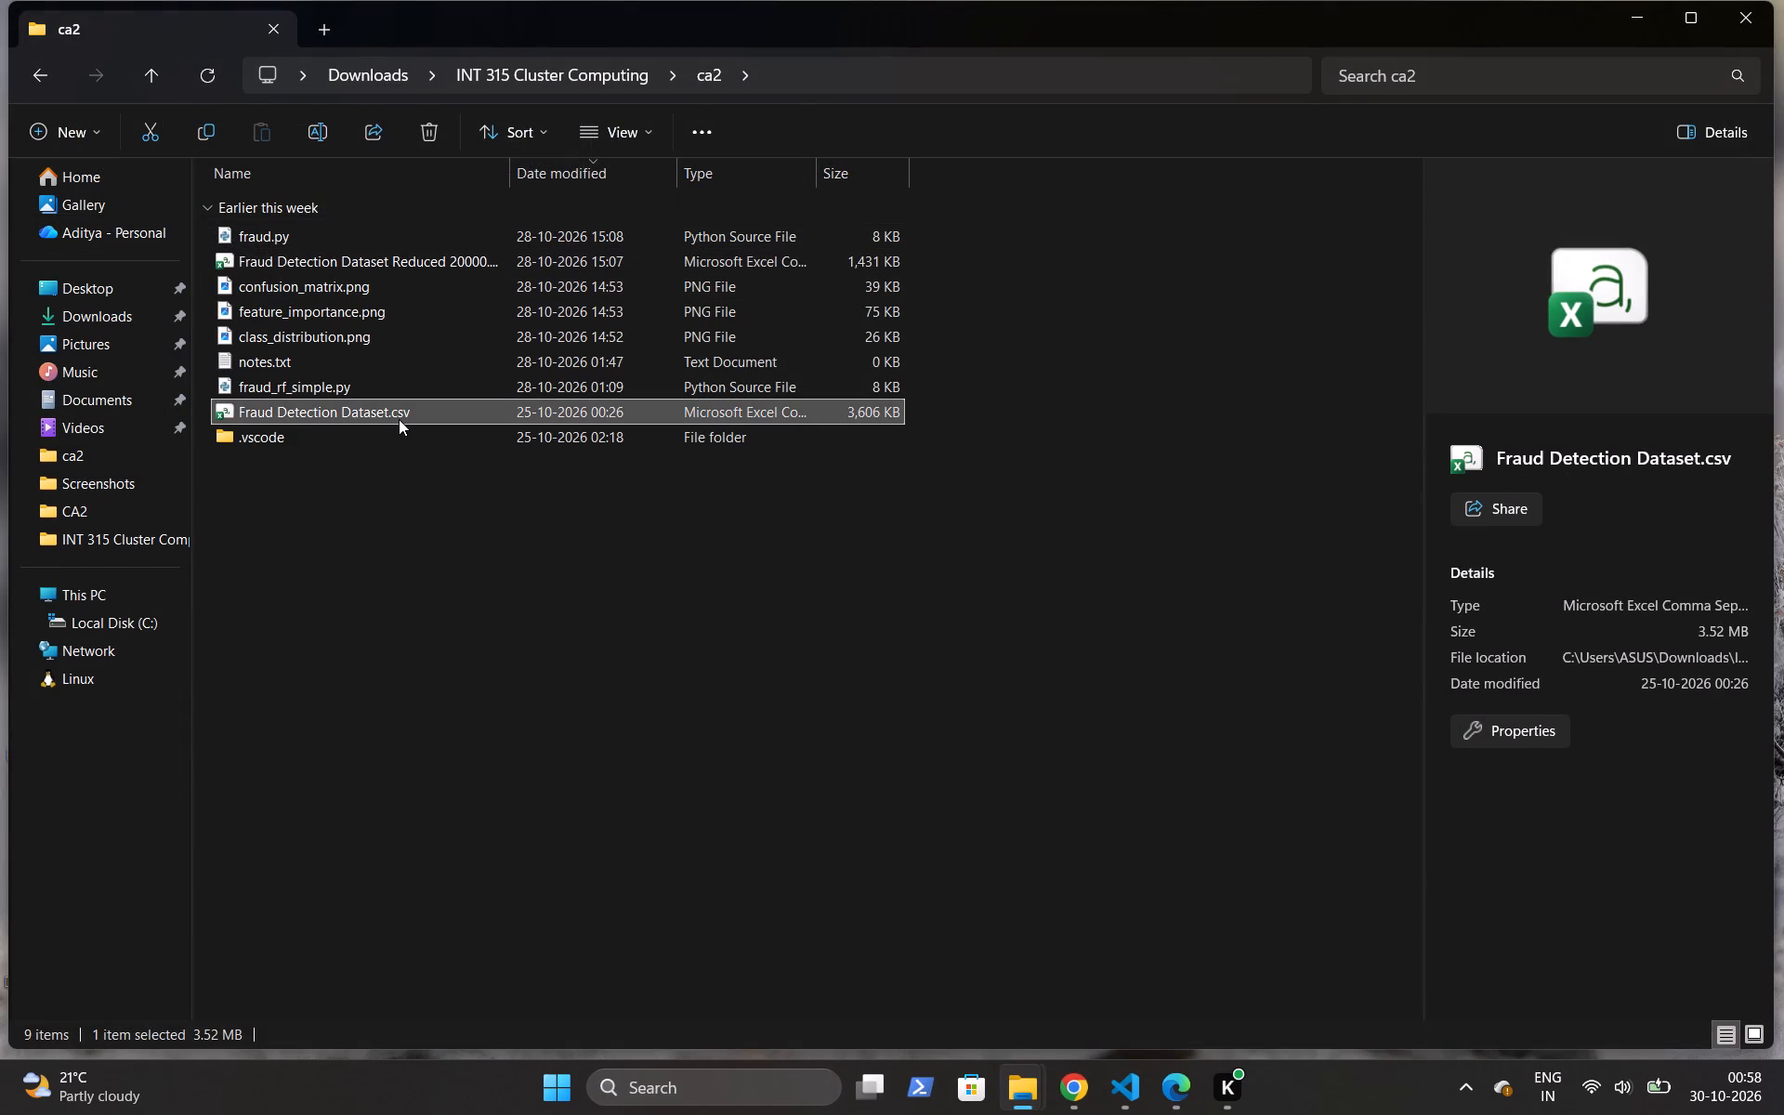
key(ctrl+x)
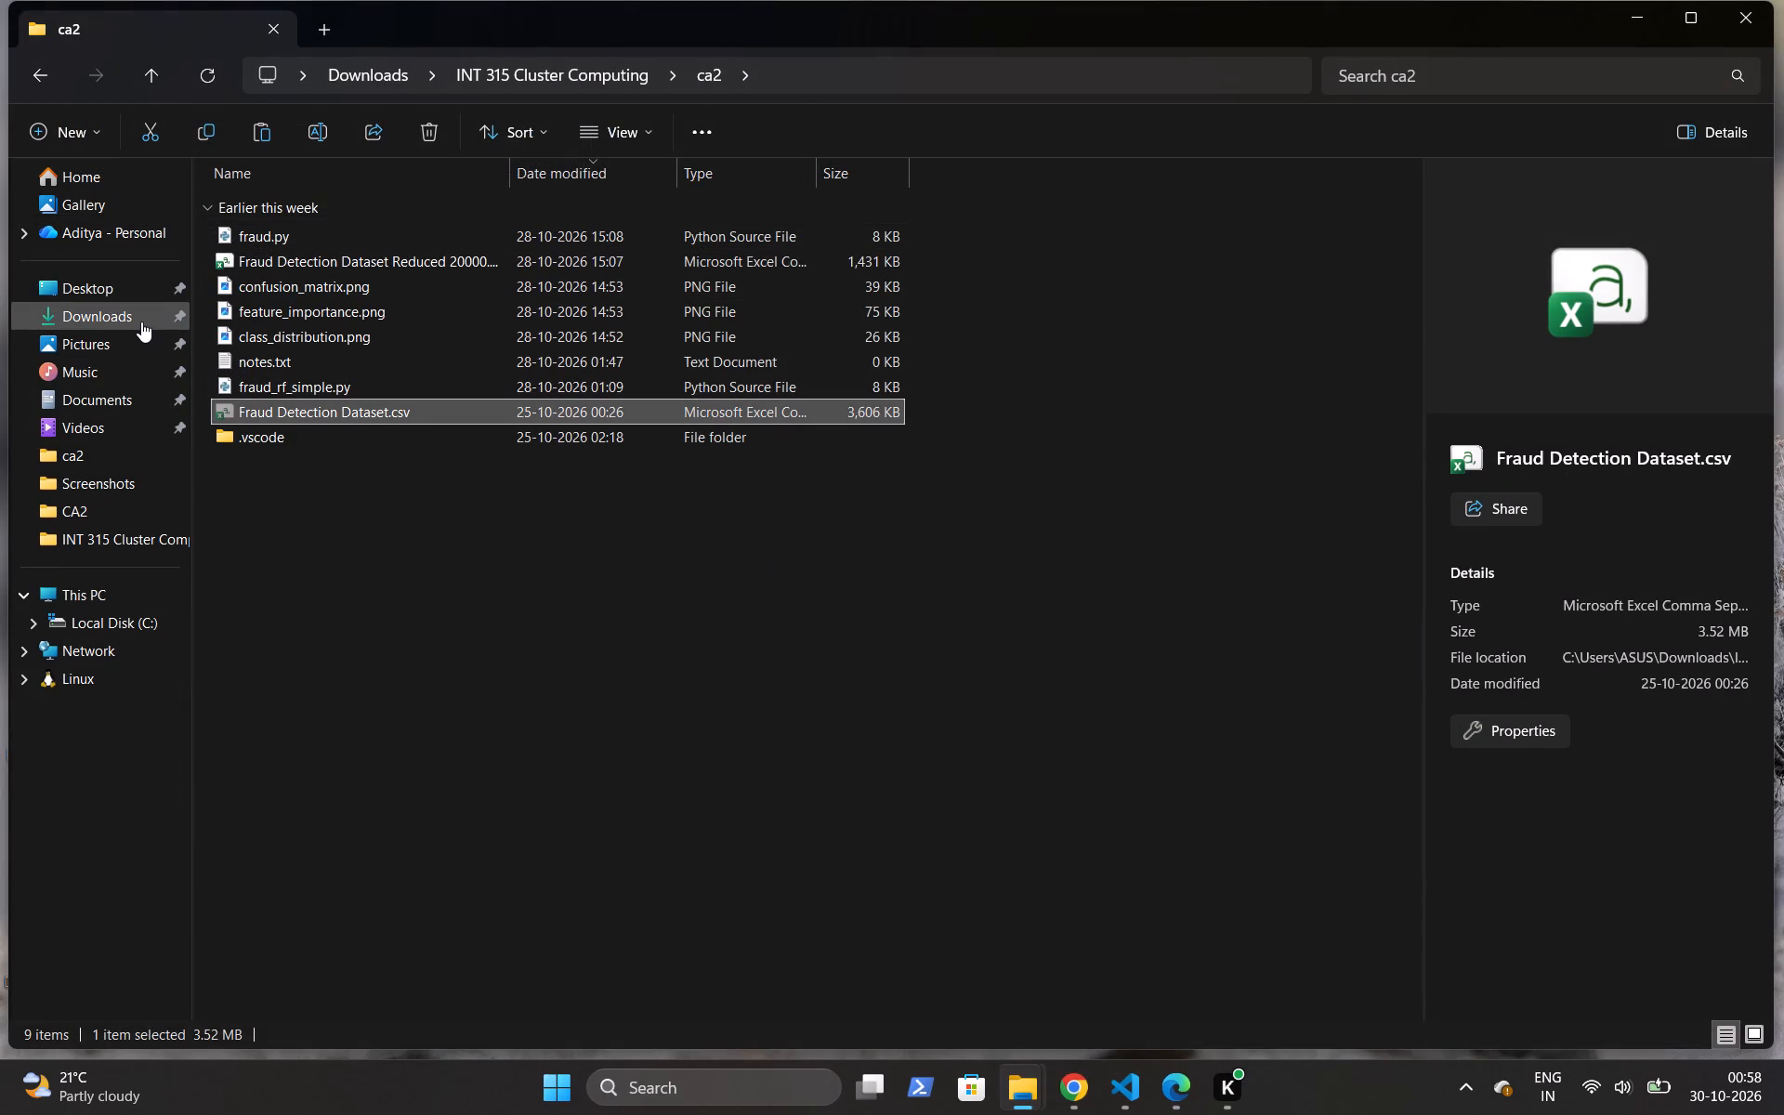
click(48, 74)
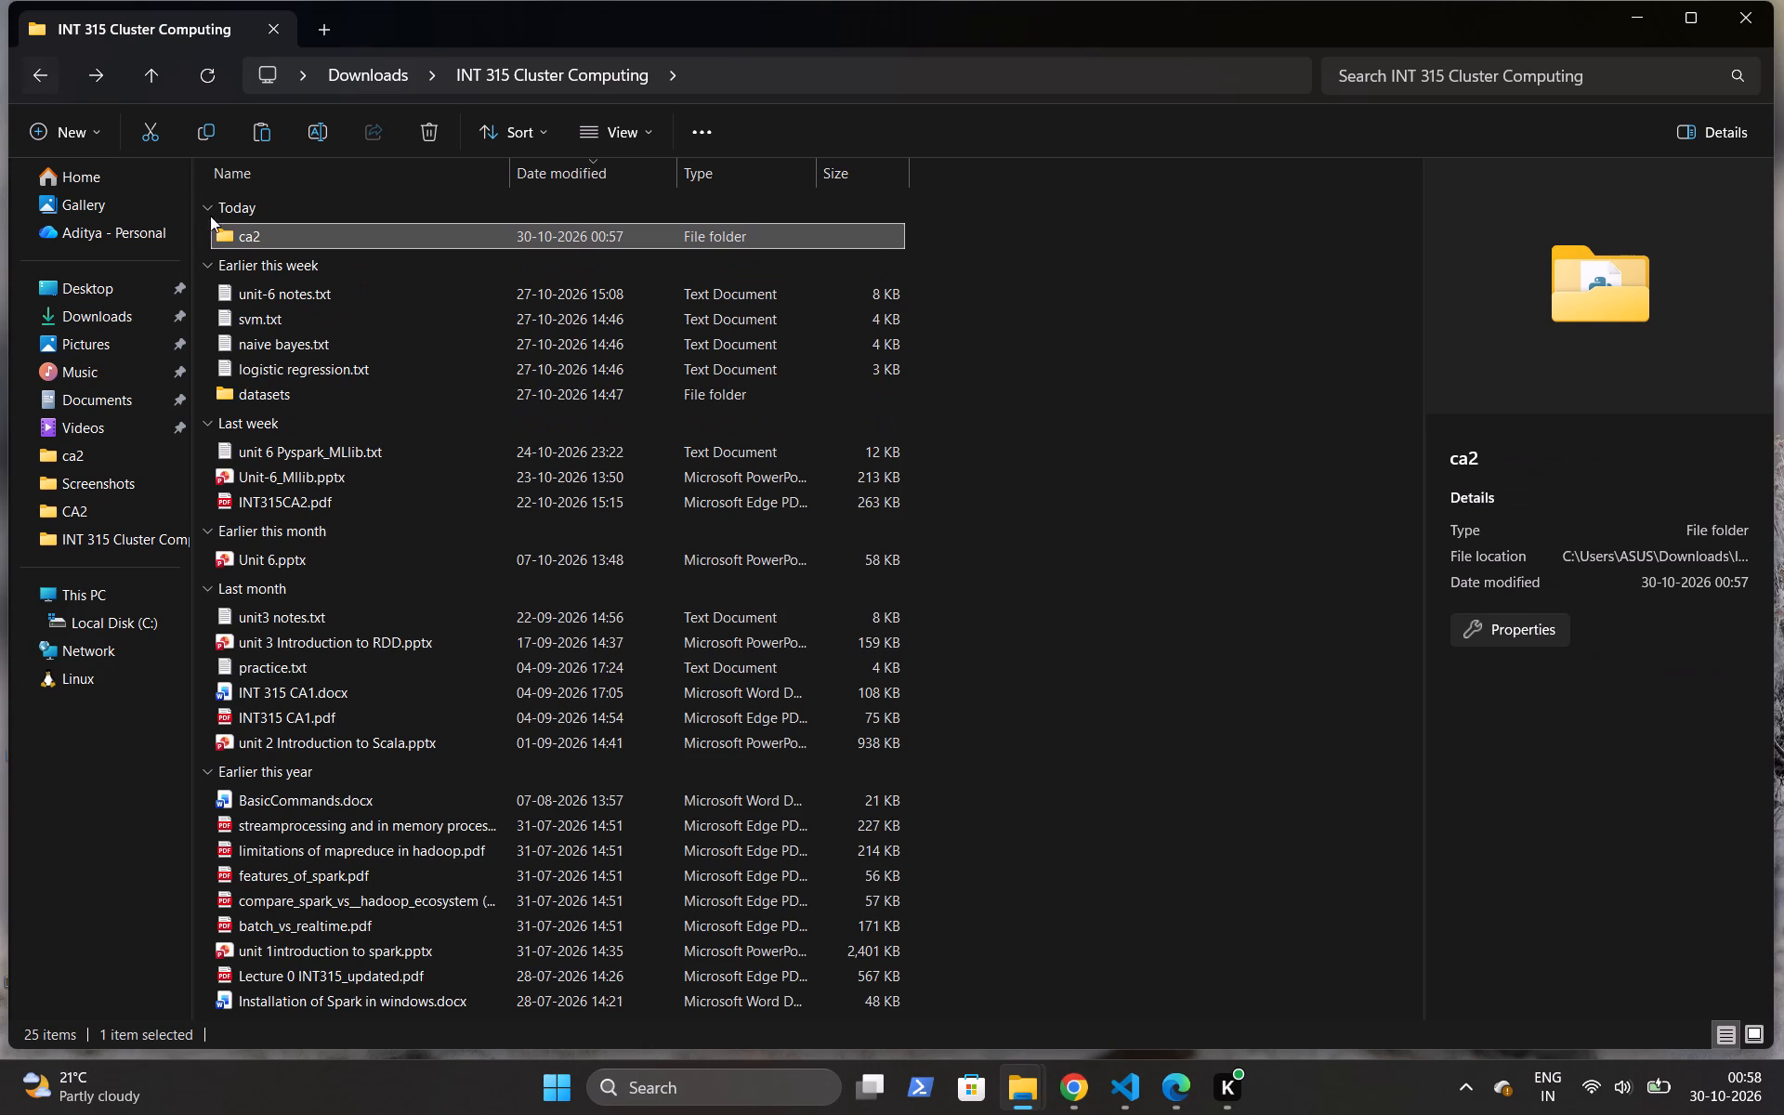
double_click(269, 390)
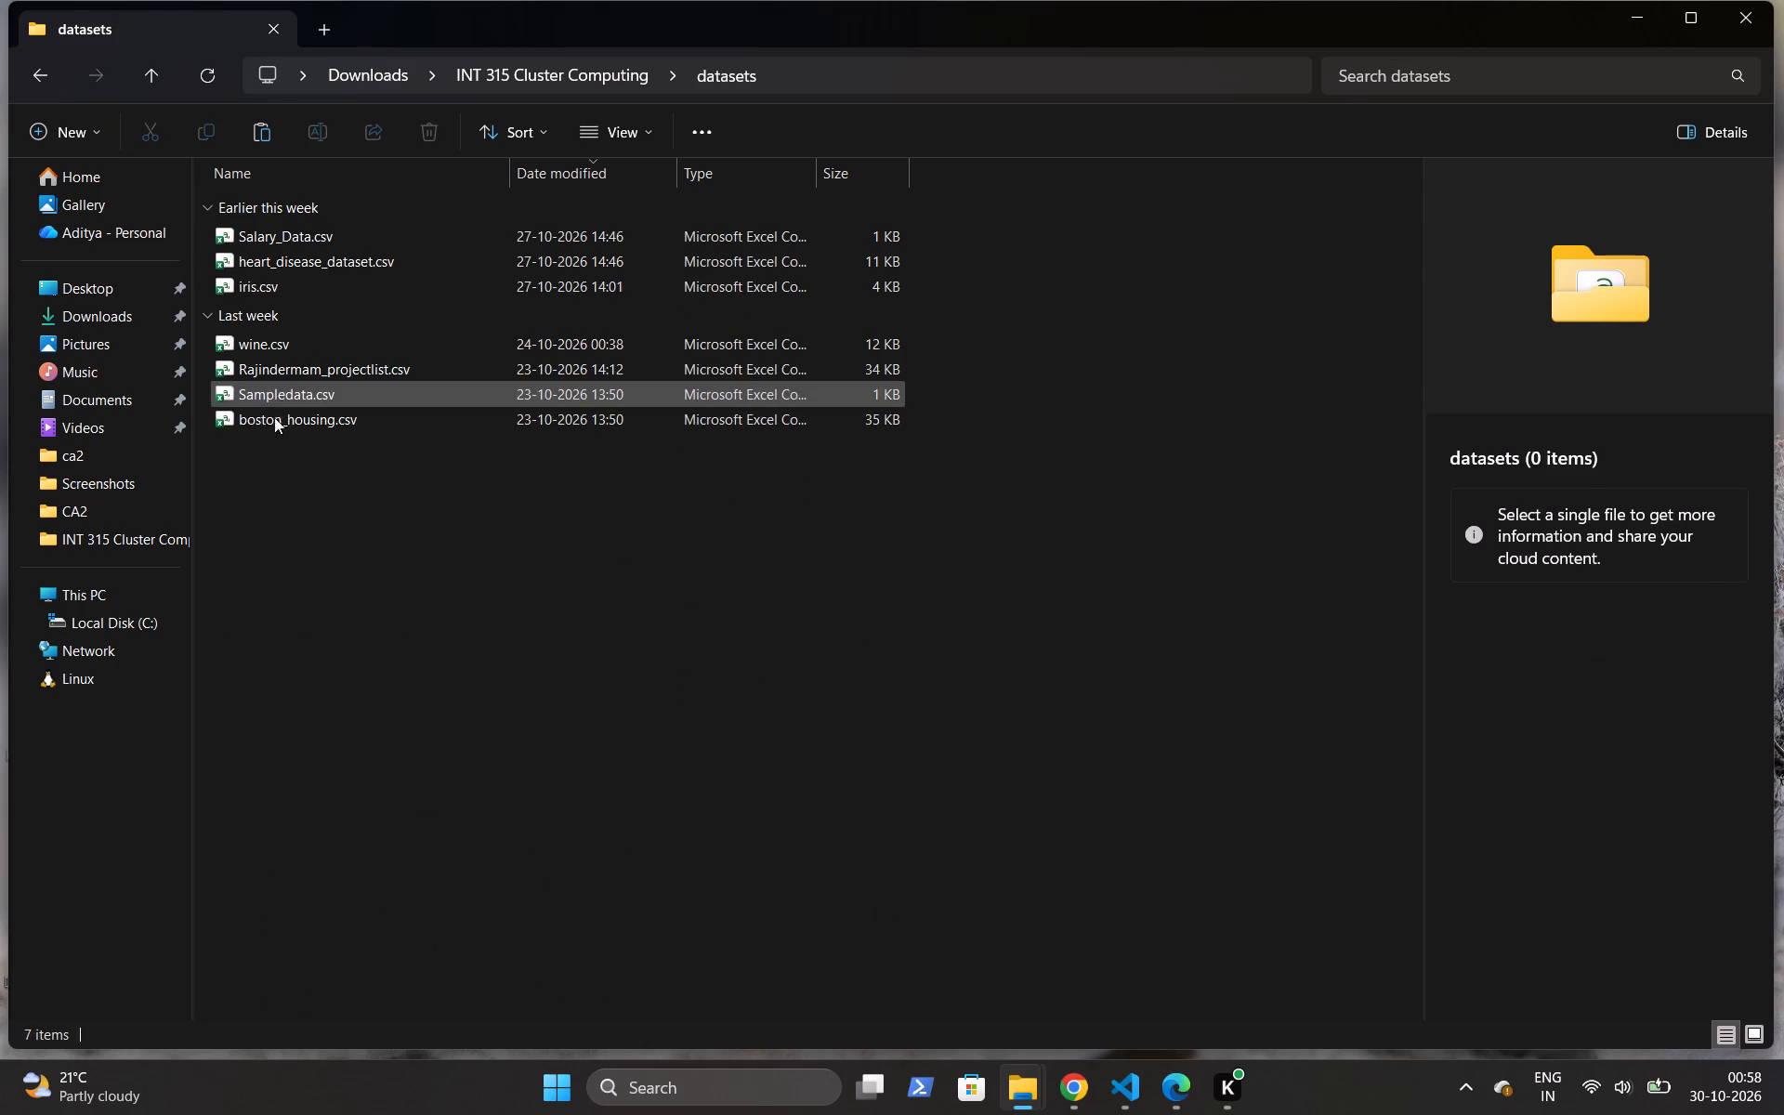
key(ctrl+v)
click(288, 489)
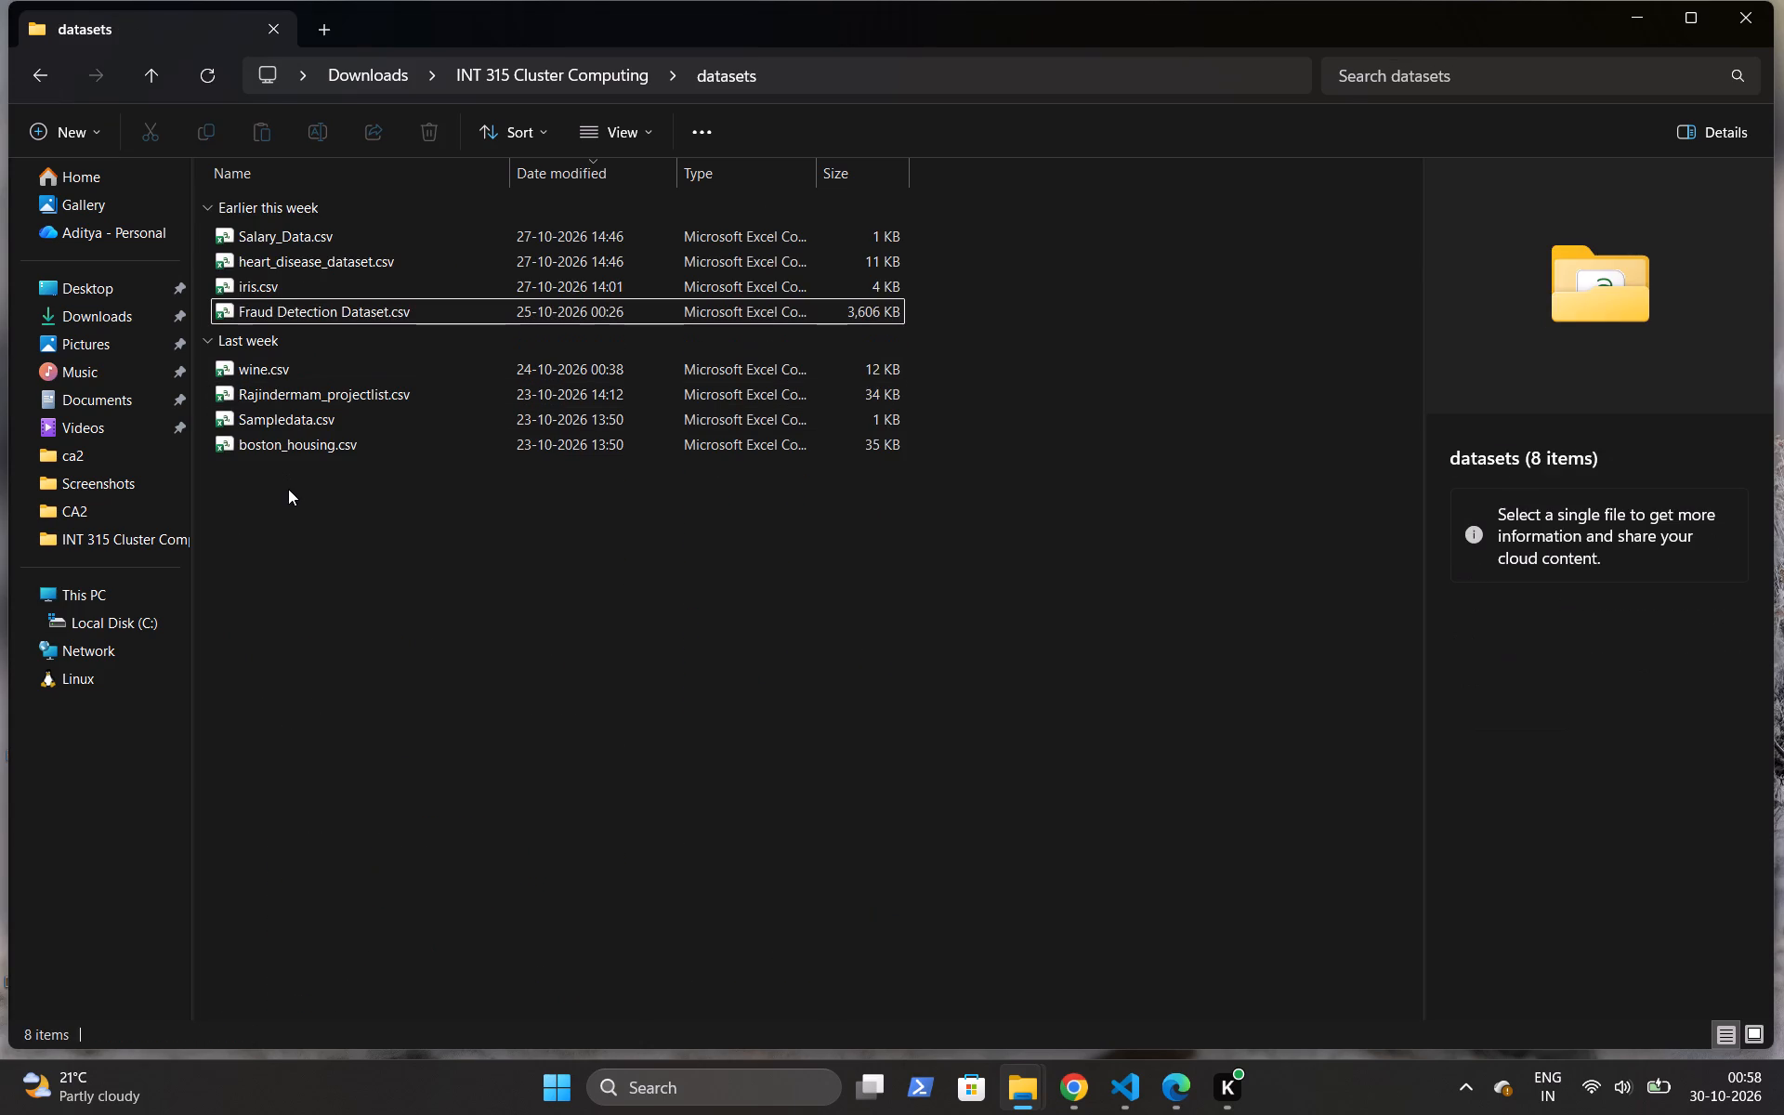
Return to the ca2 folder and refresh its file list.
click(34, 82)
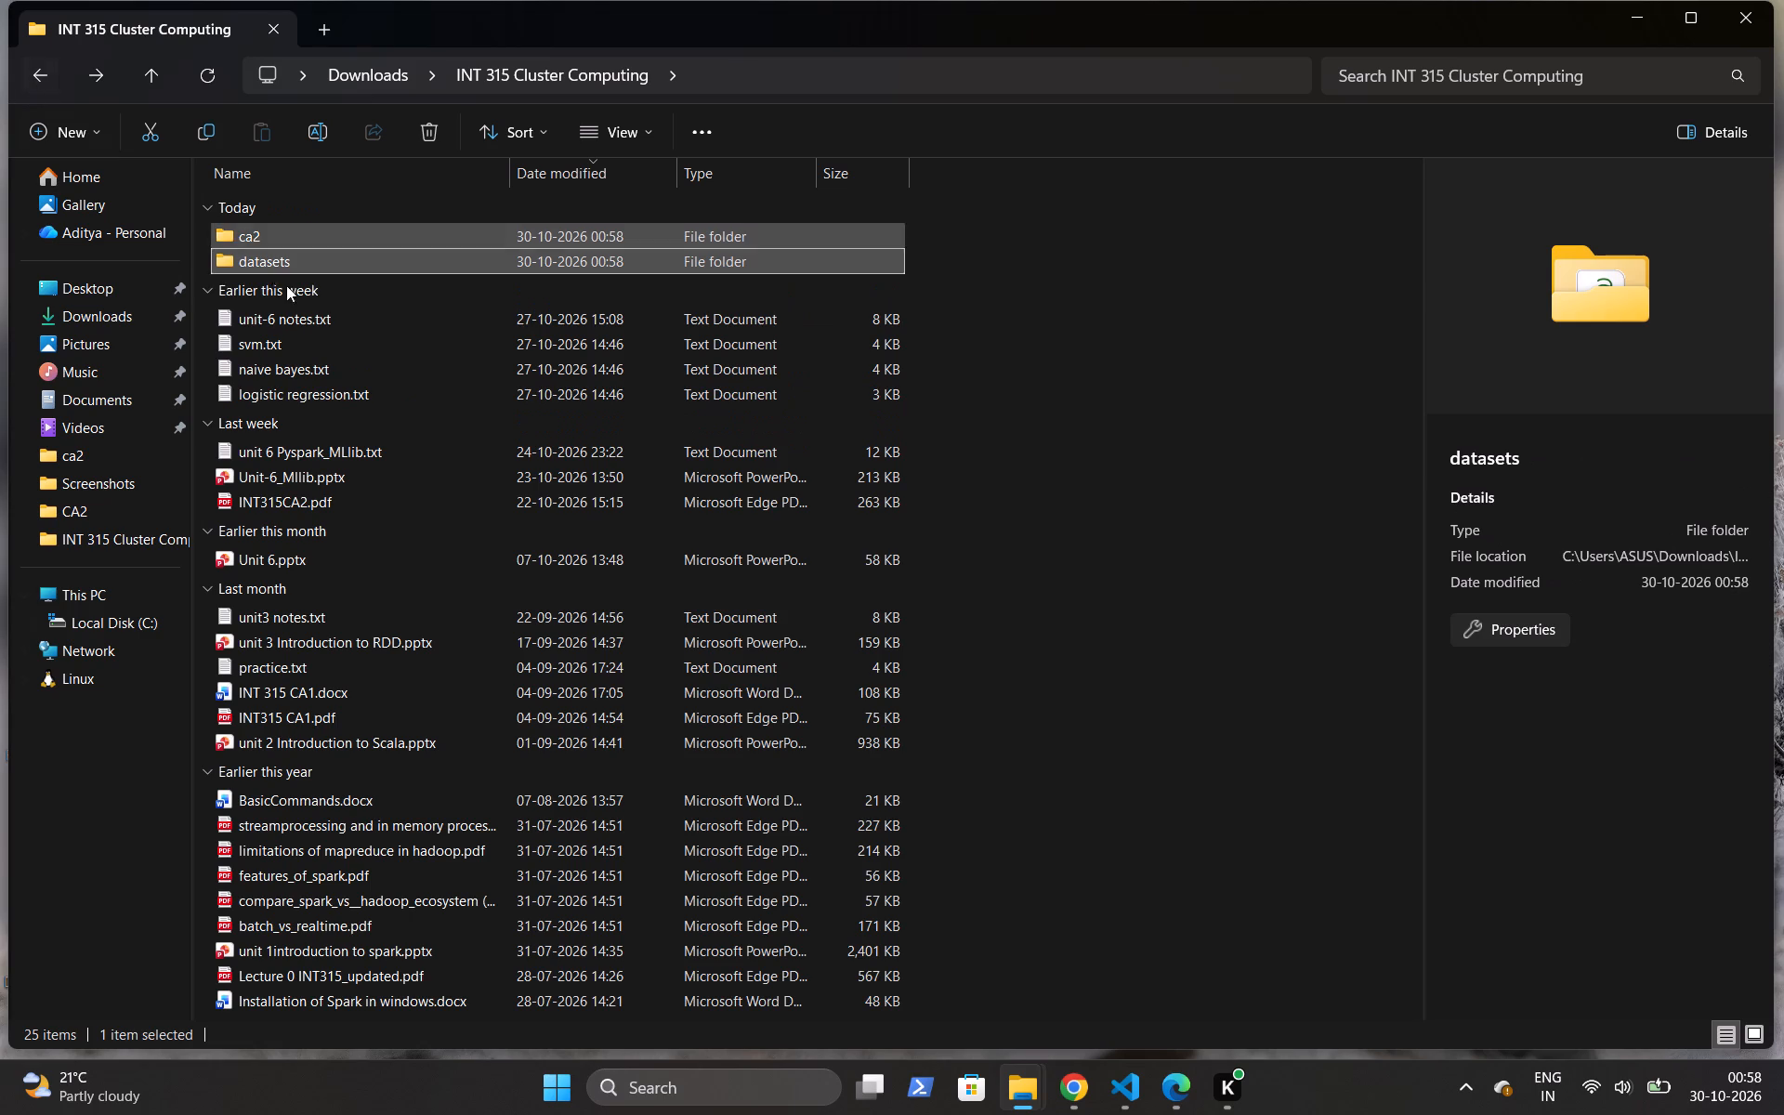
double_click(283, 232)
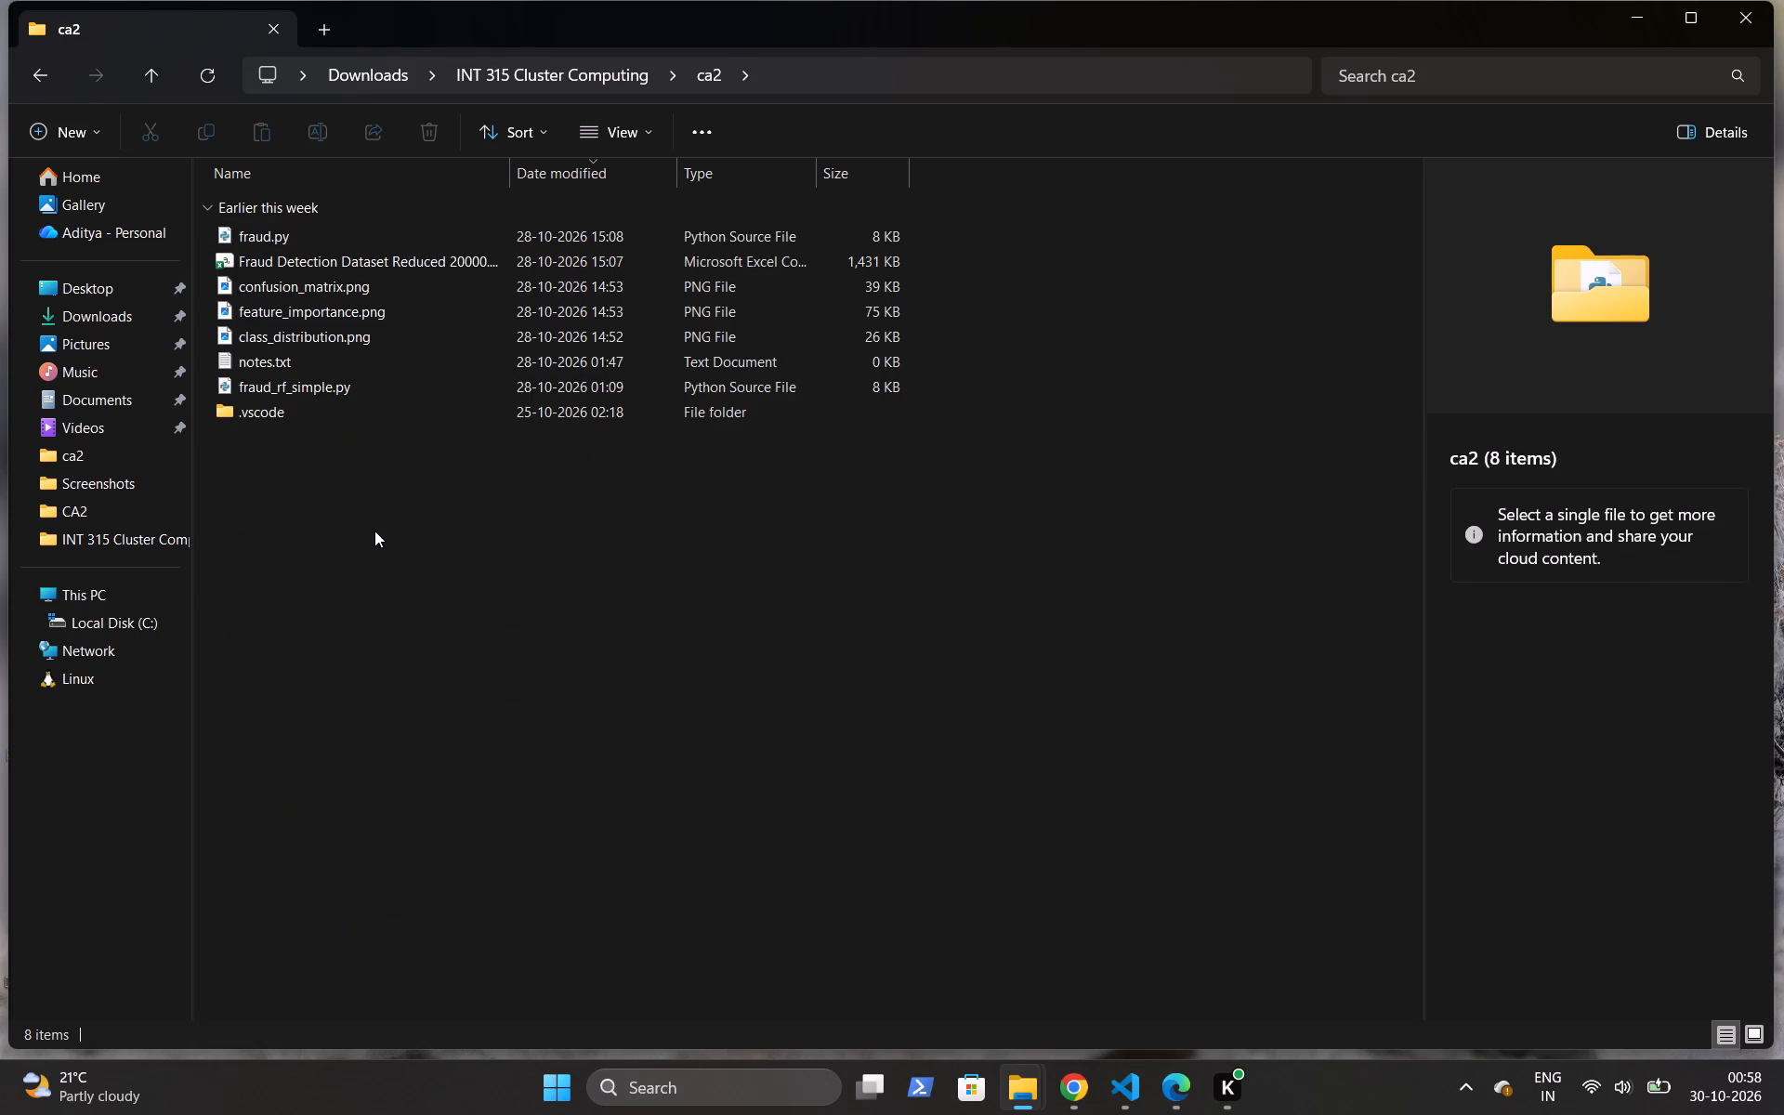
key(ctrl+r)
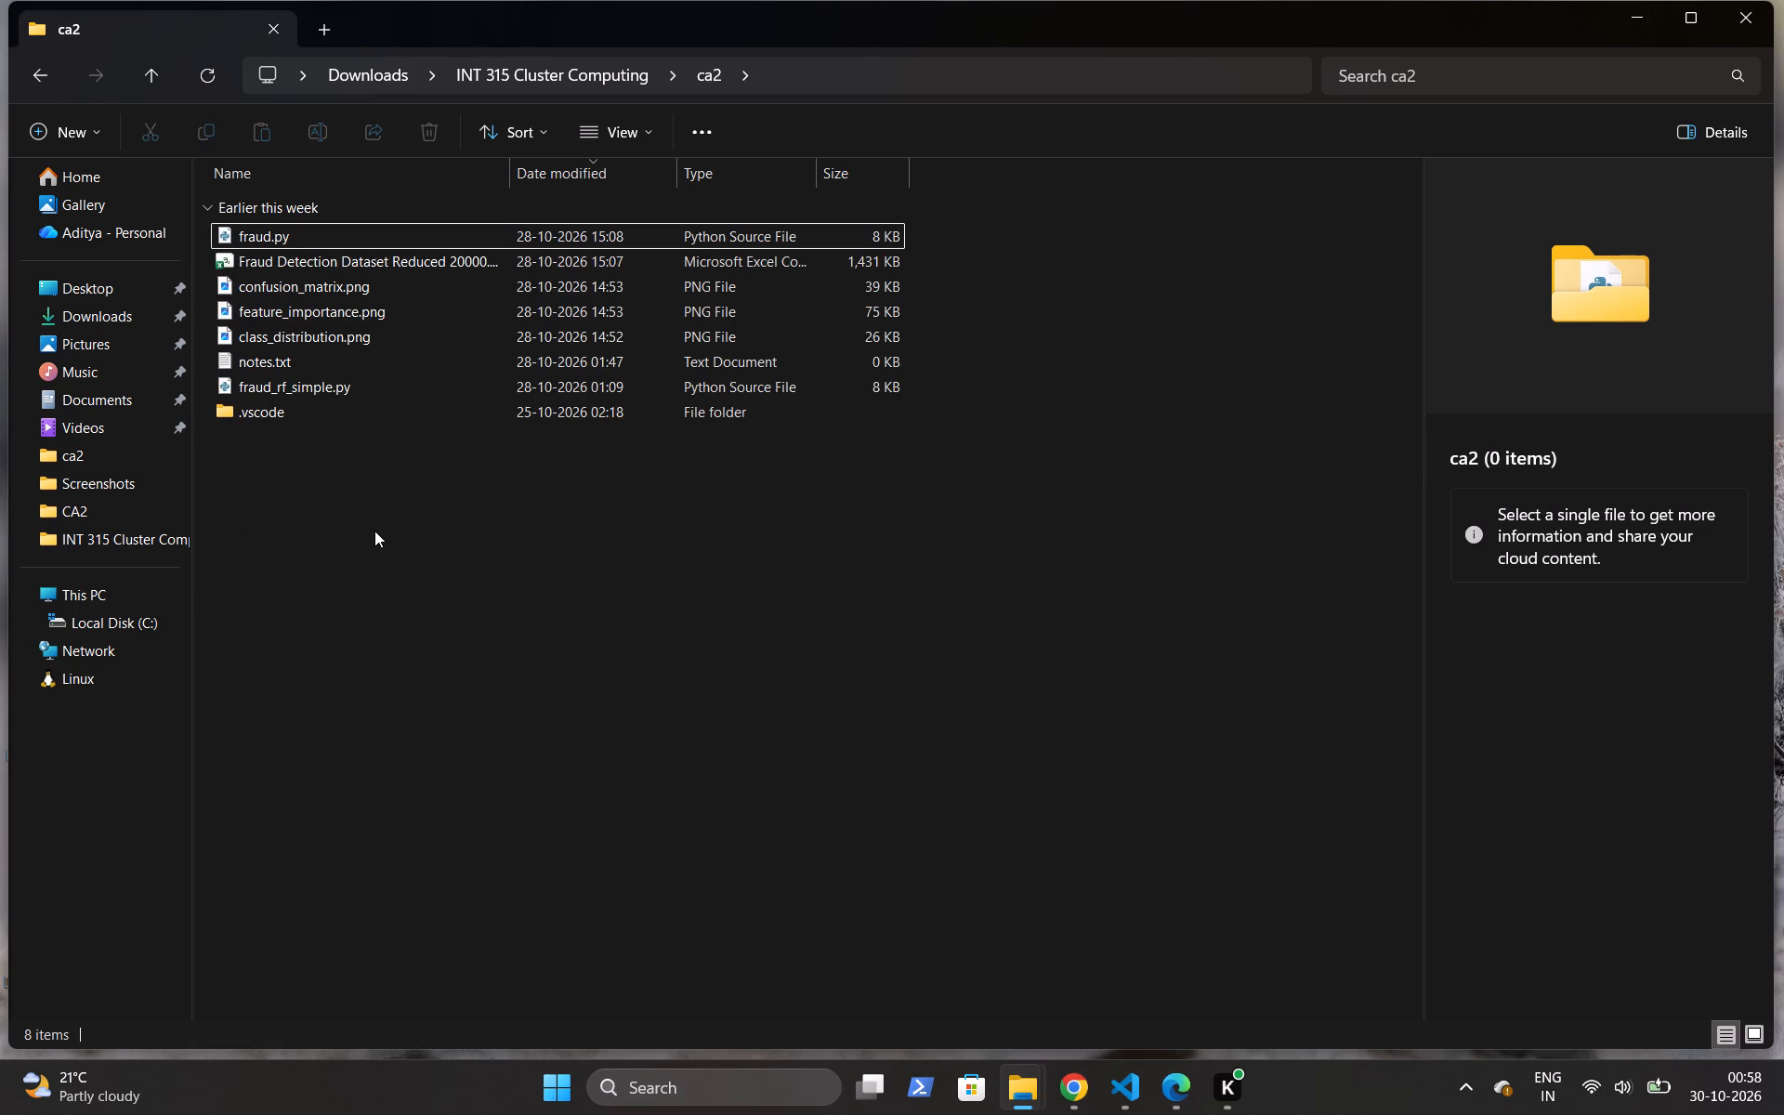
click(374, 531)
Switch to Visual Studio Code and look through the fraud.py code.
click(203, 61)
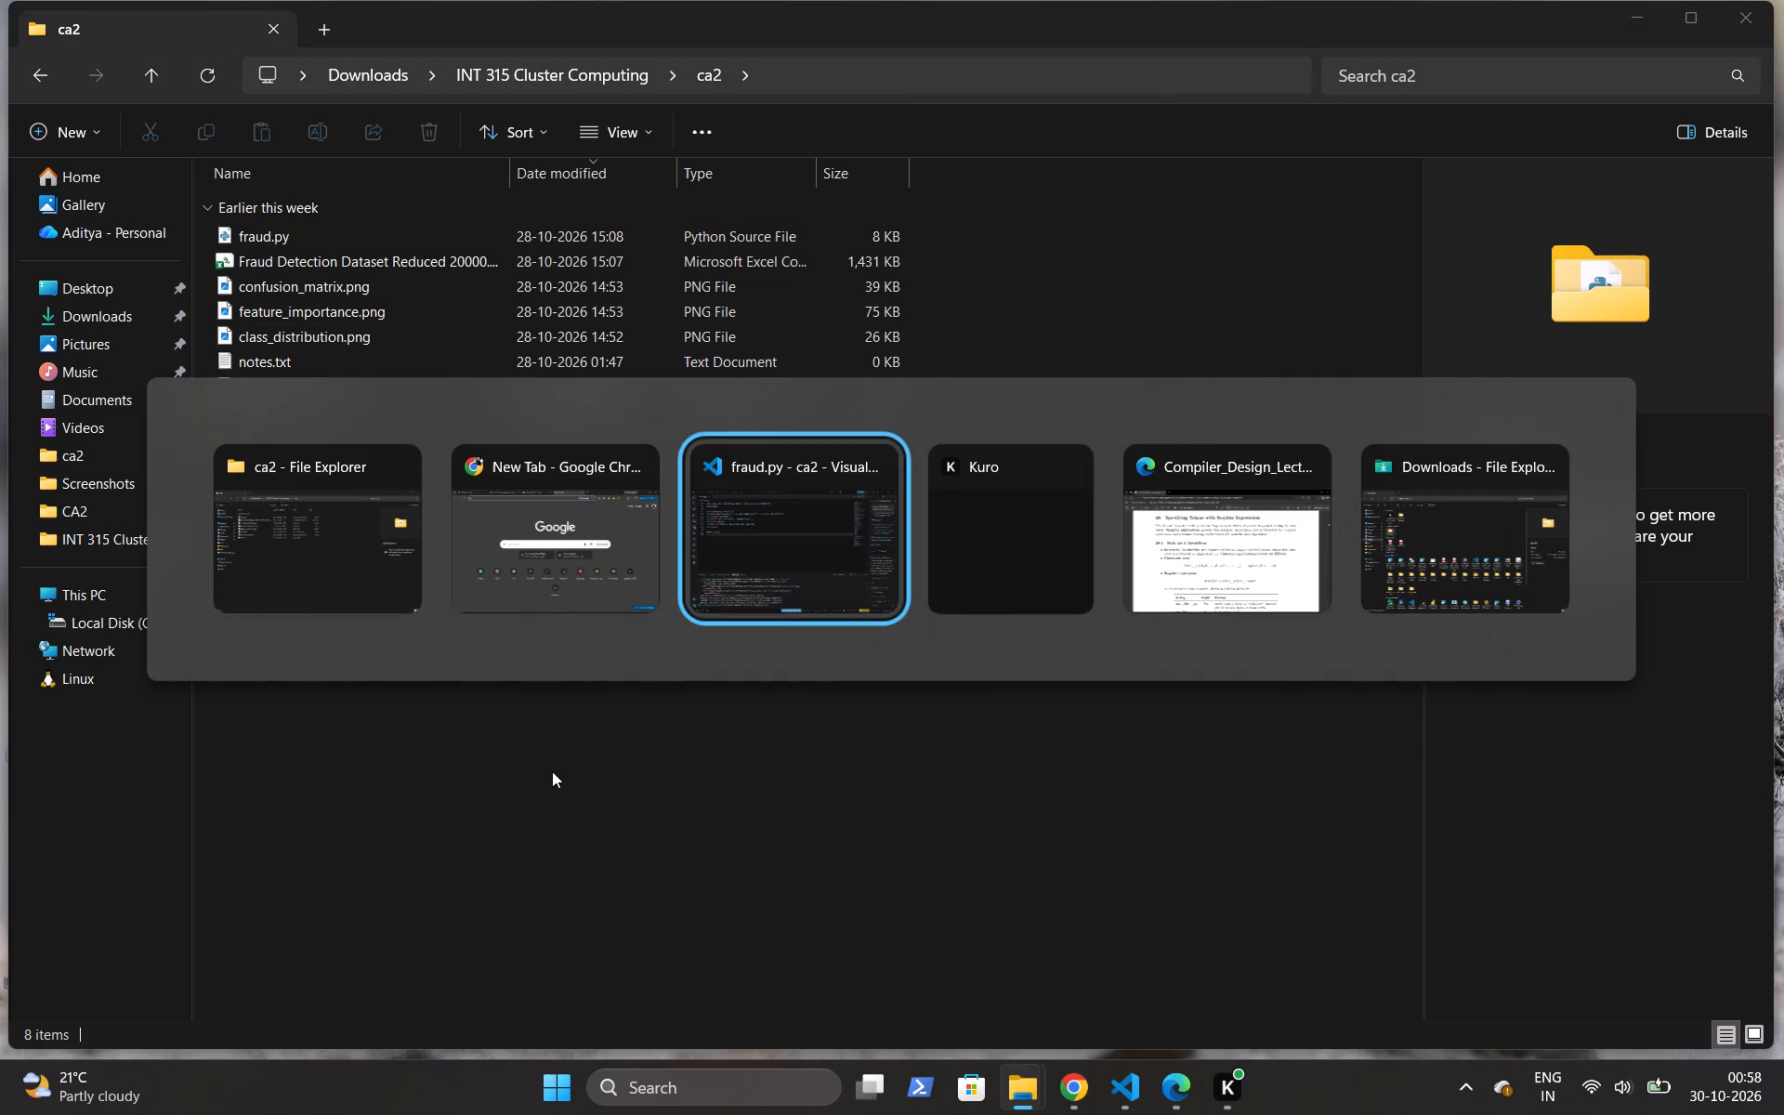
scroll(506, 534, up, 20)
scroll(506, 534, up, 6)
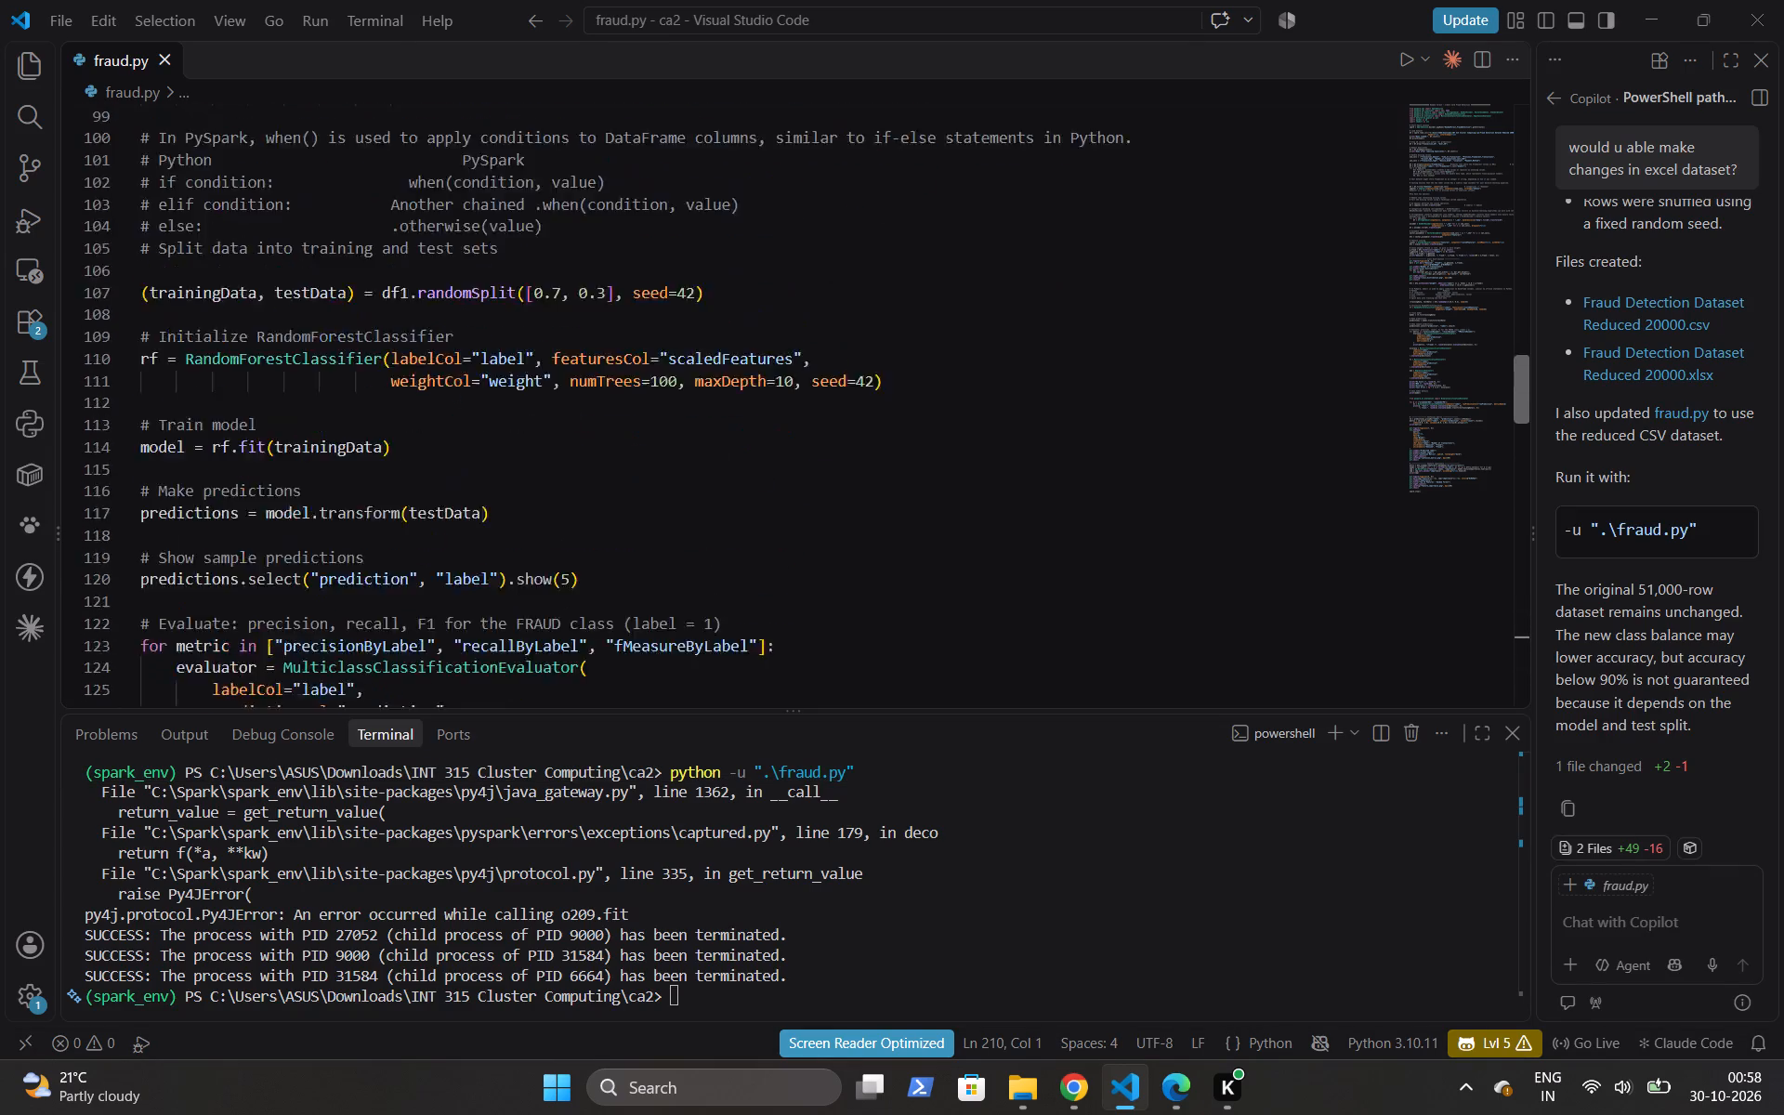
scroll(506, 534, up, 14)
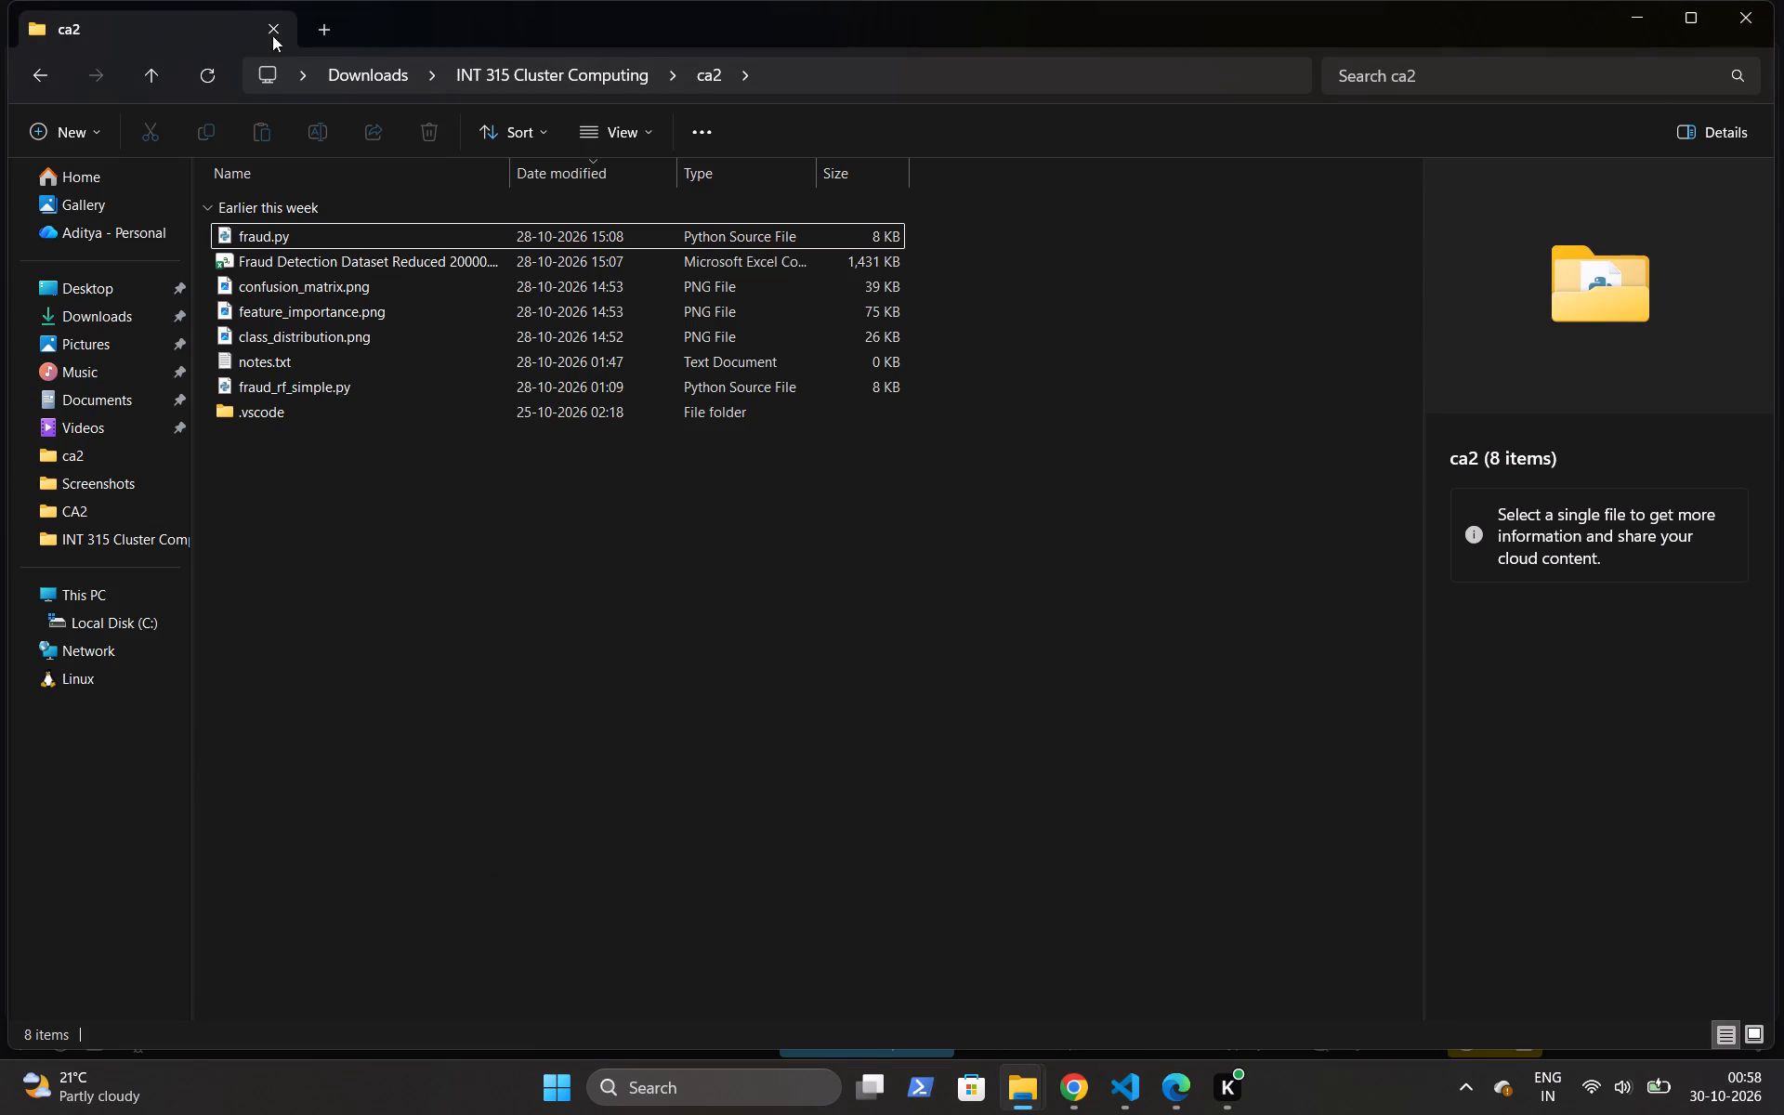
Rename Fraud Detection Dataset Reduced 20000.csv in the ca2 folder as Fraud Detection.csv.
click(369, 255)
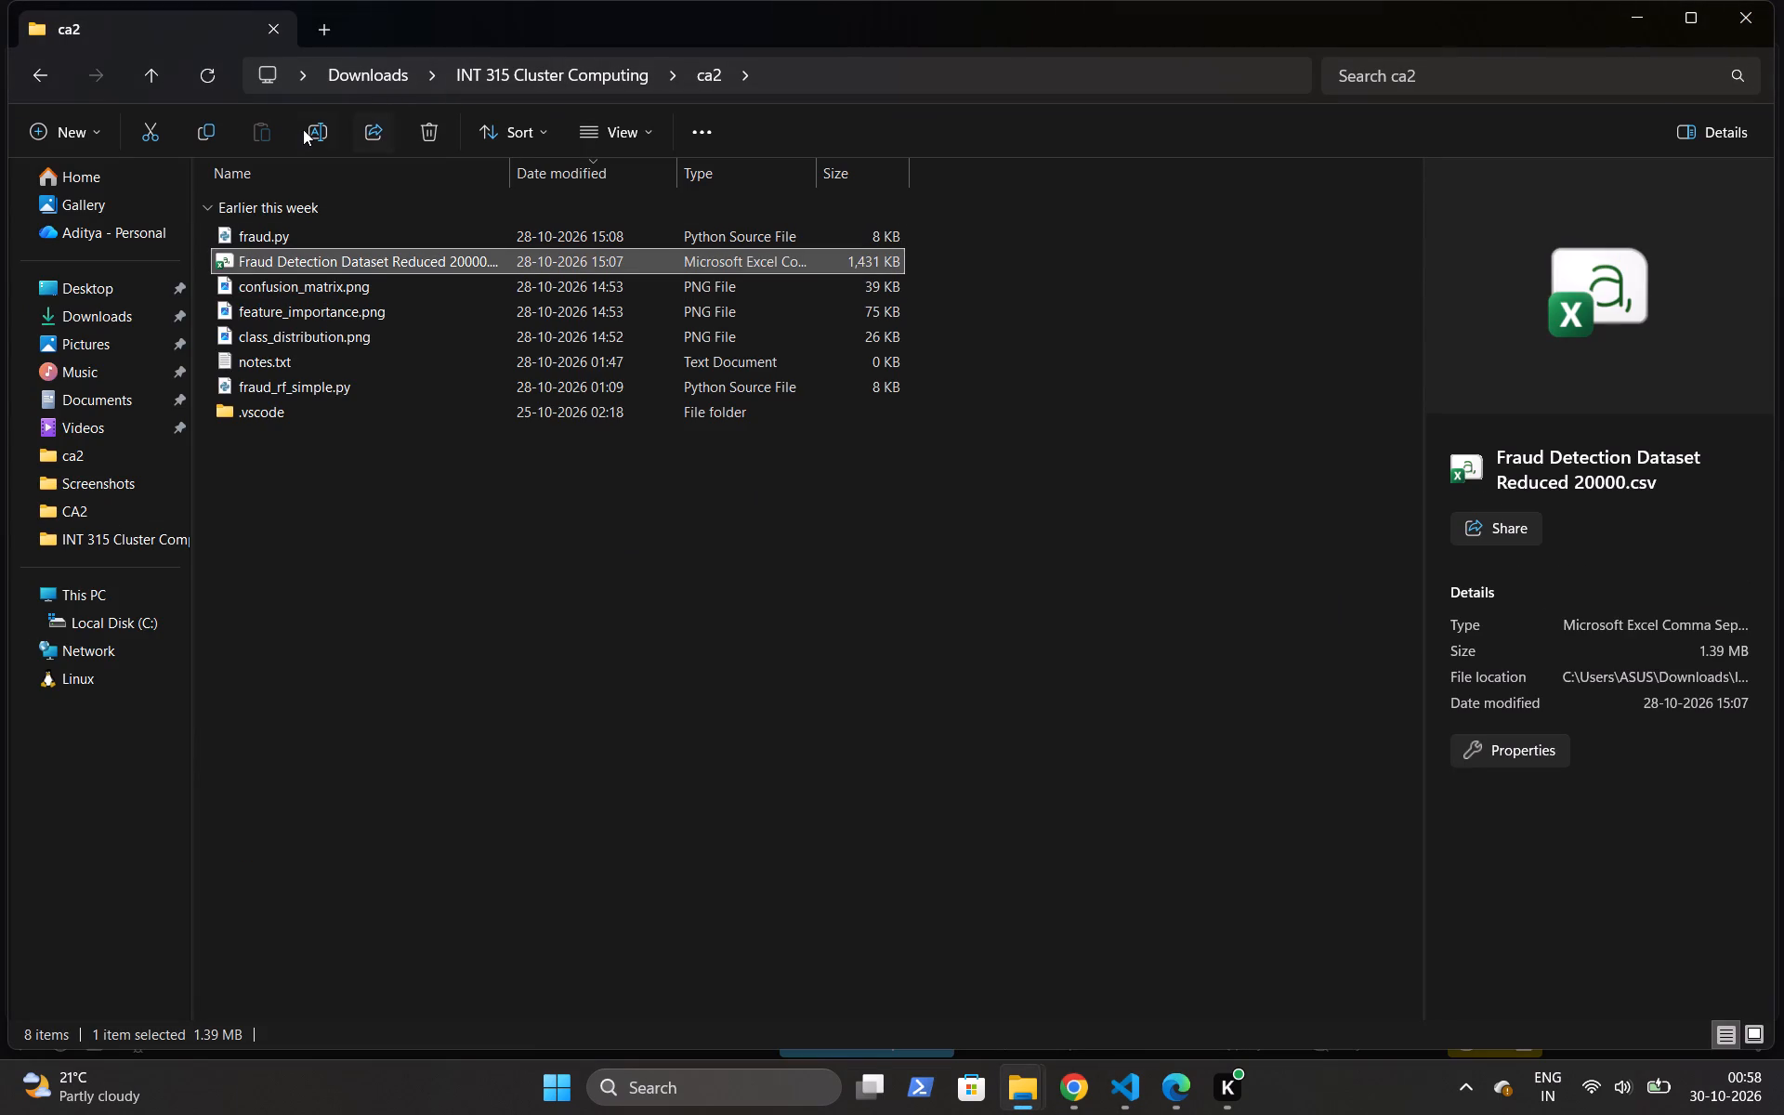
click(308, 130)
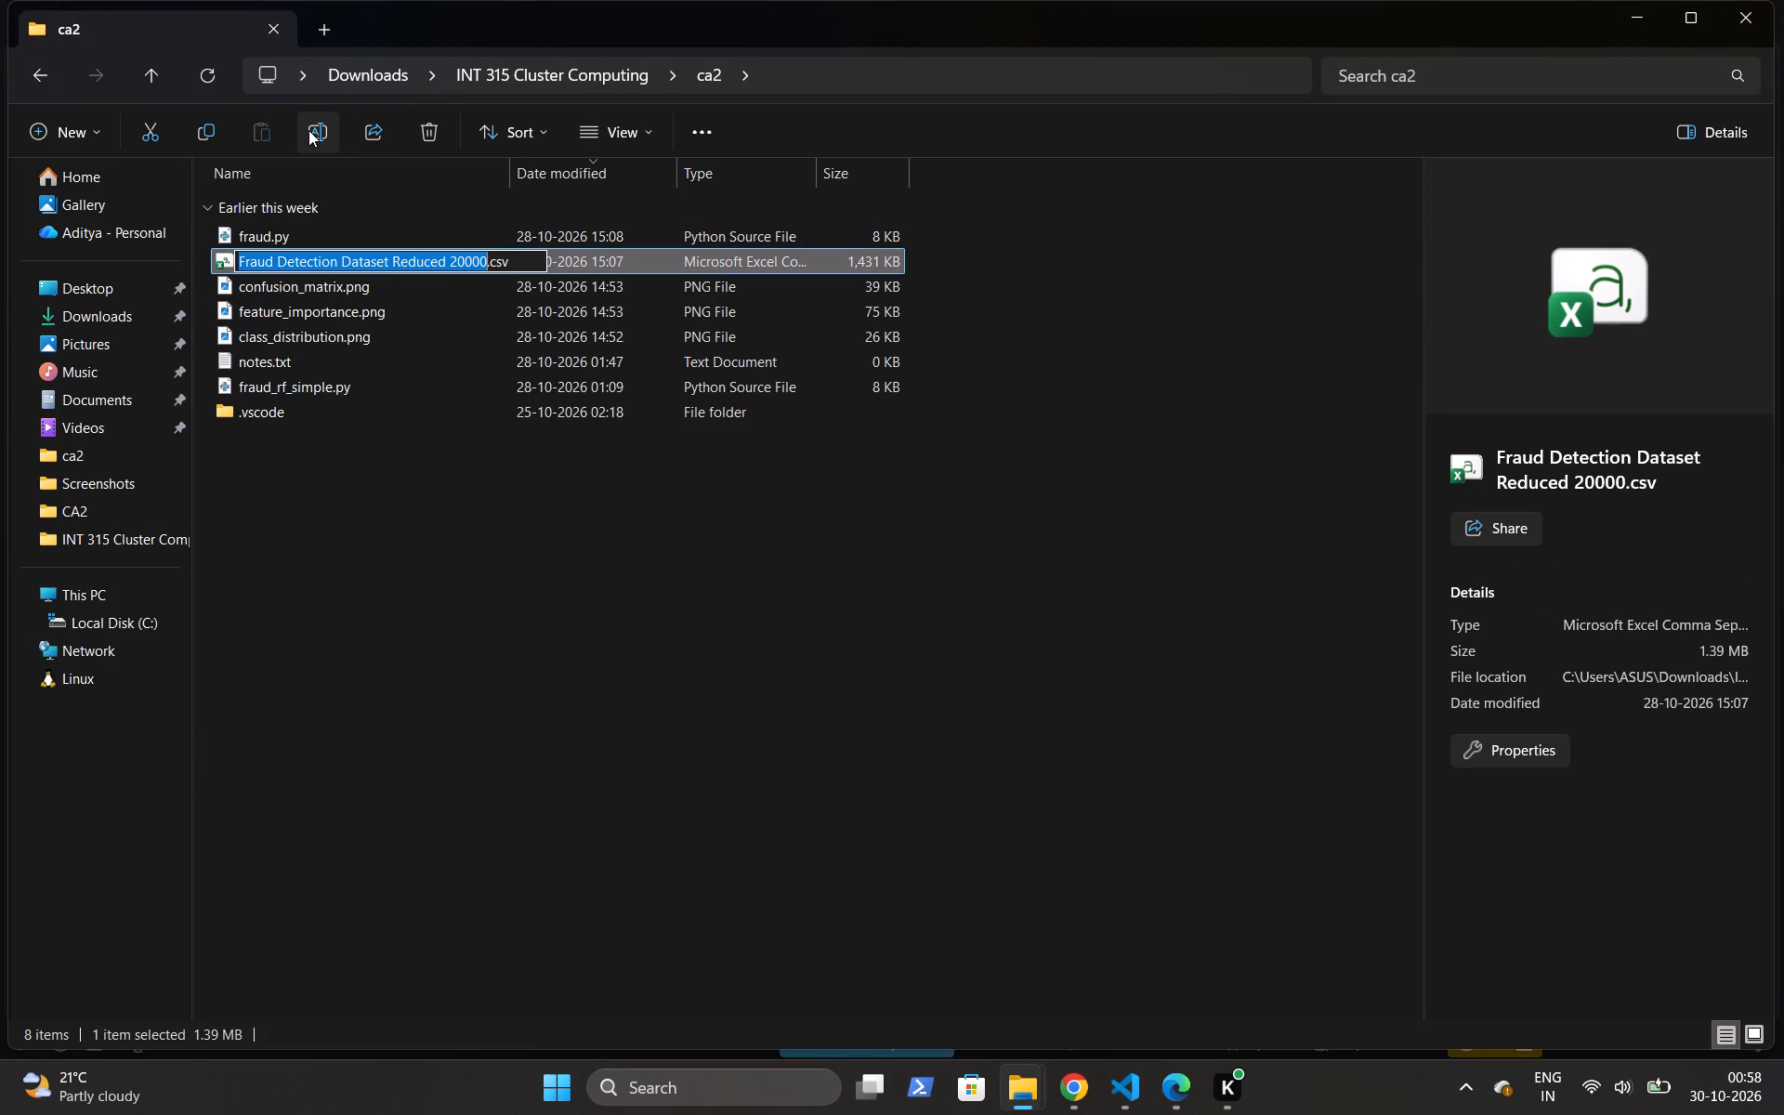
key(Right)
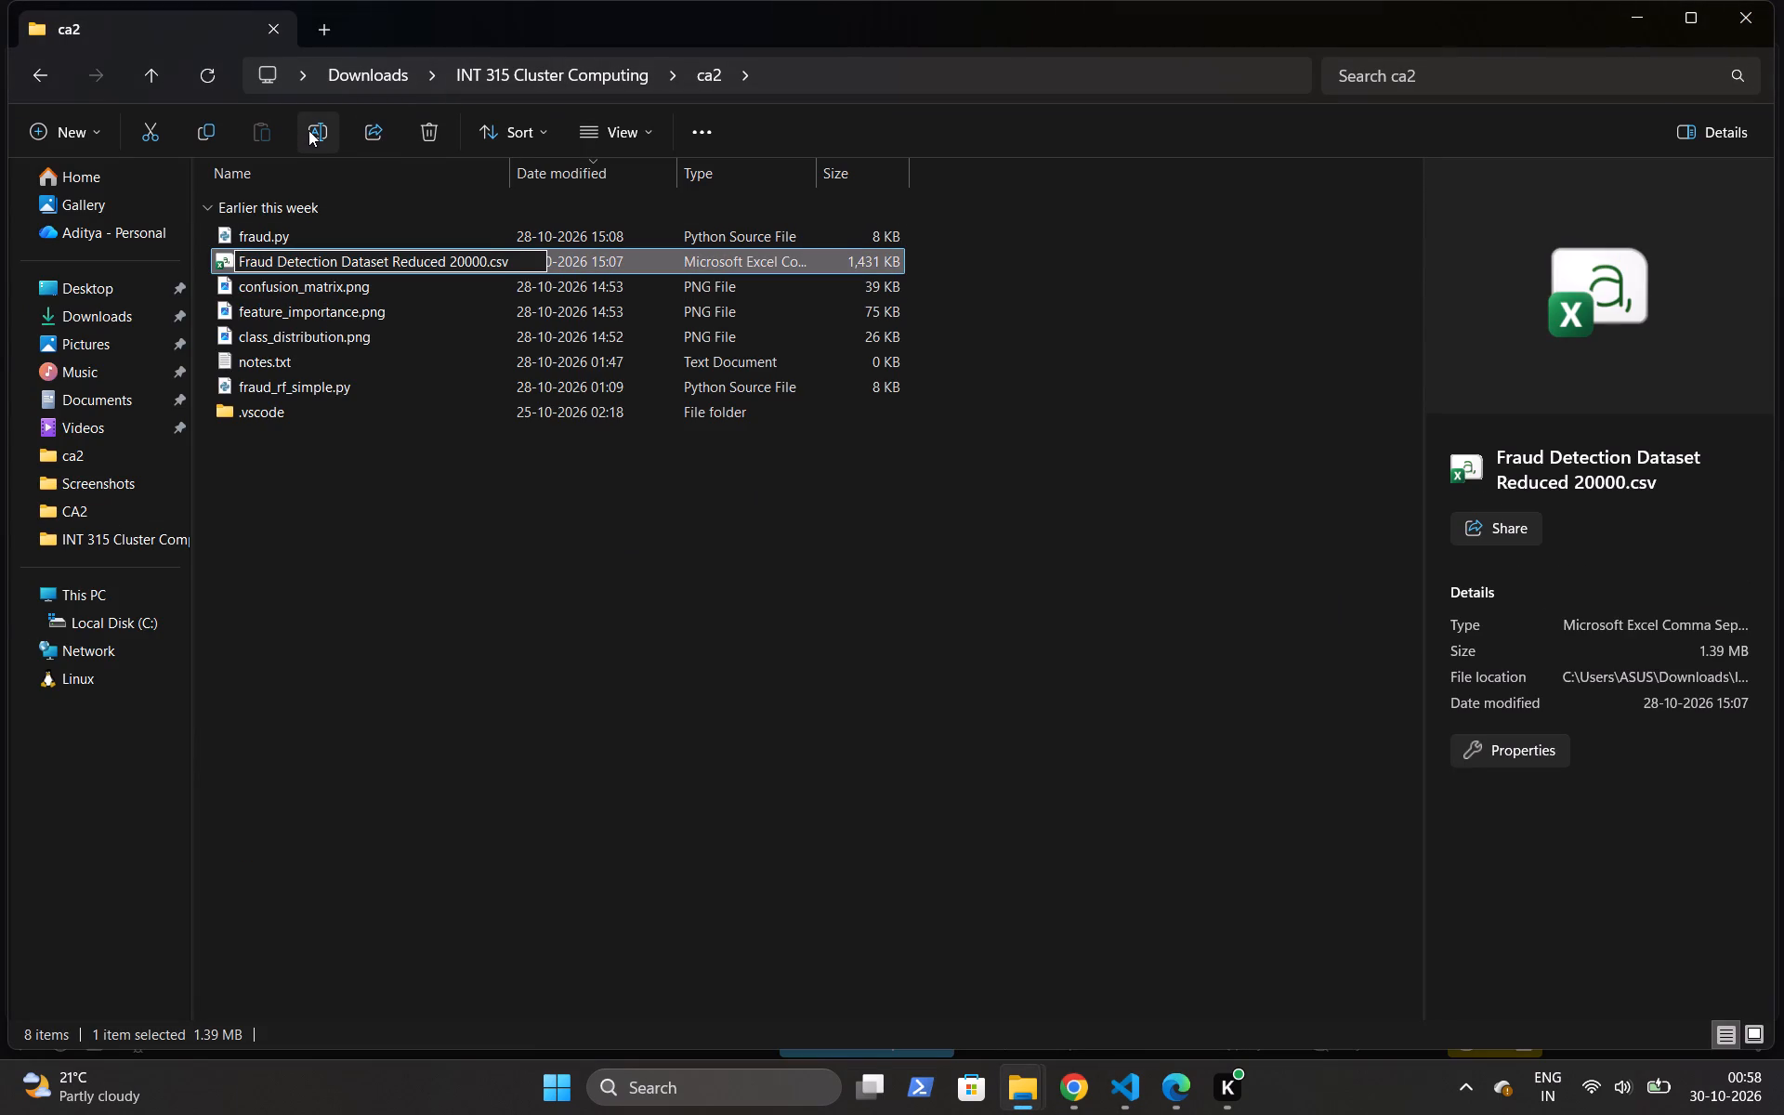
key(BackSpace)
key(BackSpace)
key(BackSpace)
key(BackSpace)
key(BackSpace)
key(BackSpace)
key(BackSpace)
key(BackSpace)
key(BackSpace)
key(BackSpace)
key(BackSpace)
key(BackSpace)
key(BackSpace)
key(BackSpace)
key(BackSpace)
key(BackSpace)
key(BackSpace)
key(BackSpace)
key(BackSpace)
key(BackSpace)
key(BackSpace)
key(BackSpace)
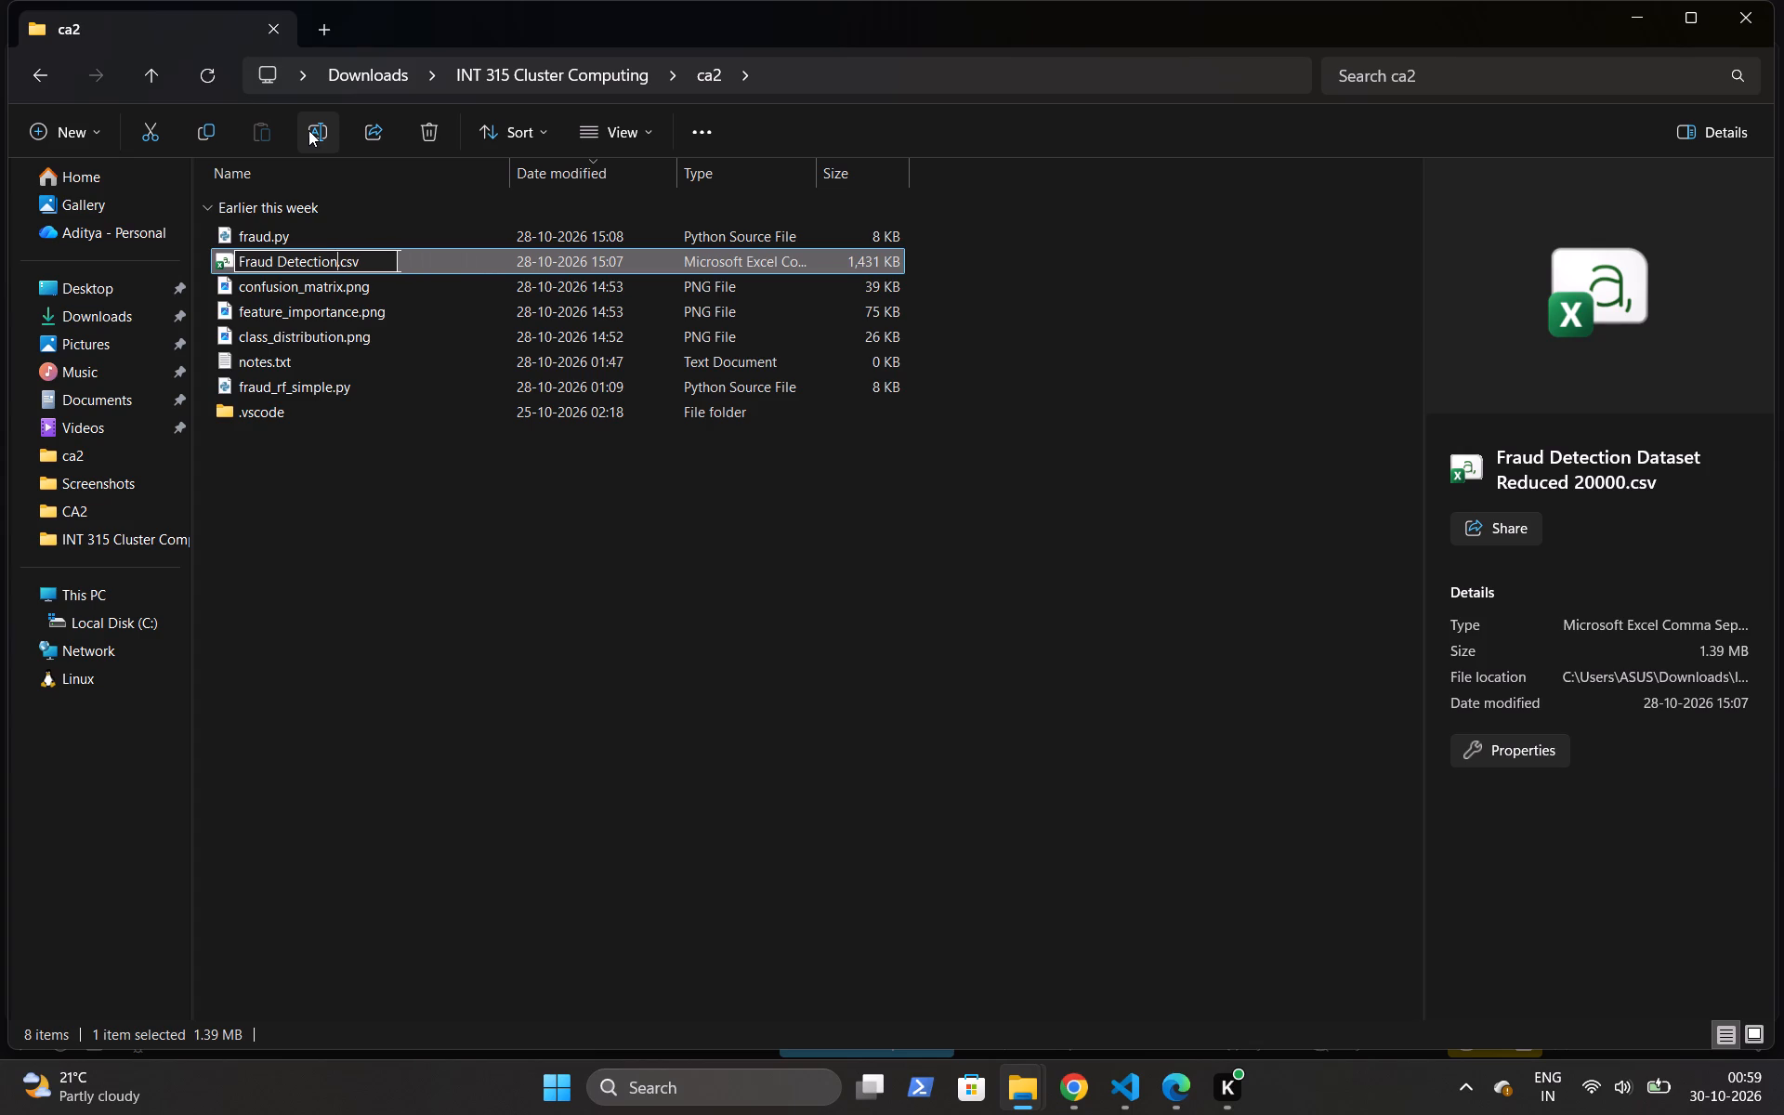
key(Return)
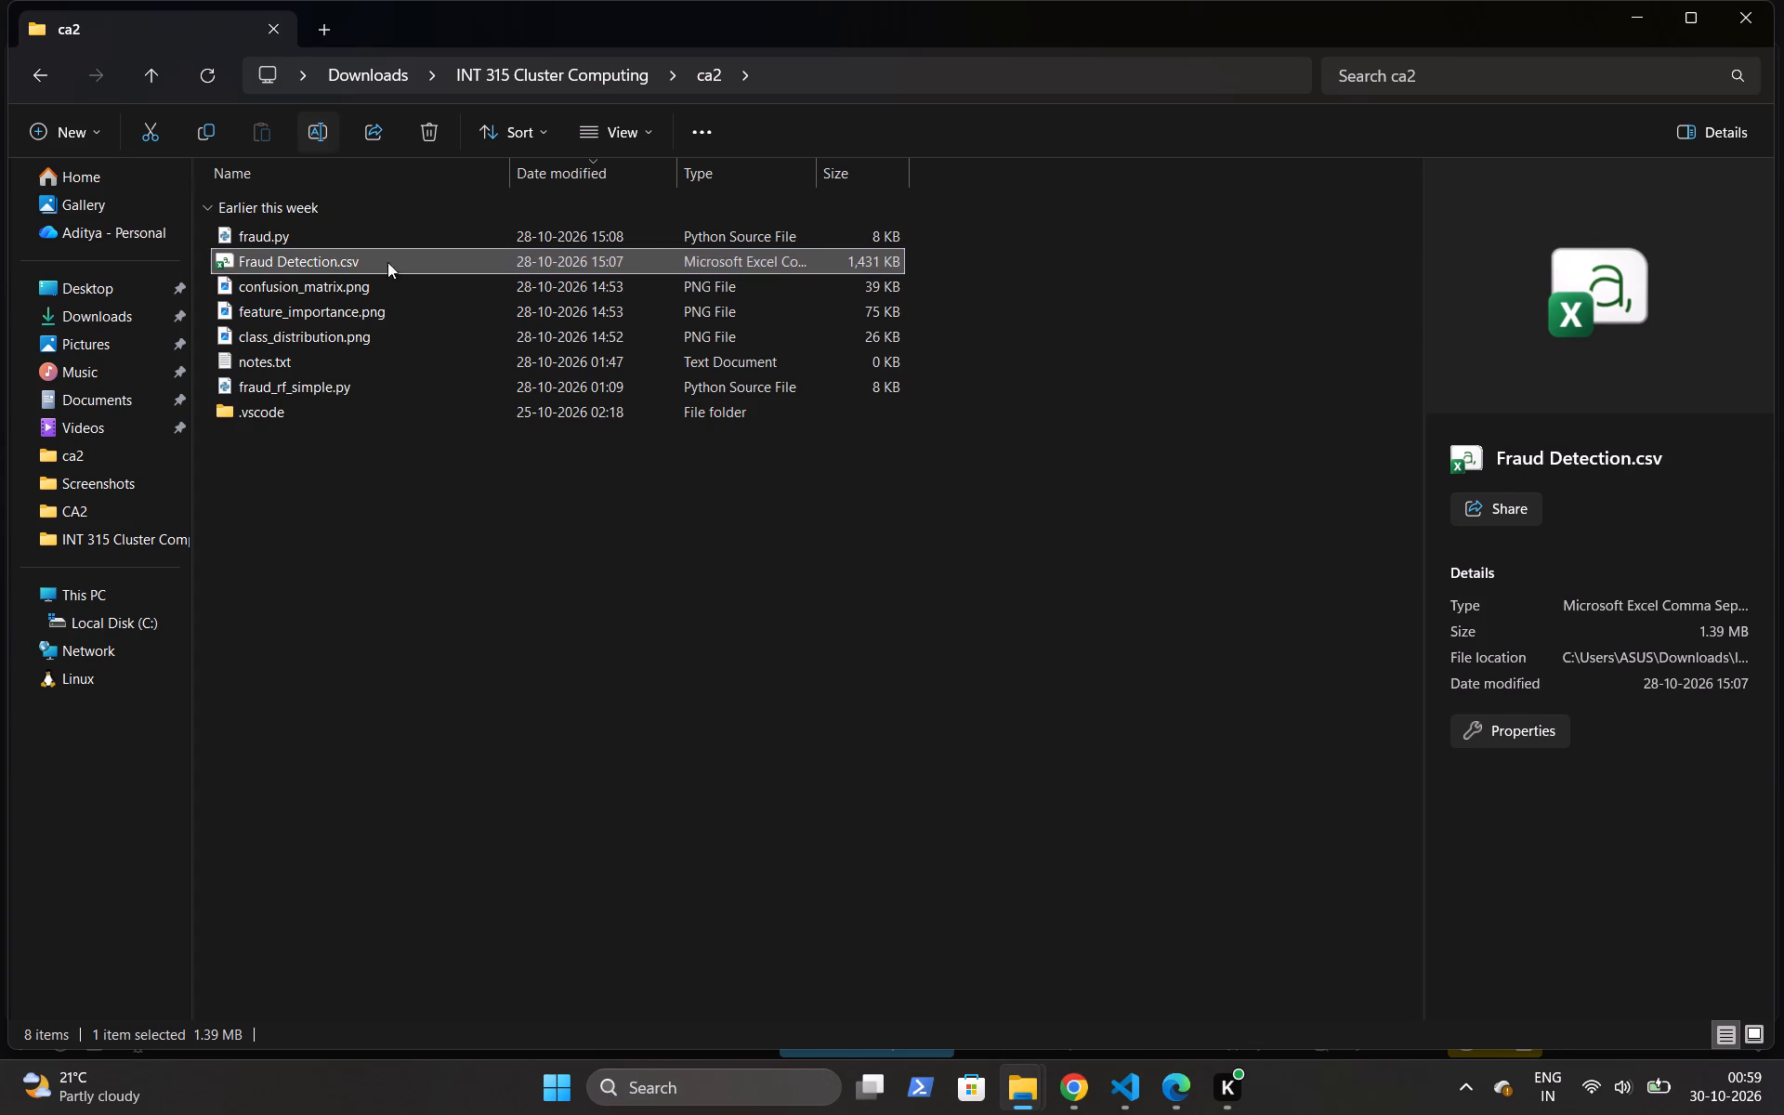
Open Fraud Detection.csv in Excel, check its last data row, and close the workbook.
double_click(432, 261)
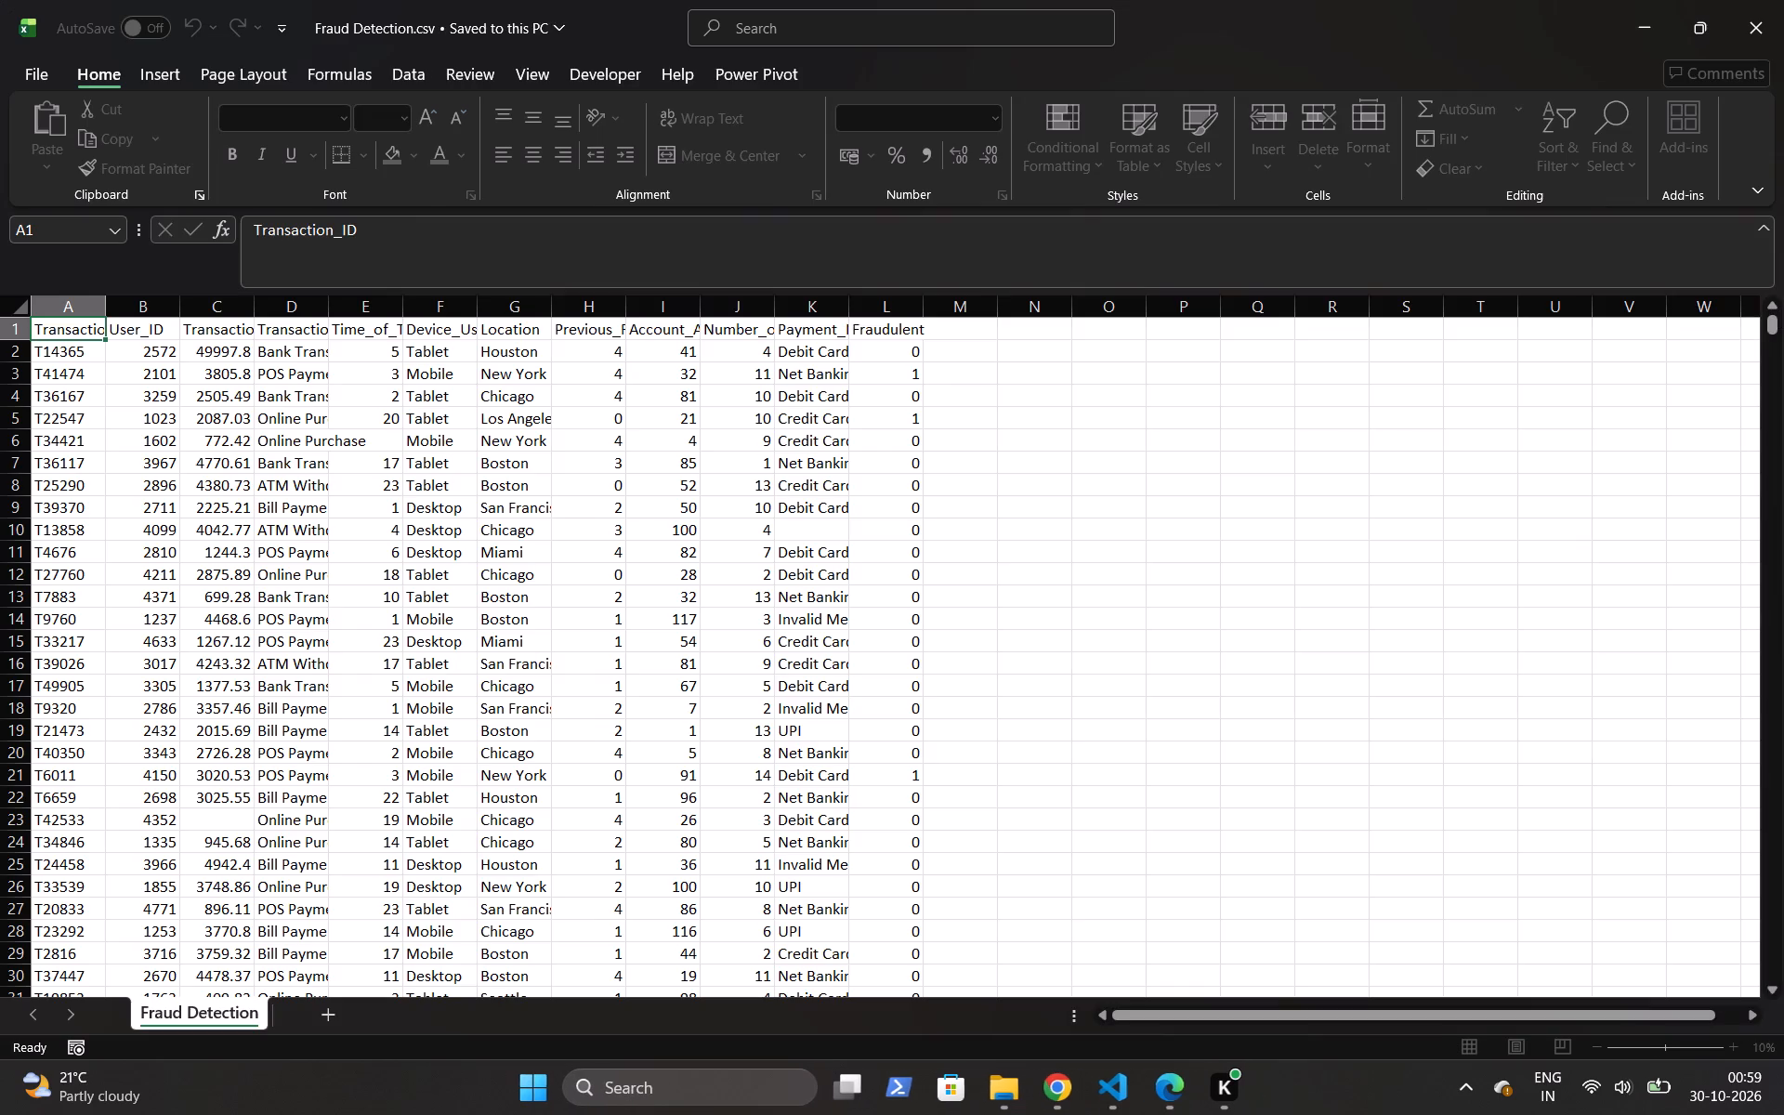
click(601, 490)
key(ctrl+Down)
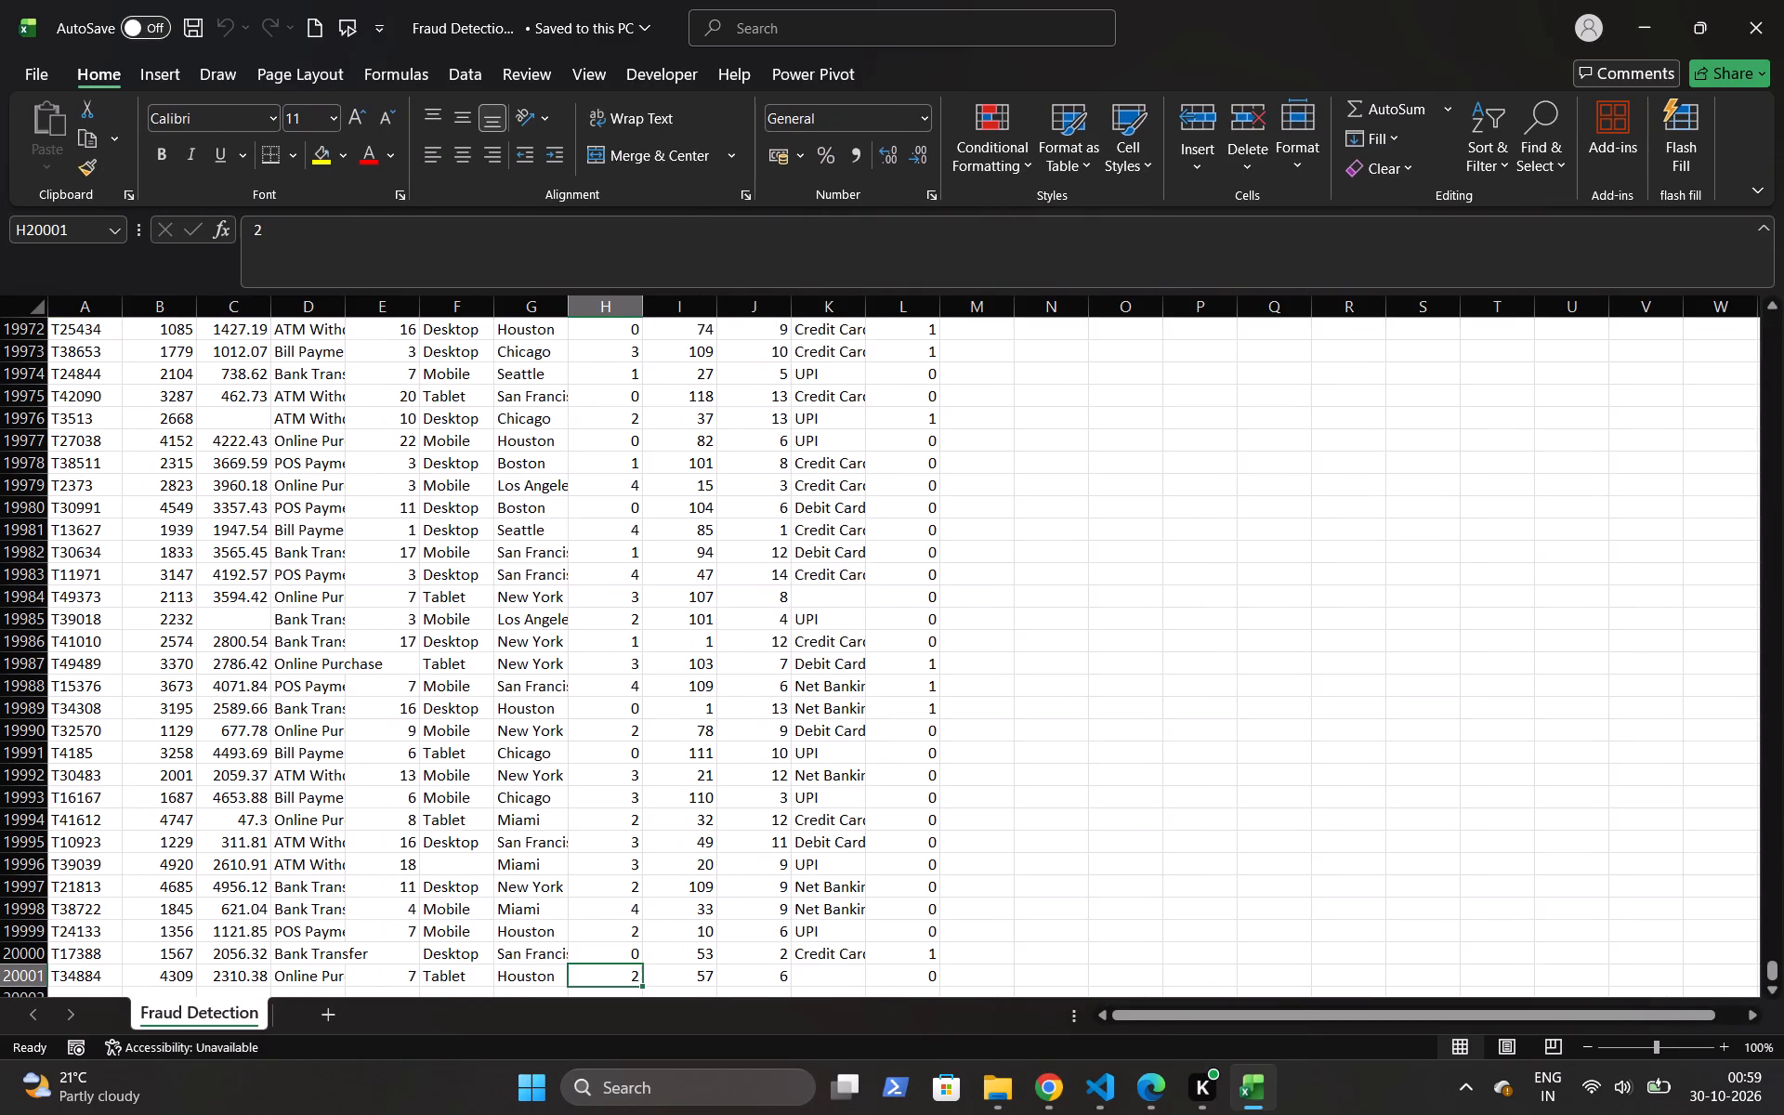
scroll(511, 656, down, 1)
click(1783, 0)
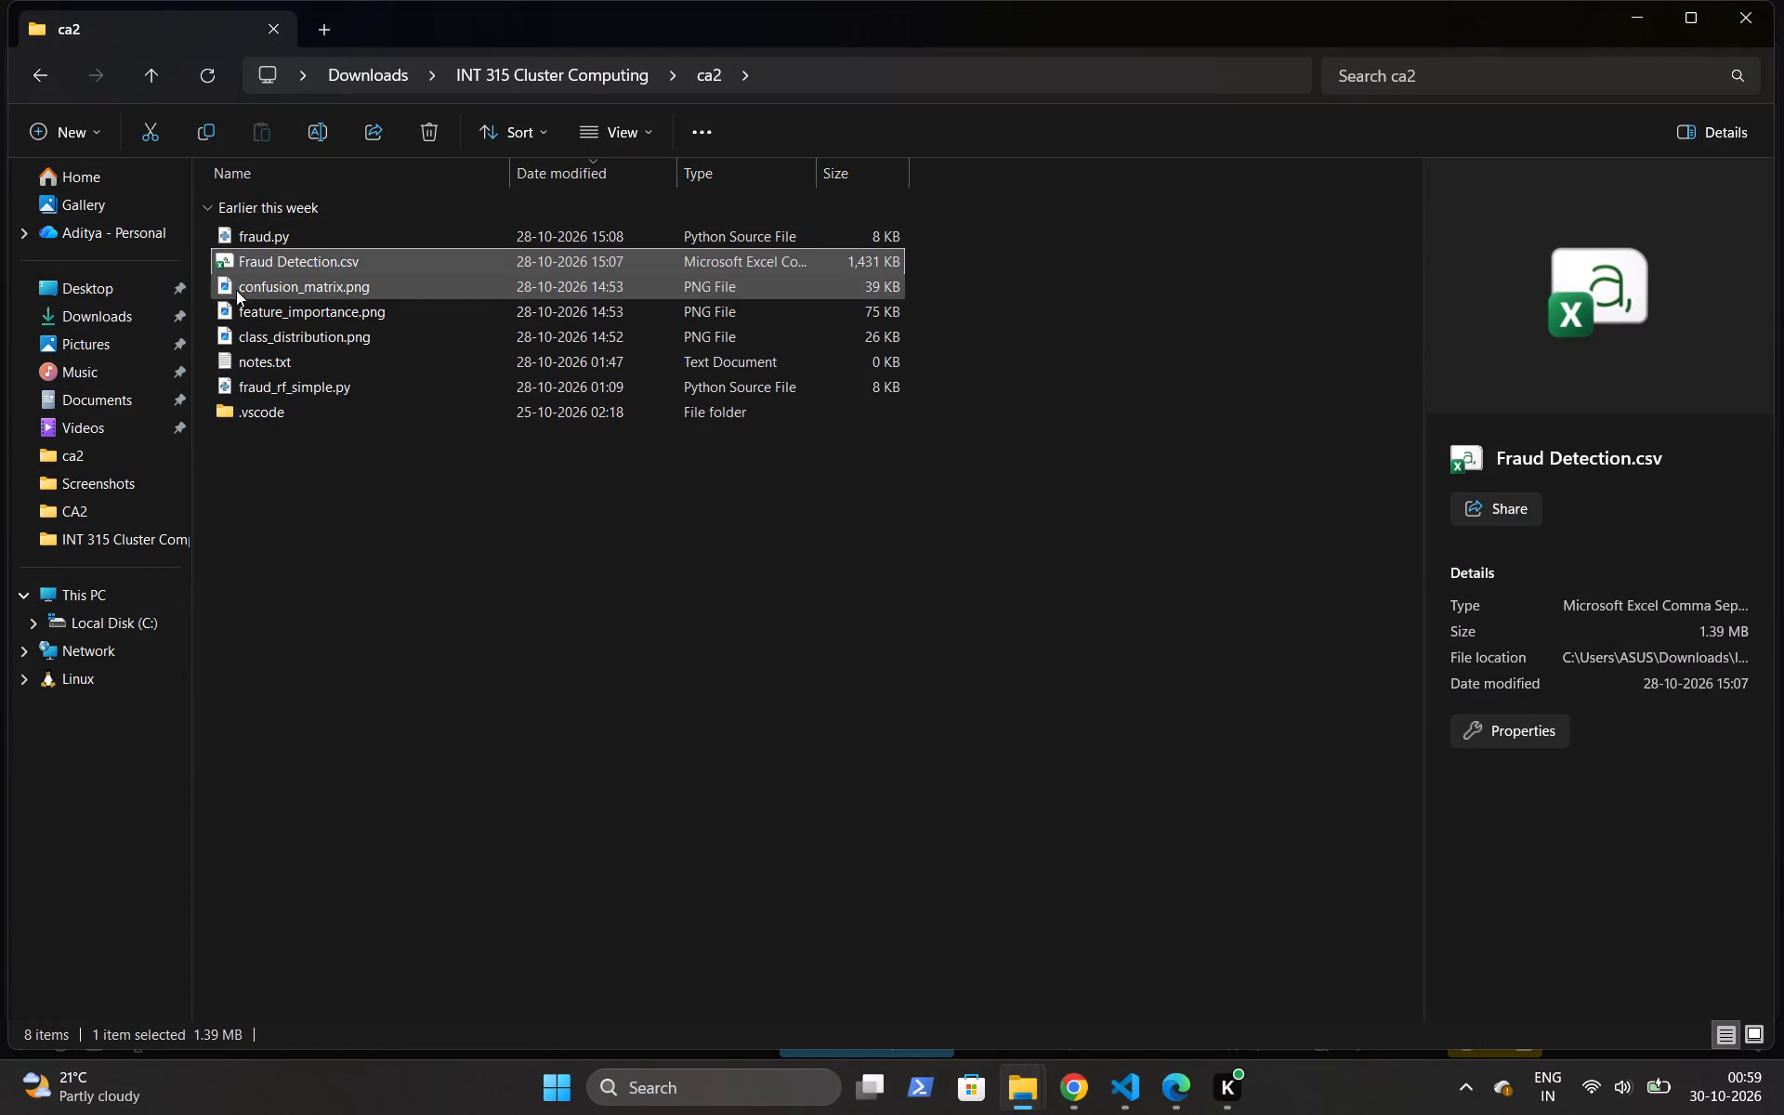
Check the datasets folder of INT 315 Cluster Computing for Fraud Detection Dataset.csv, refreshing its file list.
click(29, 77)
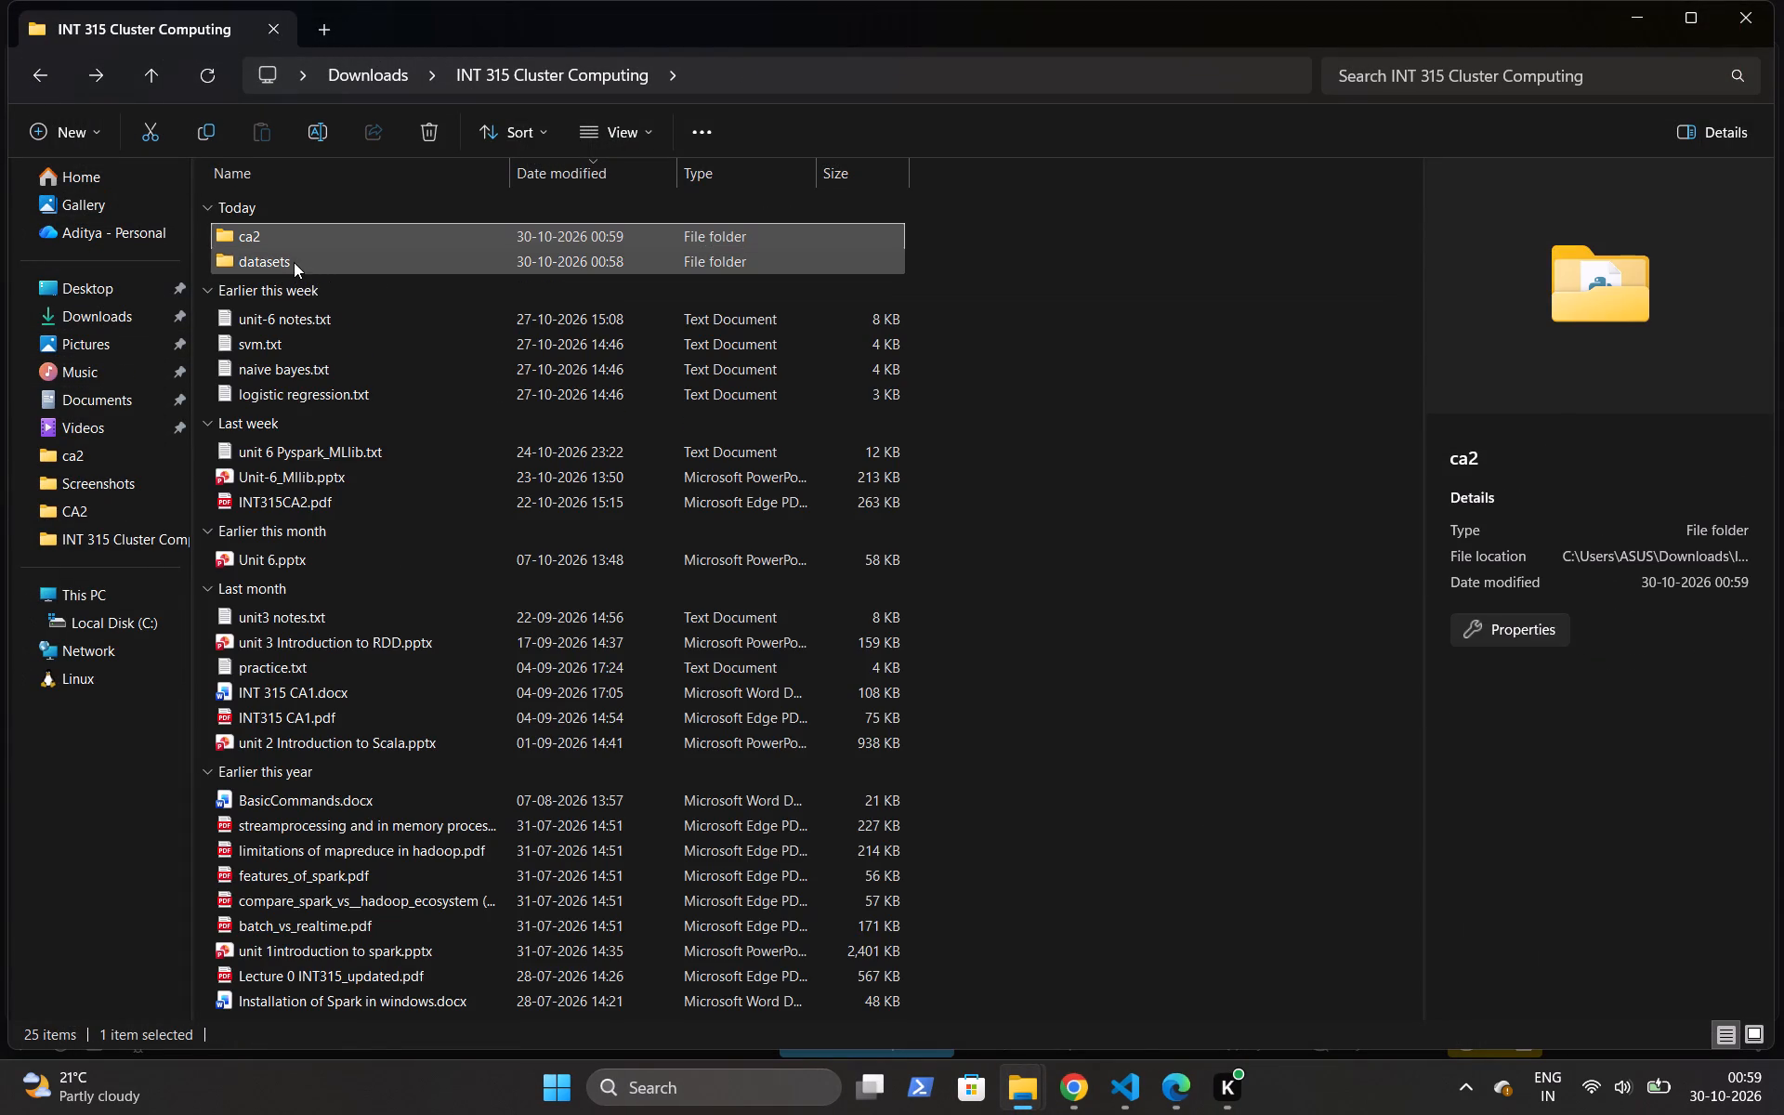
double_click(294, 262)
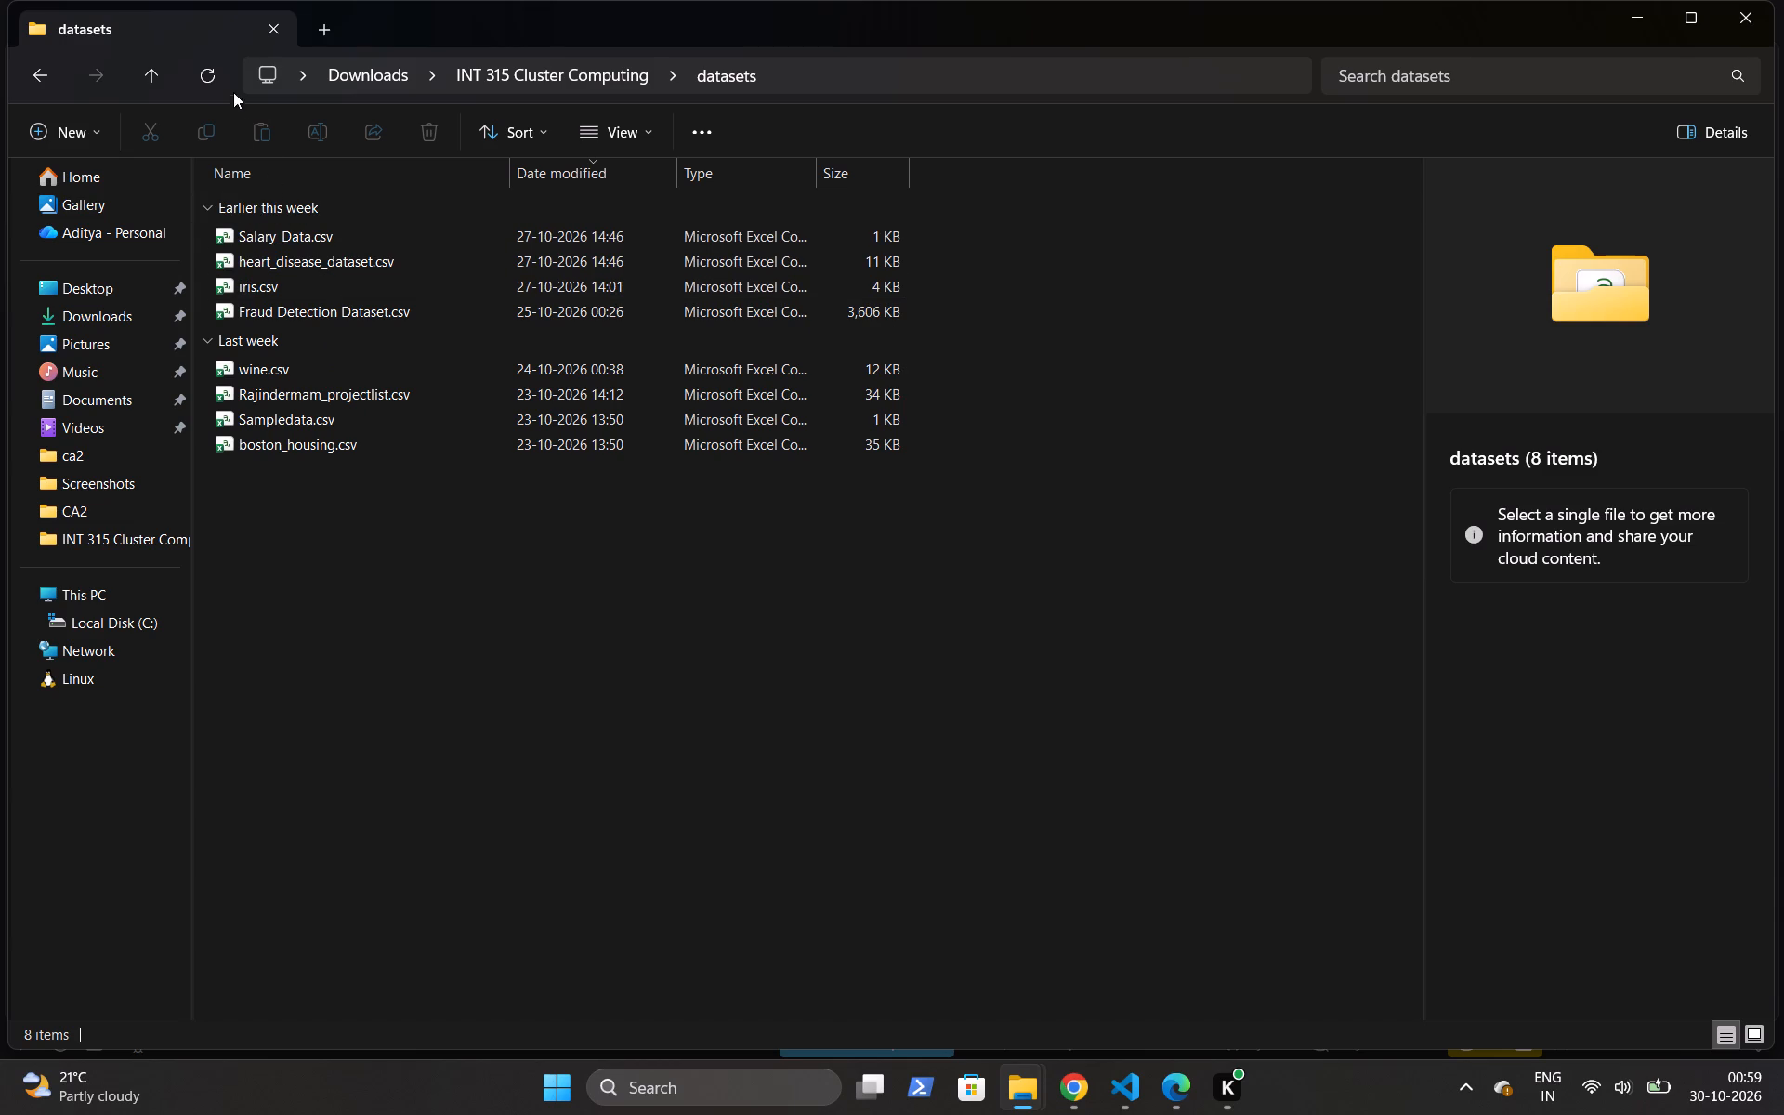
click(208, 77)
click(301, 310)
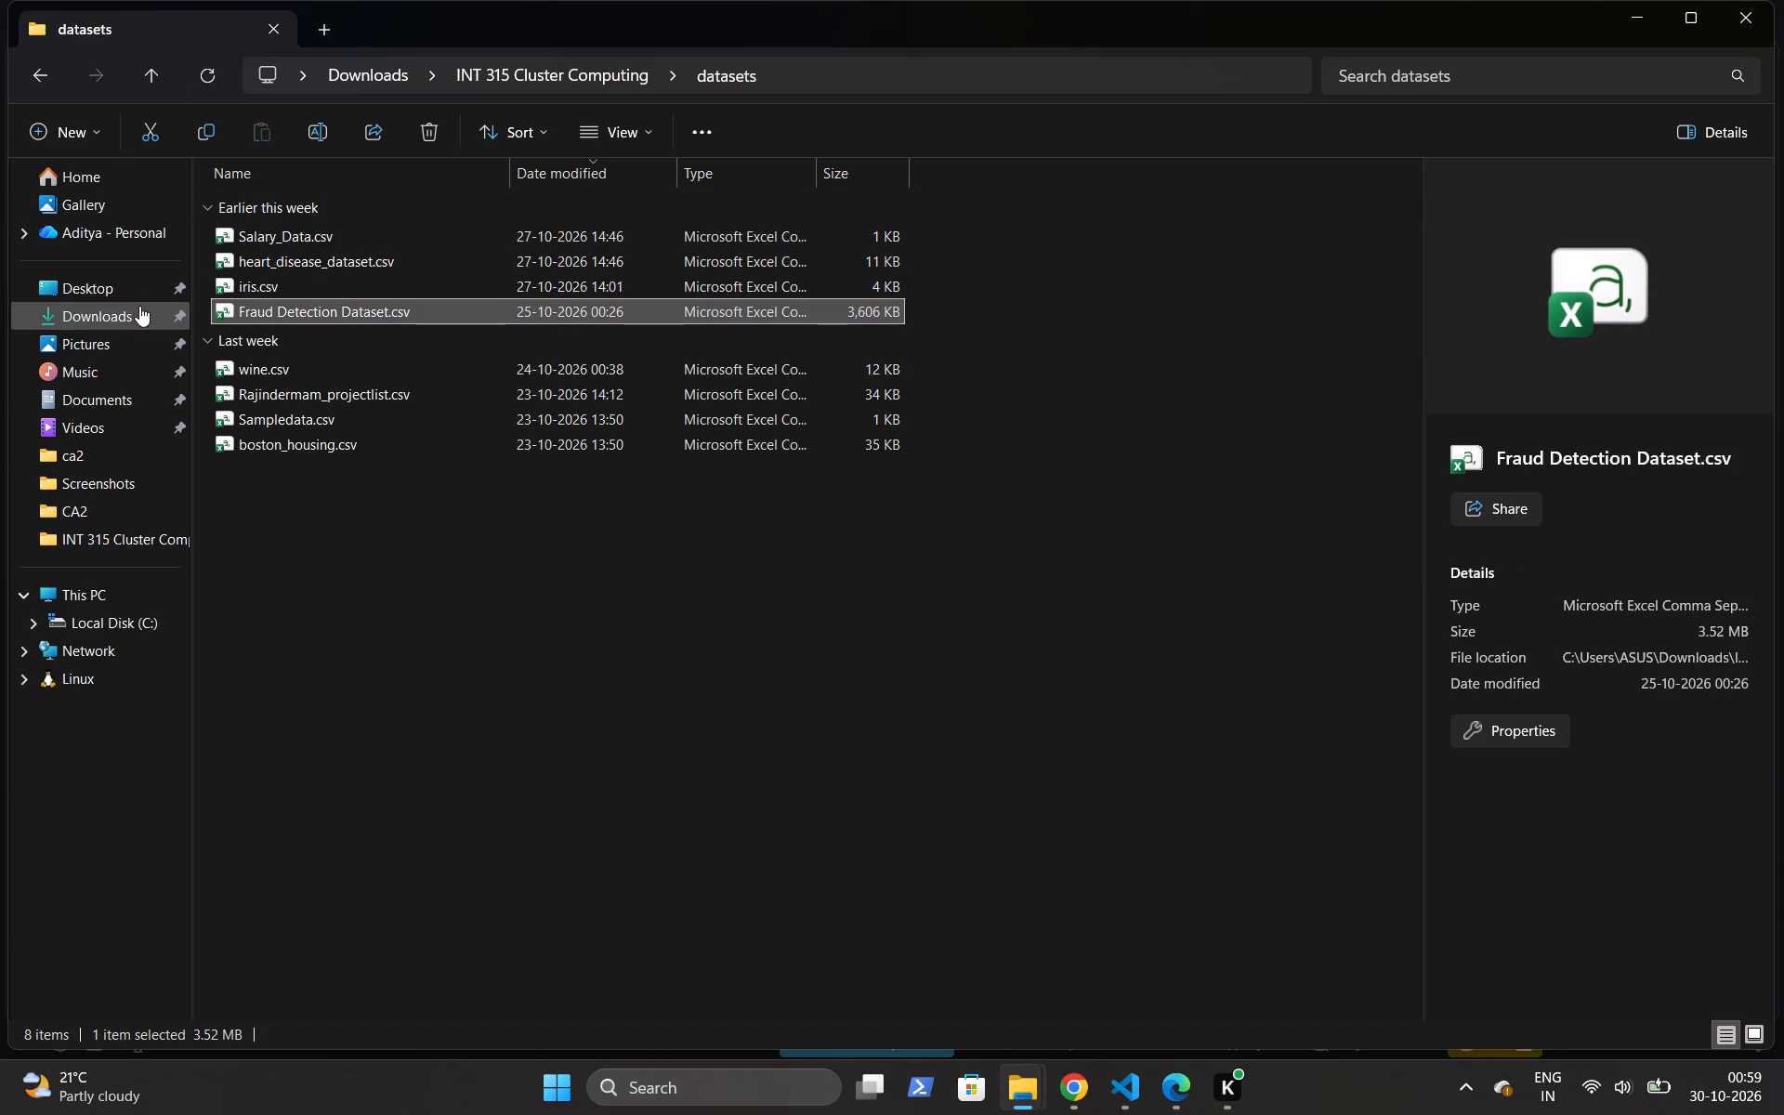
Return to the ca2 folder and copy the full path of Fraud Detection.csv.
click(579, 71)
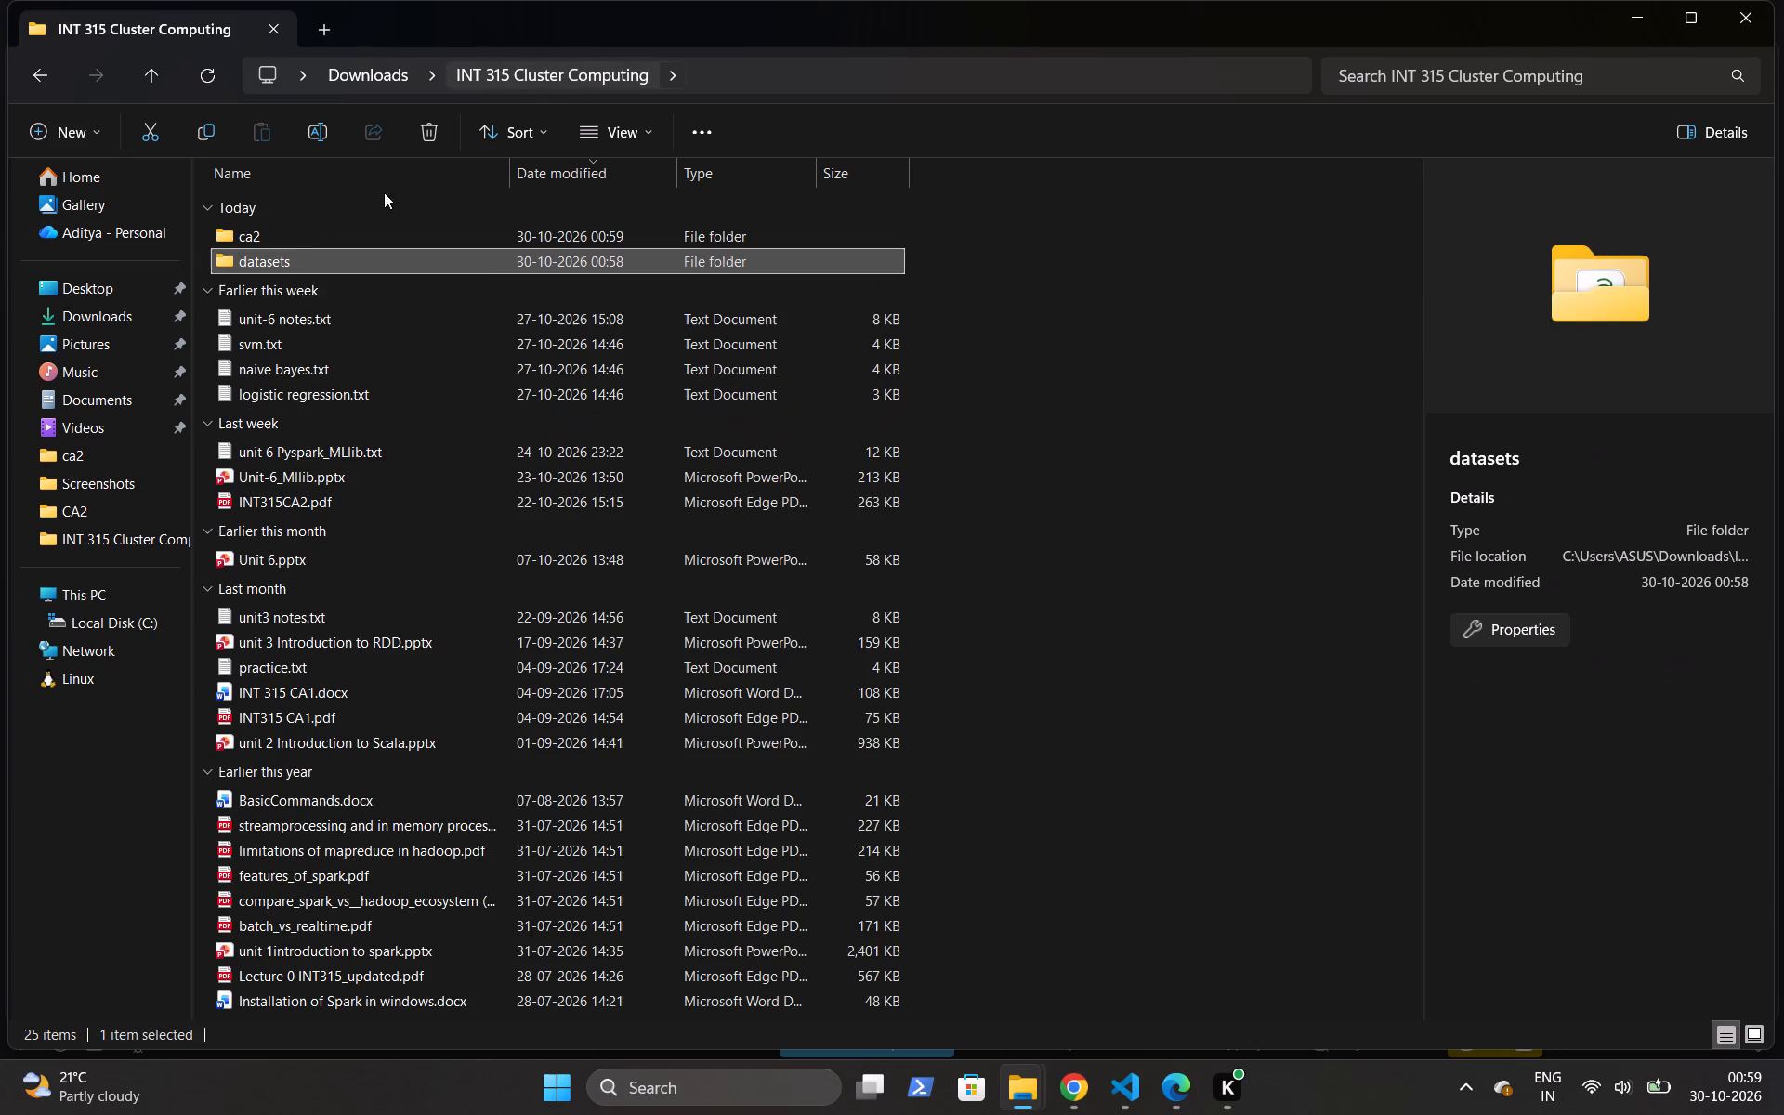
double_click(299, 233)
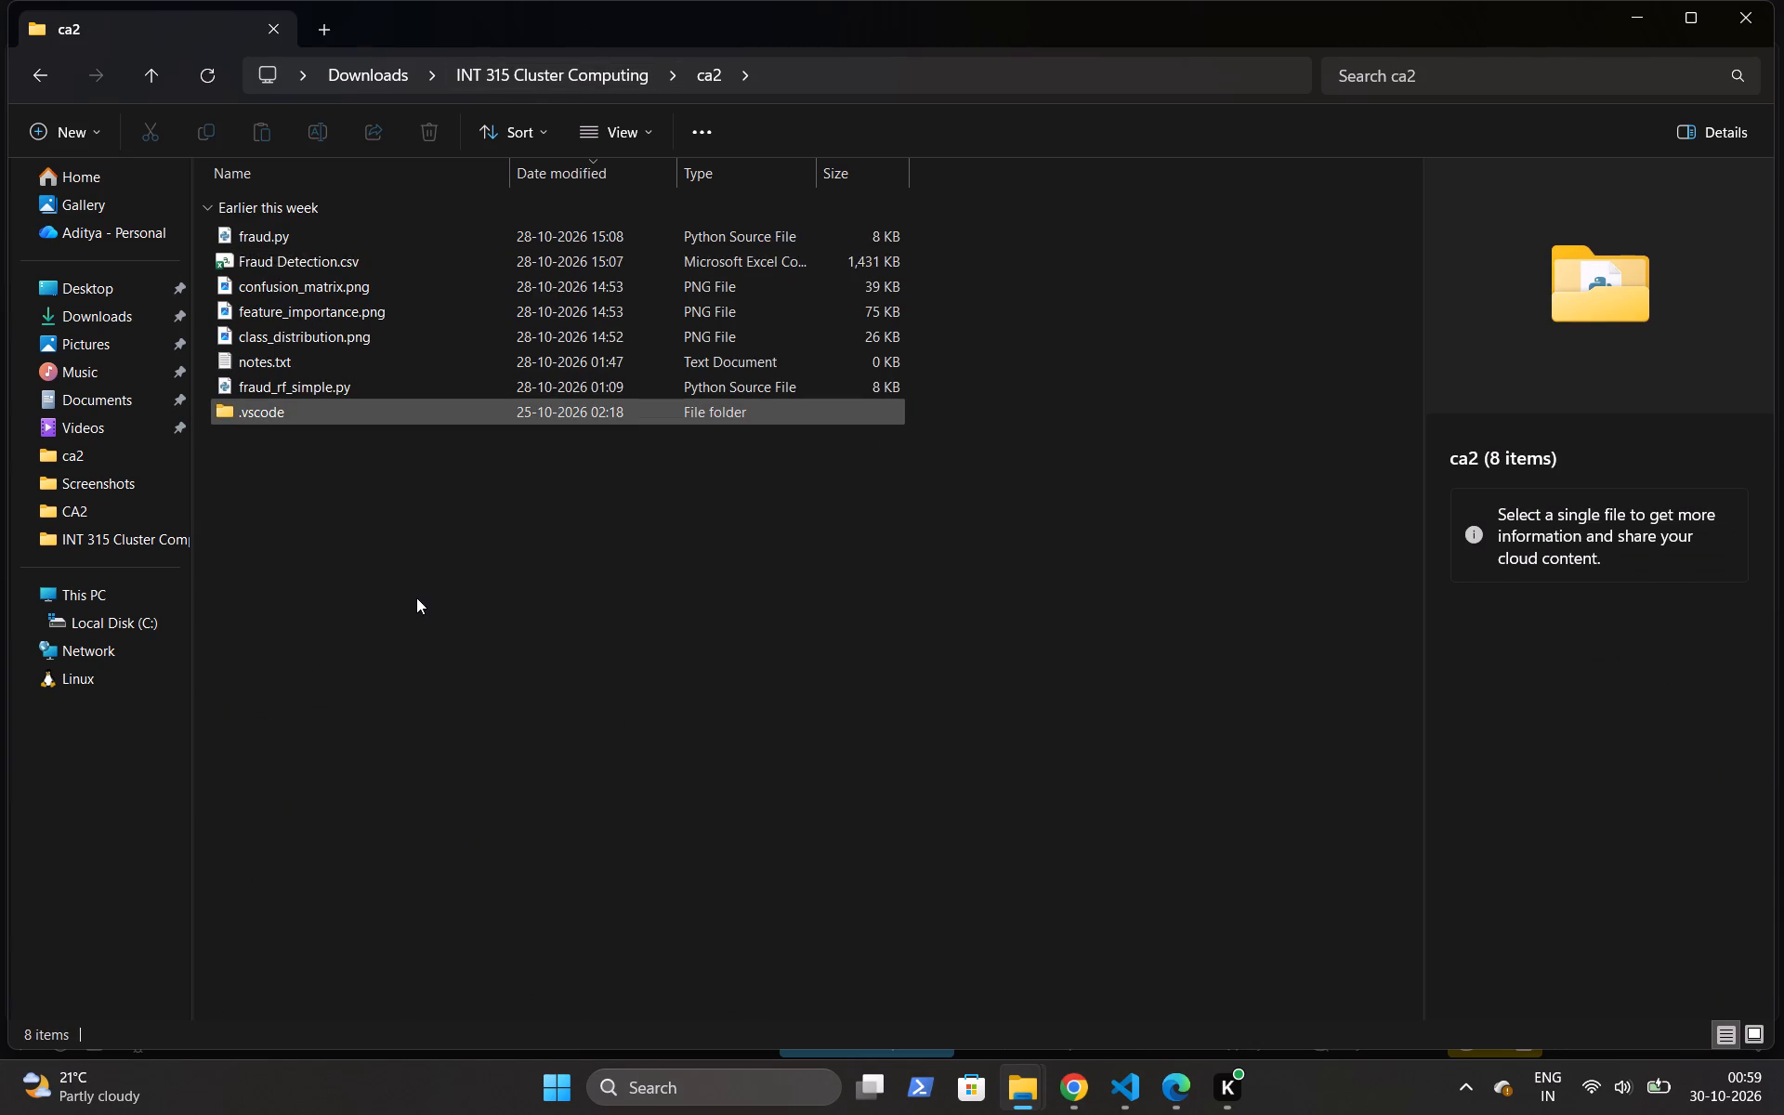
click(353, 256)
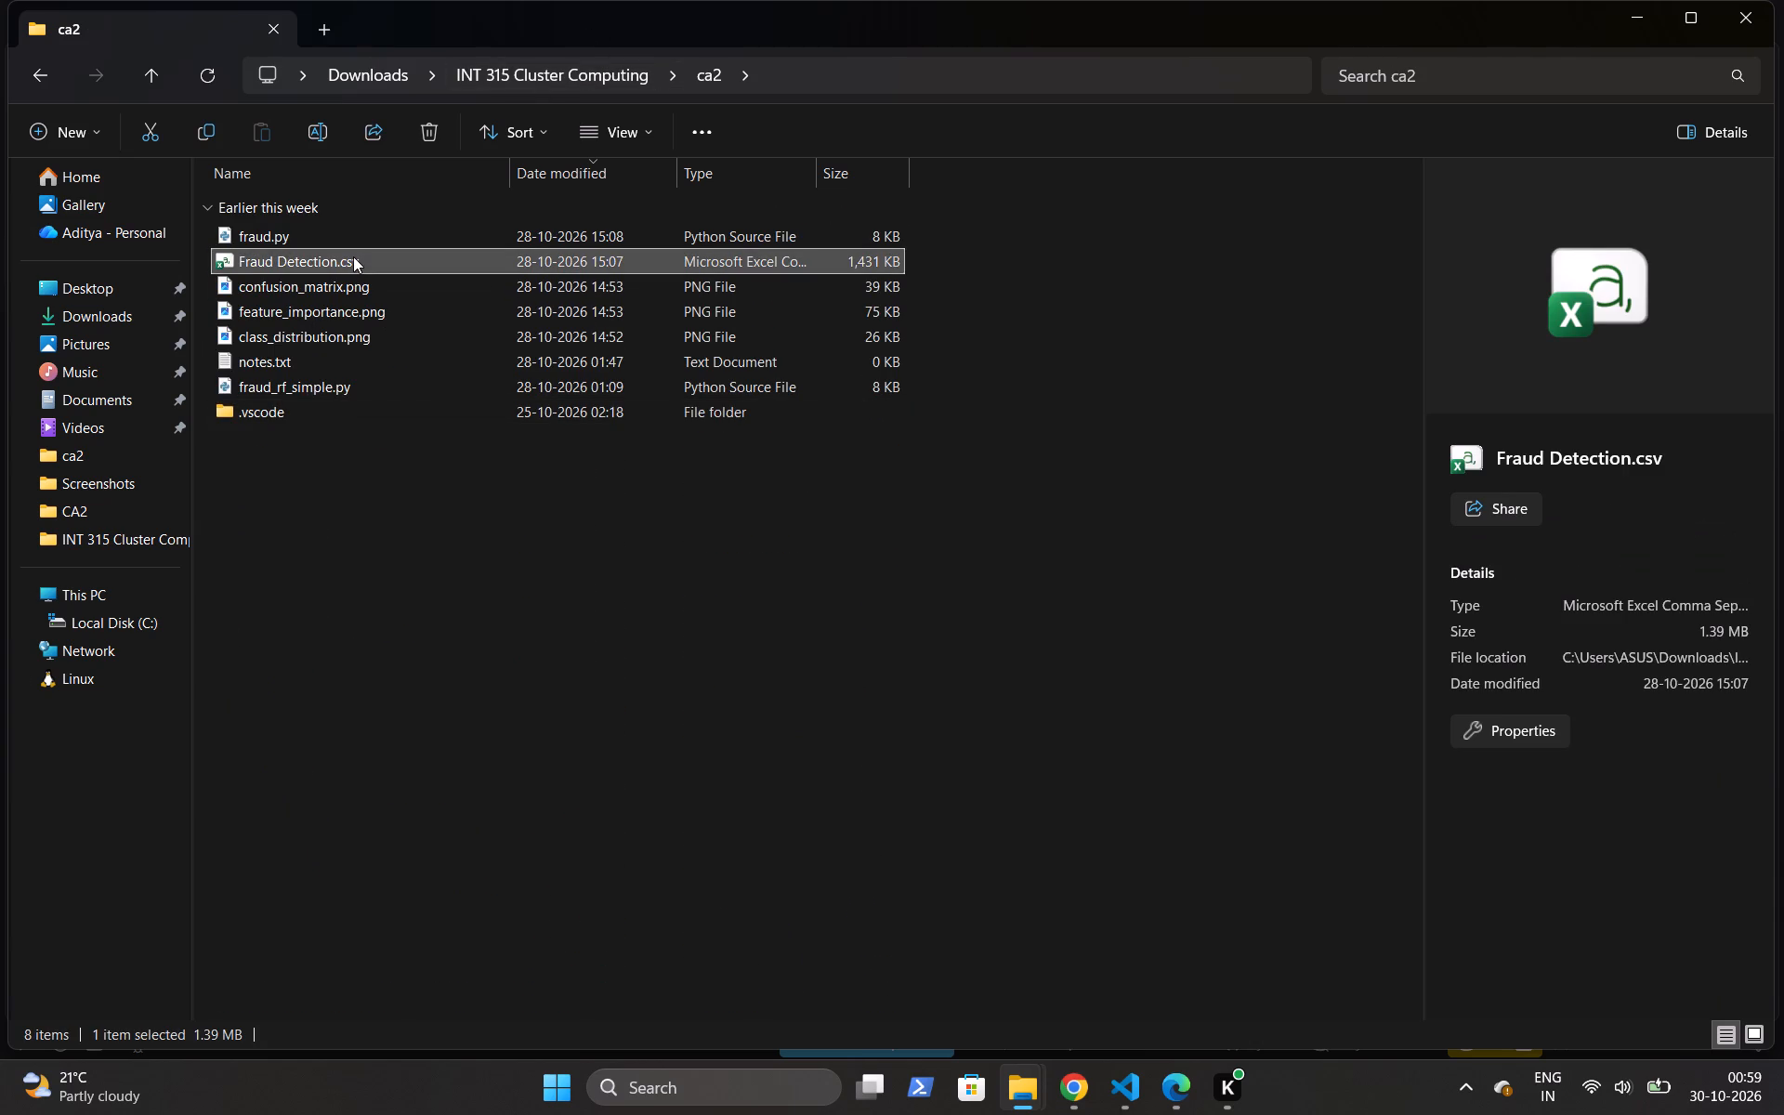
key(ctrl+shift+c)
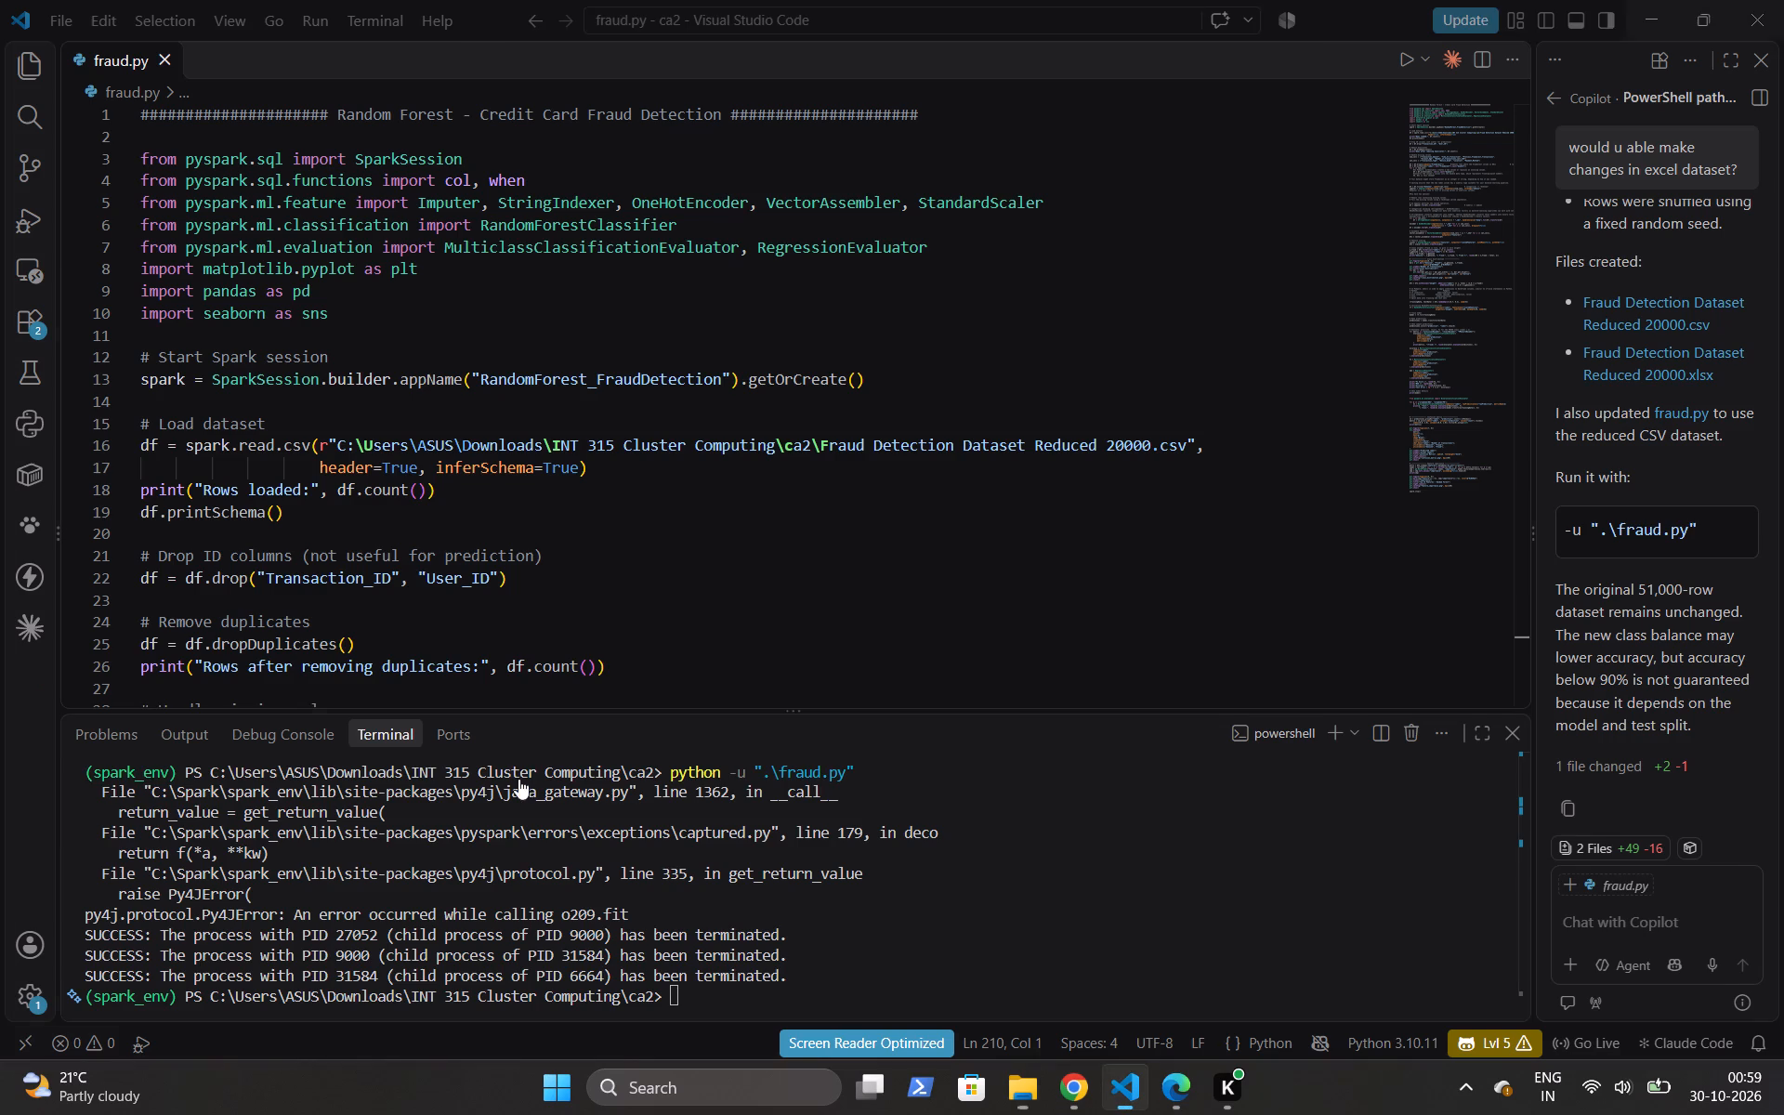
In Visual Studio Code, replace the spark.read.csv path on line 16 of fraud.py with the copied Fraud Detection.csv path and save the file.
scroll(743, 577, up, 3)
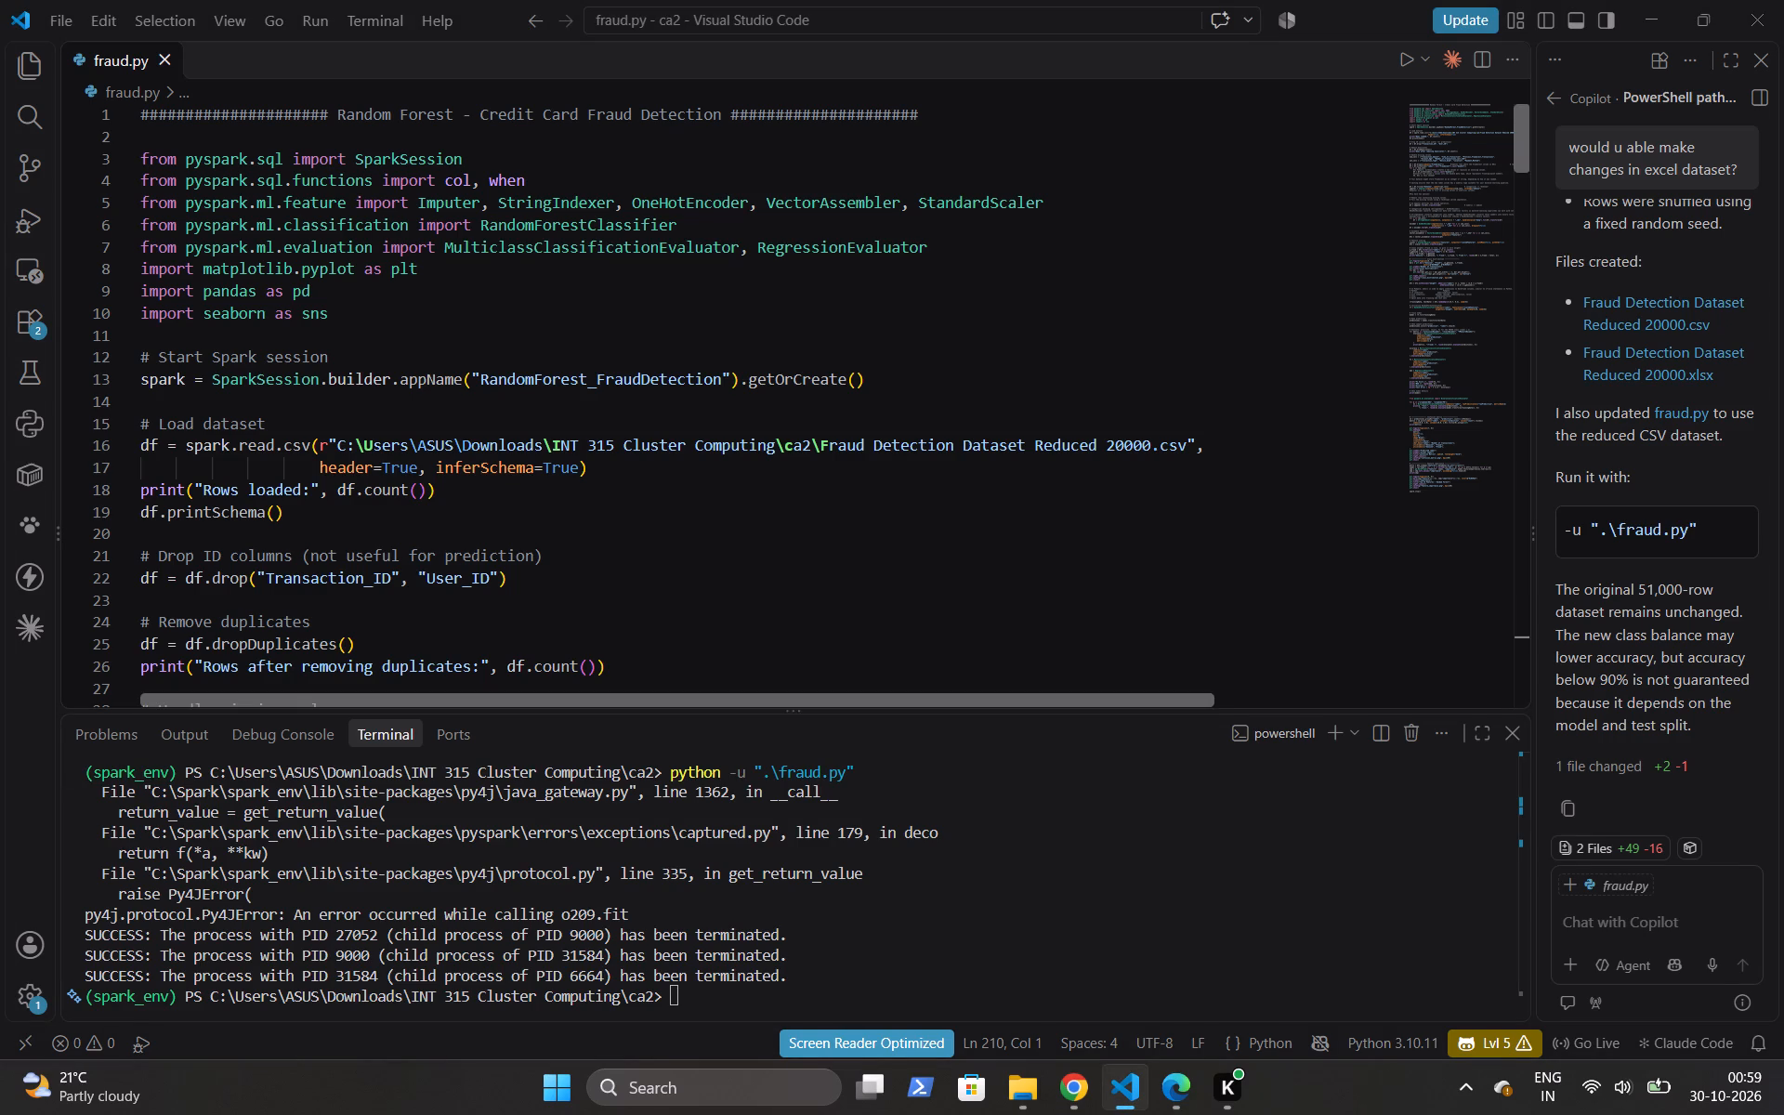
click(1188, 449)
key(Right)
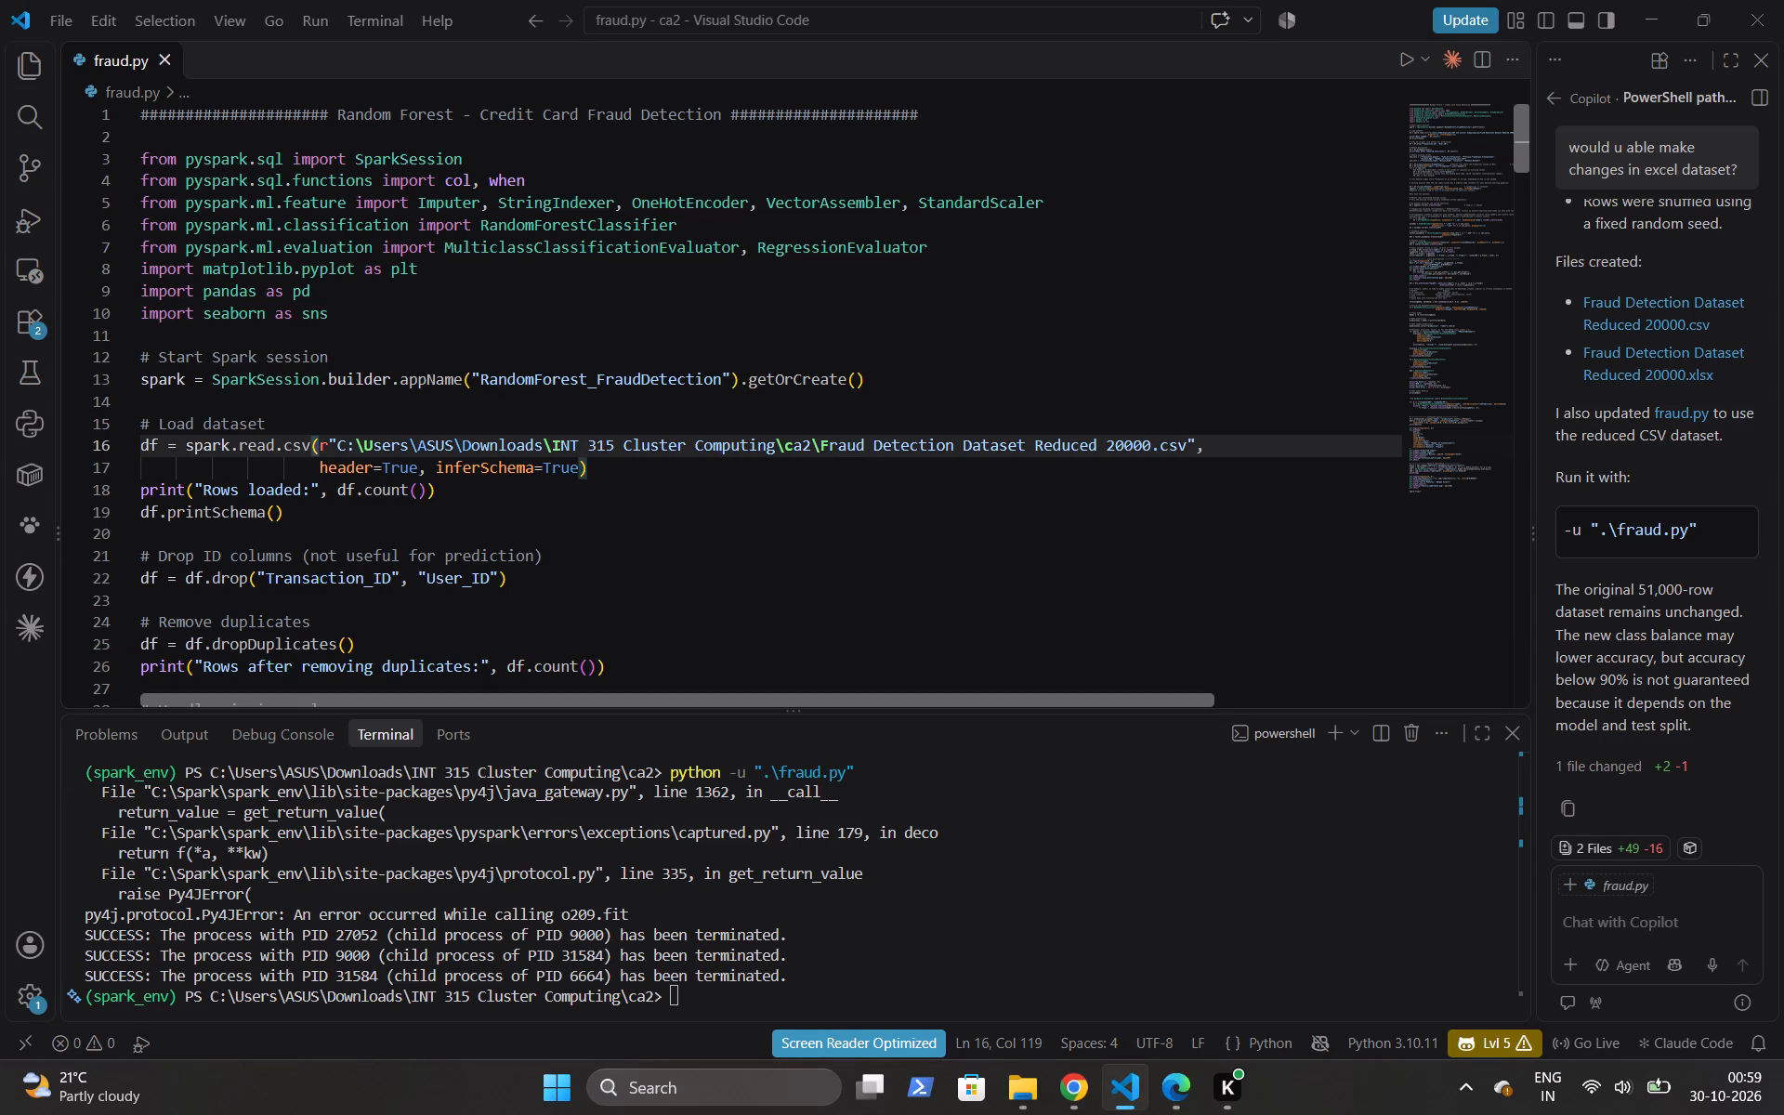
key(BackSpace)
key(BackSpace)
key(BackSpace)
key(BackSpace)
key(BackSpace)
key(BackSpace)
key(BackSpace)
key(BackSpace)
key(BackSpace)
key(BackSpace)
key(BackSpace)
key(BackSpace)
key(BackSpace)
key(BackSpace)
key(BackSpace)
key(BackSpace)
key(BackSpace)
key(BackSpace)
key(BackSpace)
key(BackSpace)
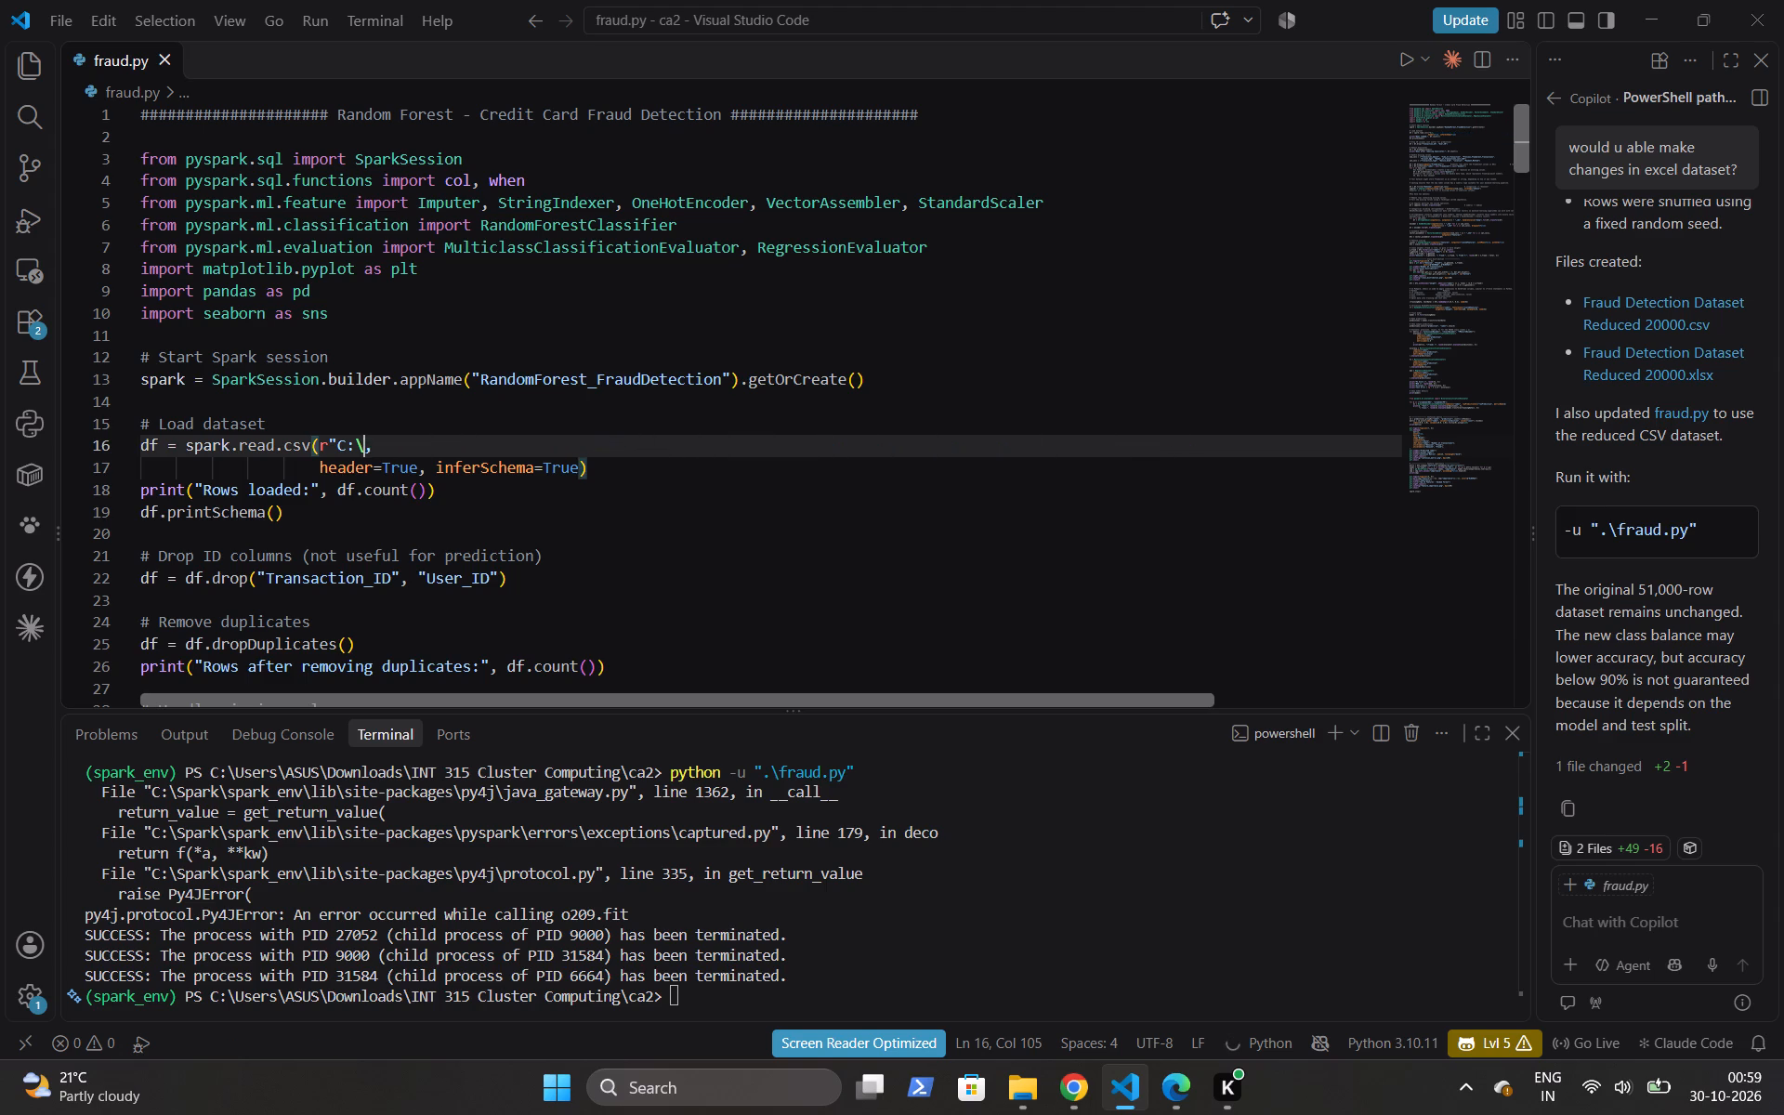
key(BackSpace)
key(BackSpace)
key(BackSpace)
key(BackSpace)
key(ctrl+v)
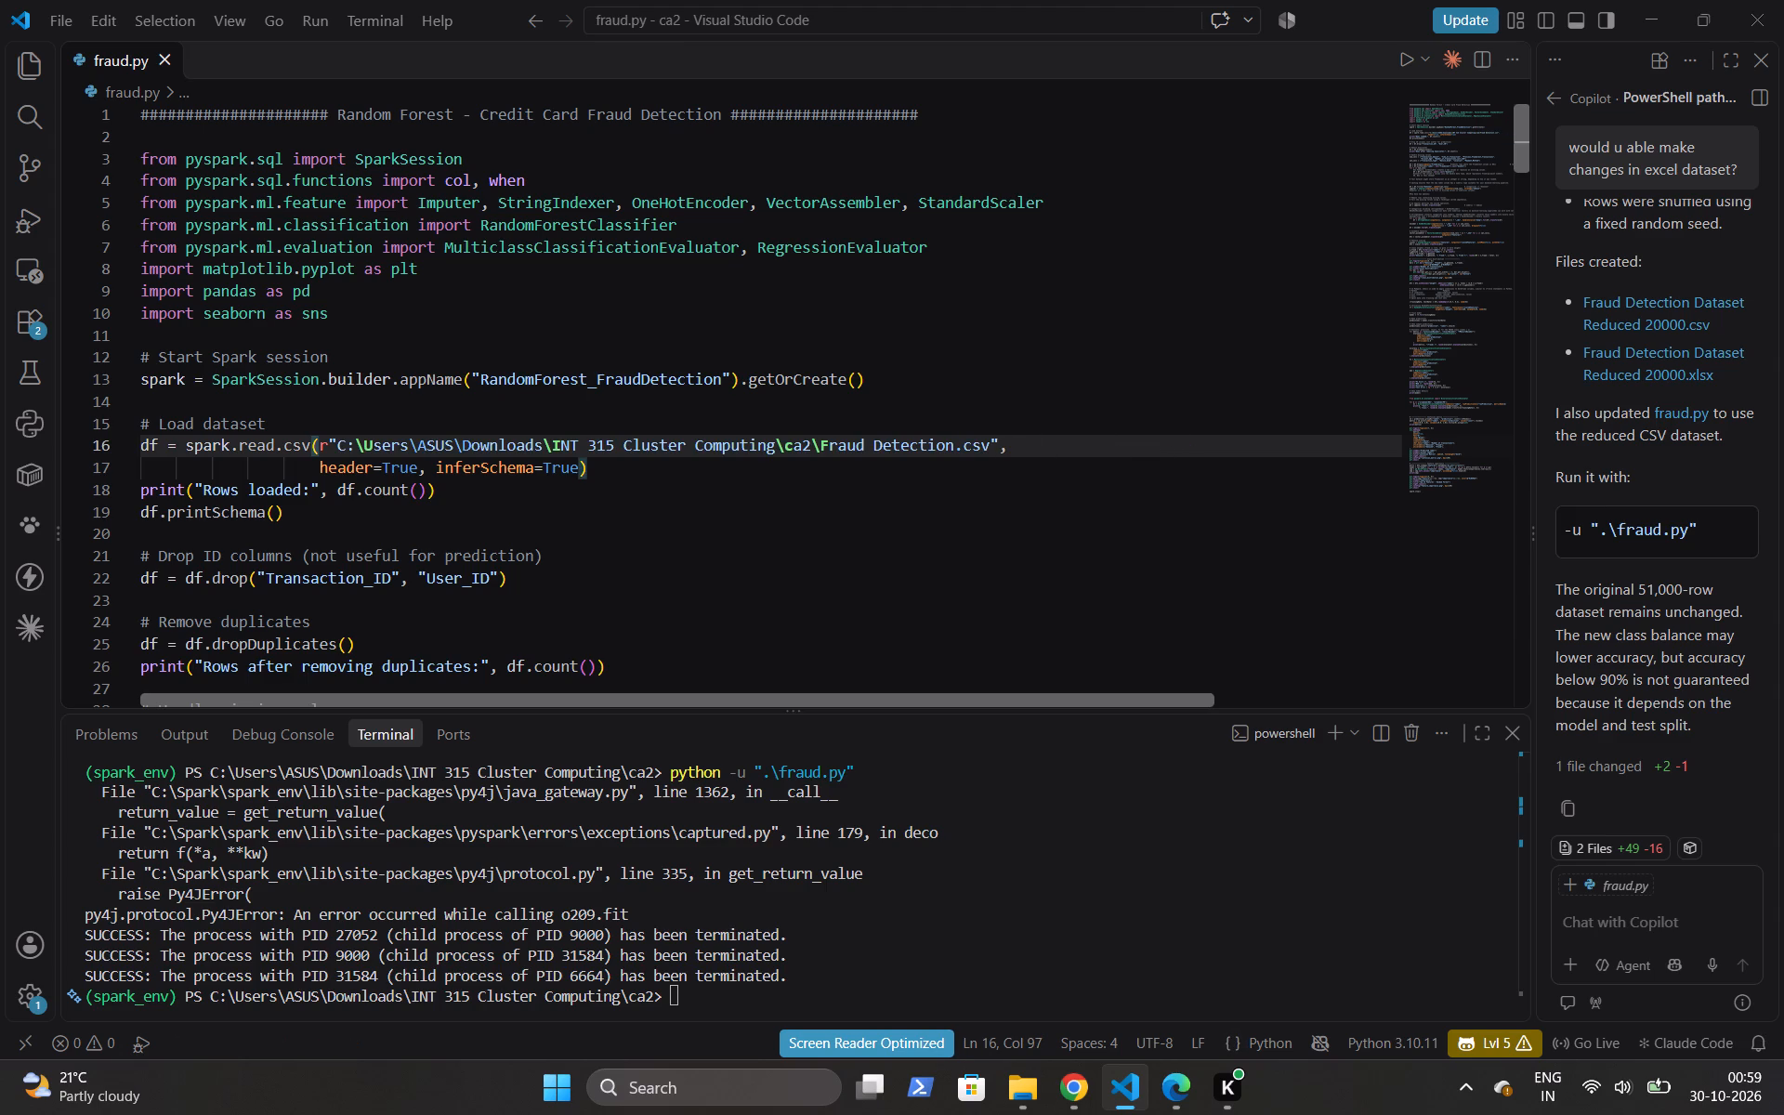
key(ctrl+s)
key(ctrl+s)
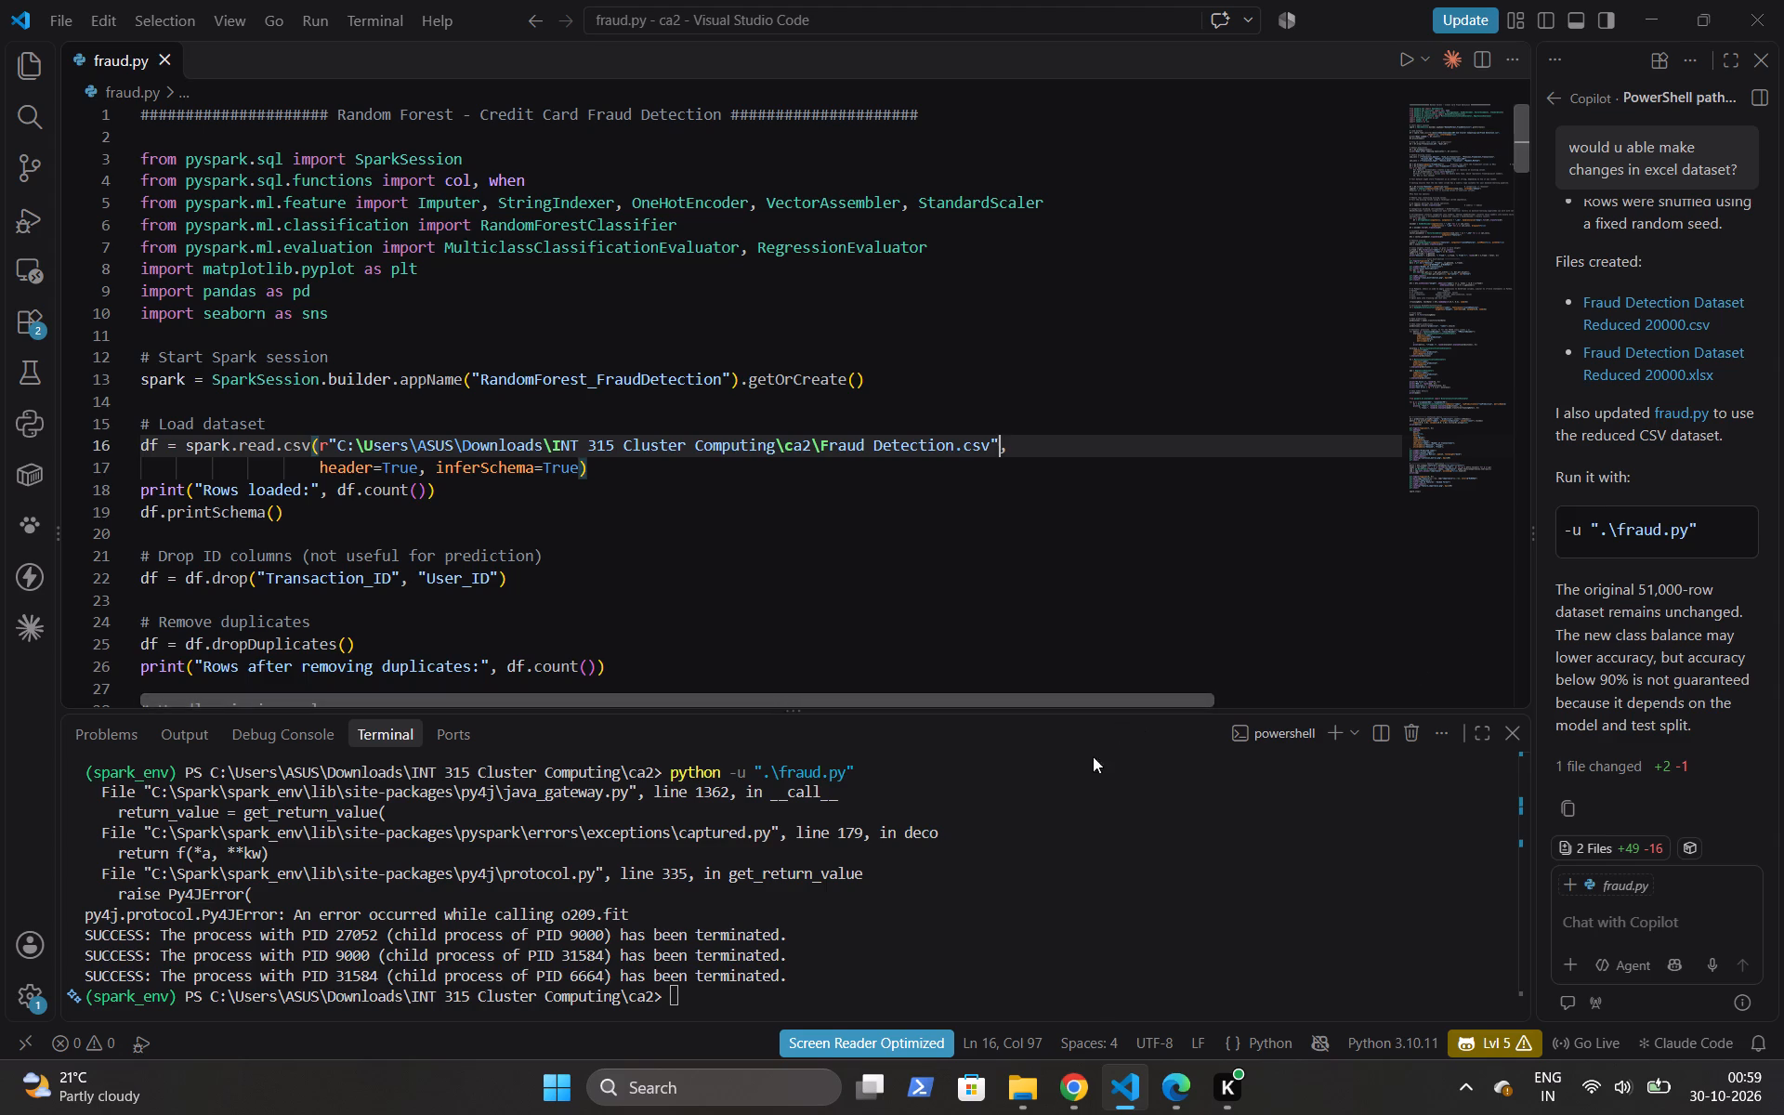